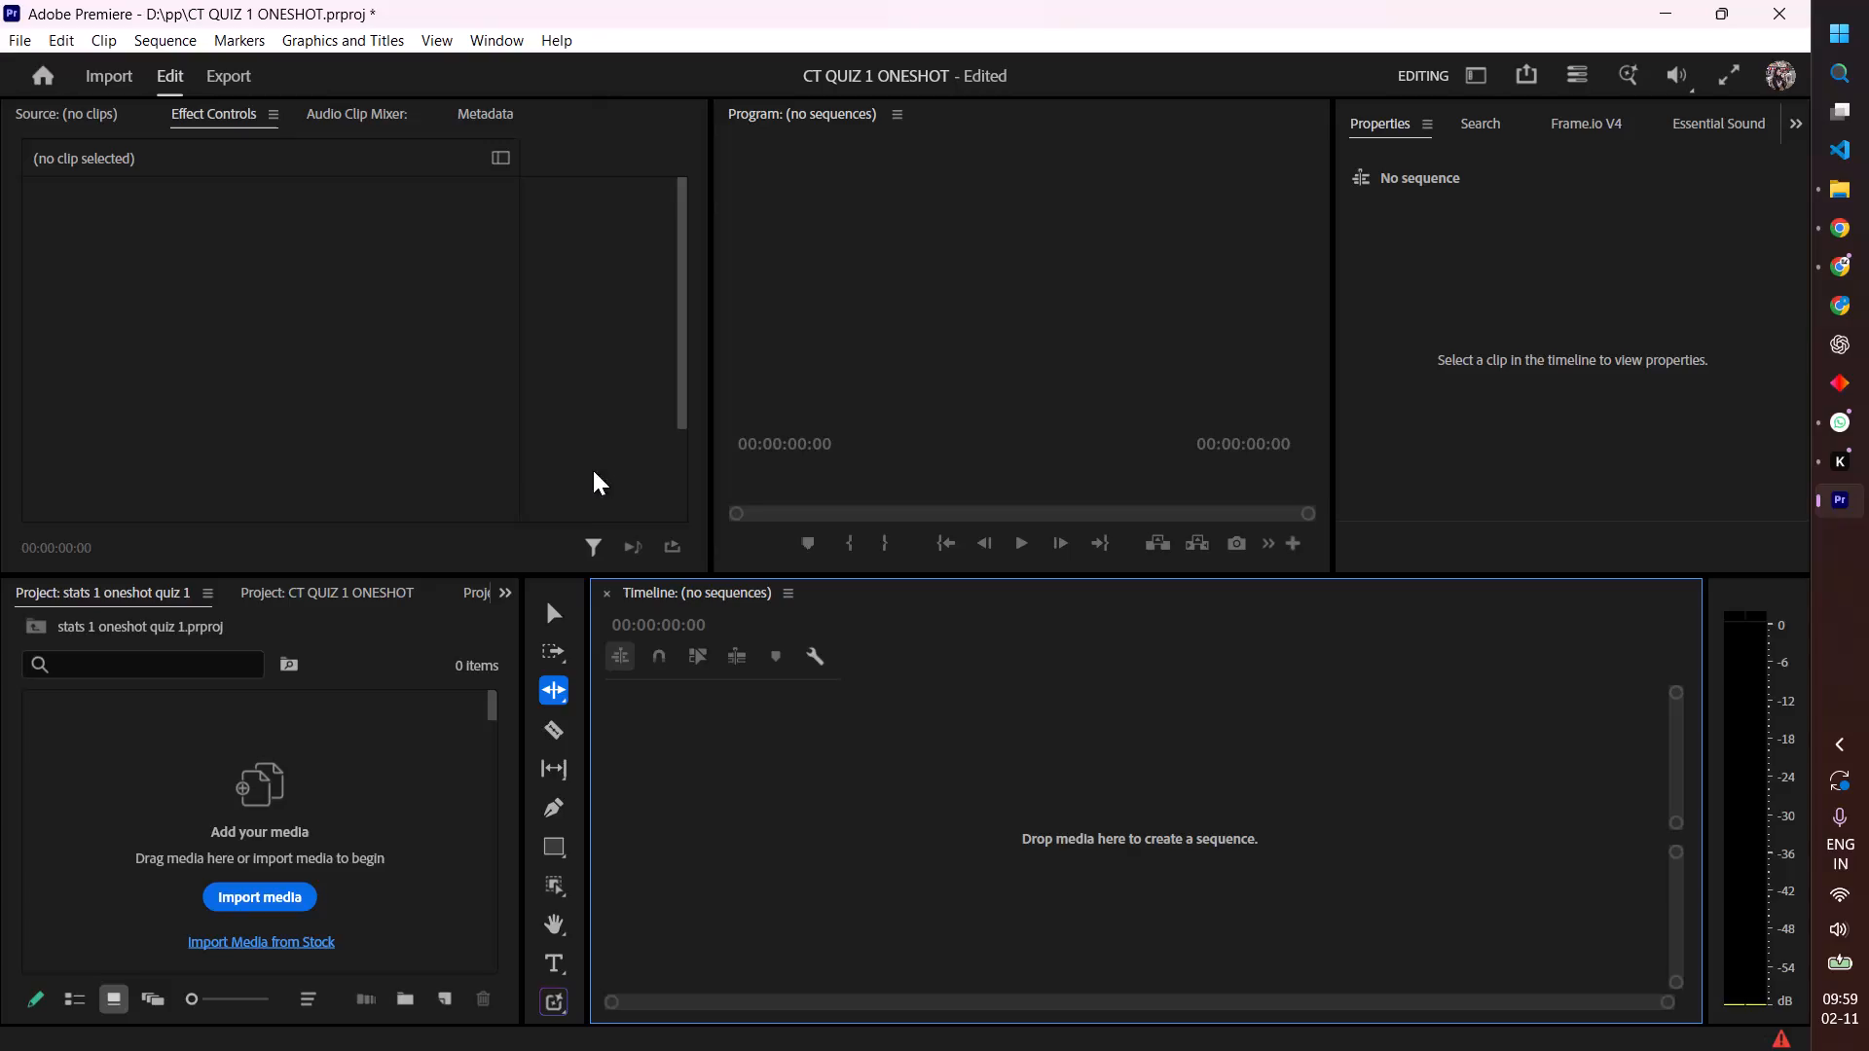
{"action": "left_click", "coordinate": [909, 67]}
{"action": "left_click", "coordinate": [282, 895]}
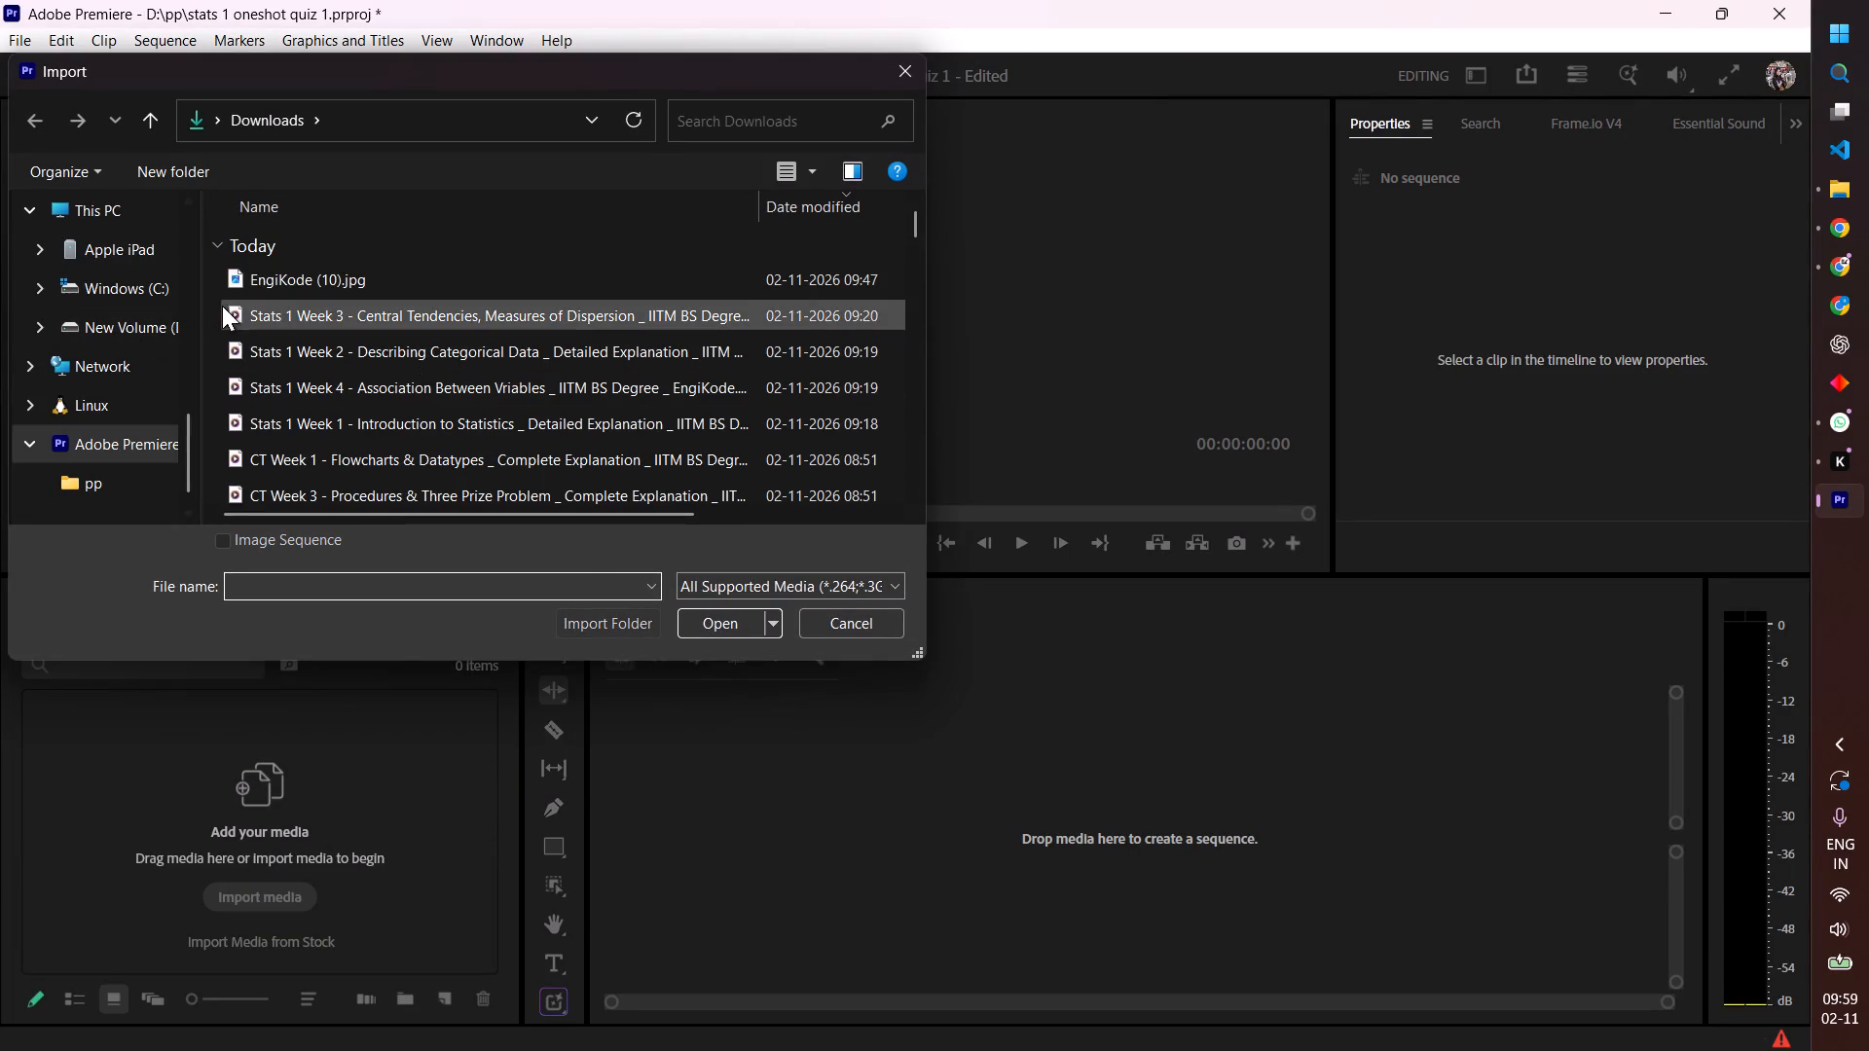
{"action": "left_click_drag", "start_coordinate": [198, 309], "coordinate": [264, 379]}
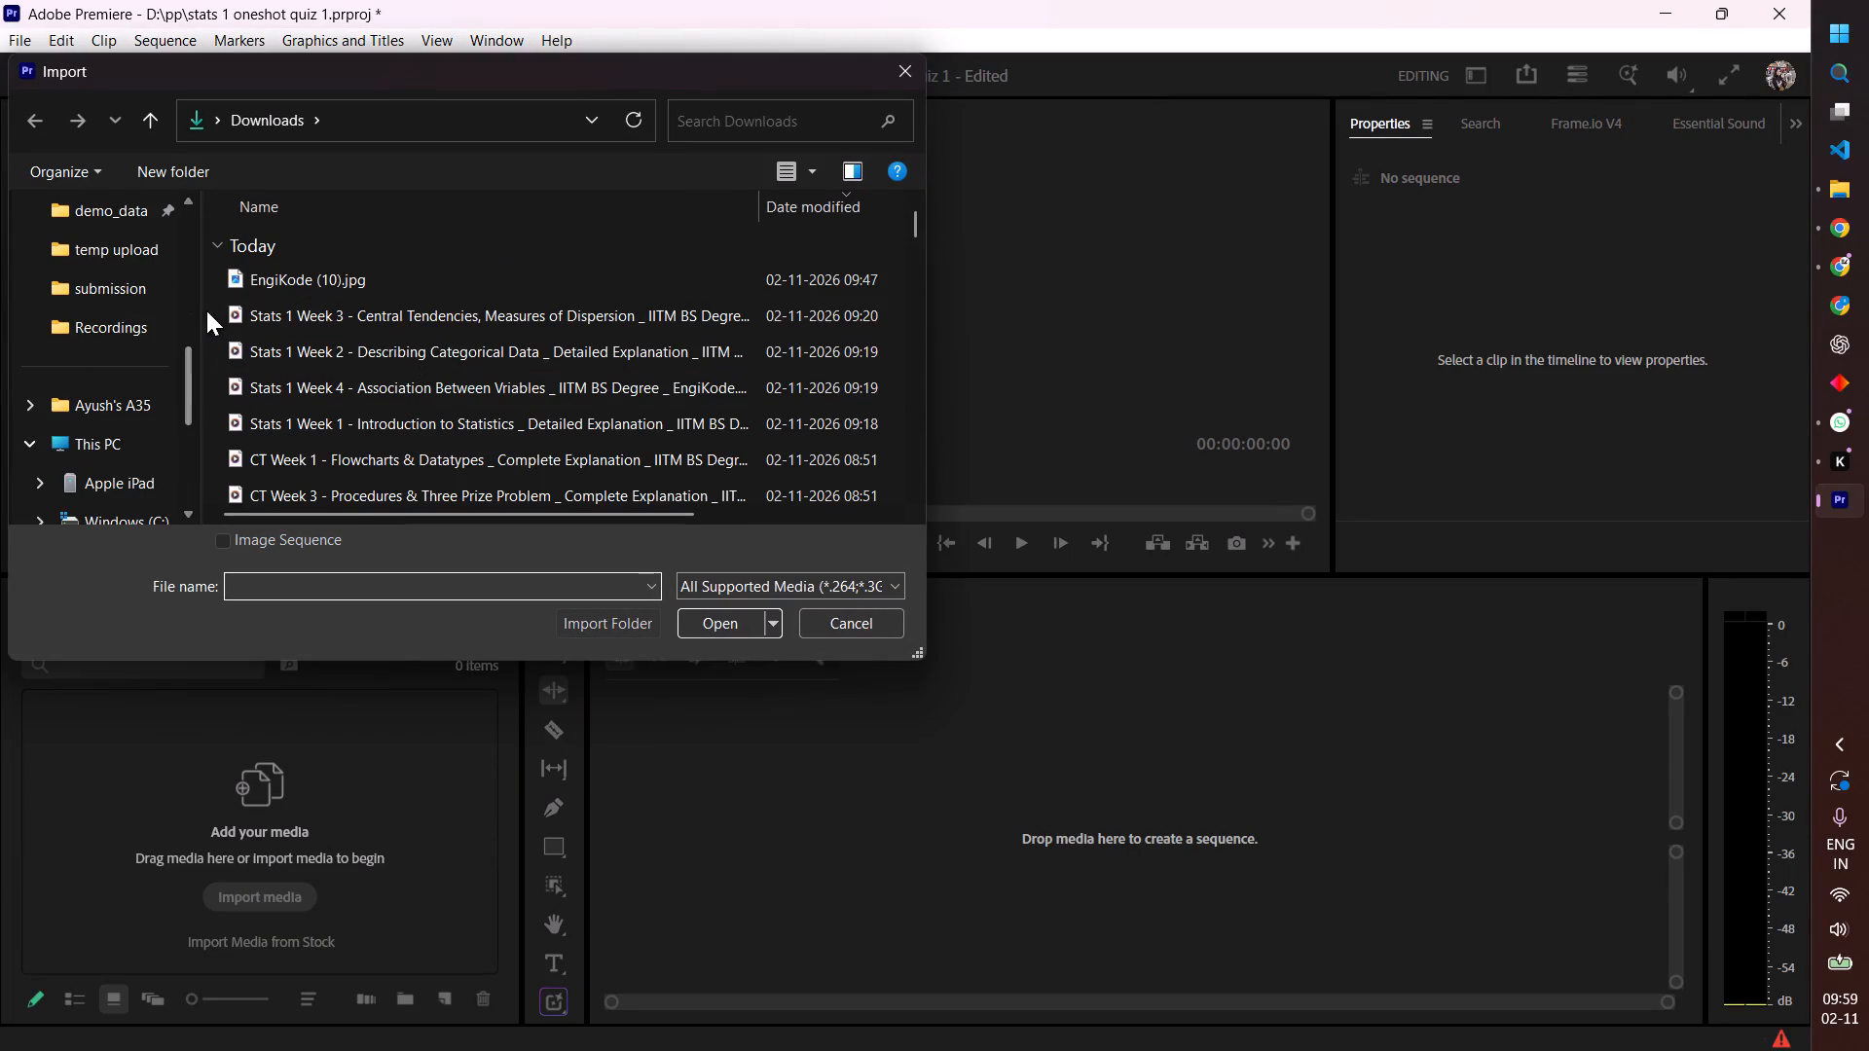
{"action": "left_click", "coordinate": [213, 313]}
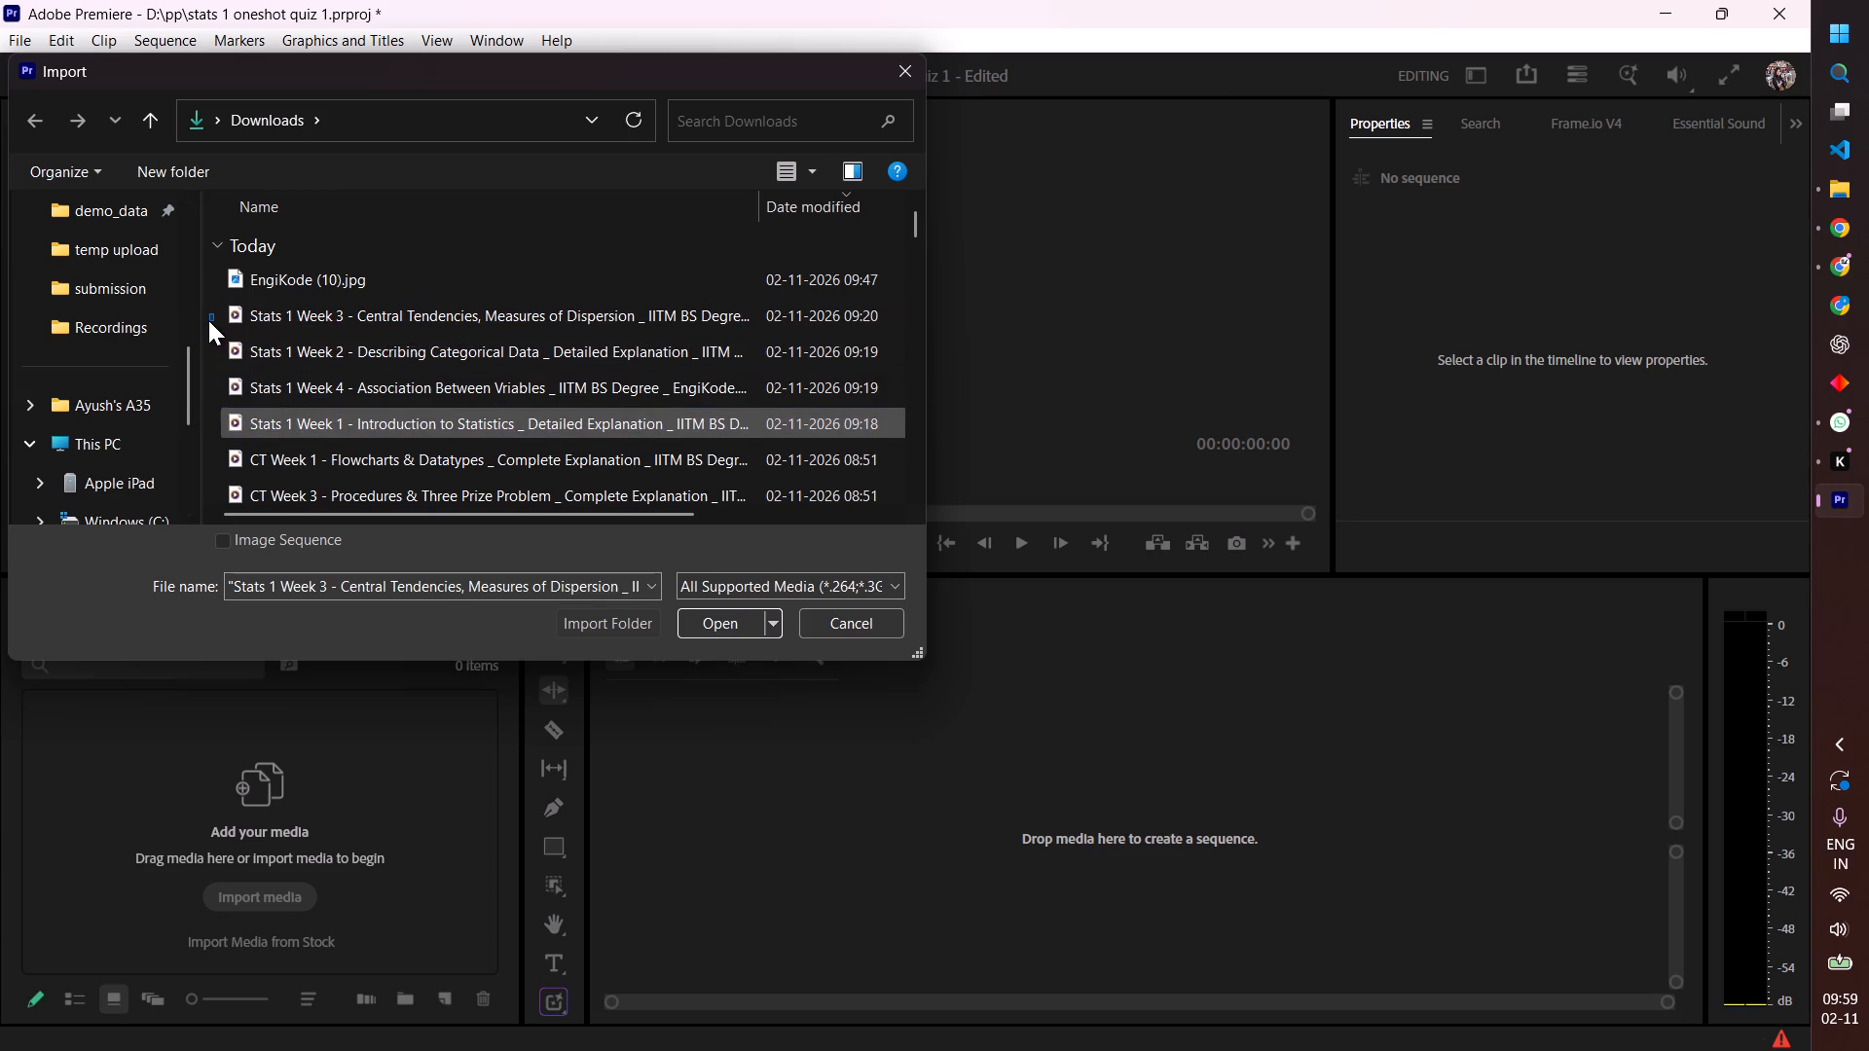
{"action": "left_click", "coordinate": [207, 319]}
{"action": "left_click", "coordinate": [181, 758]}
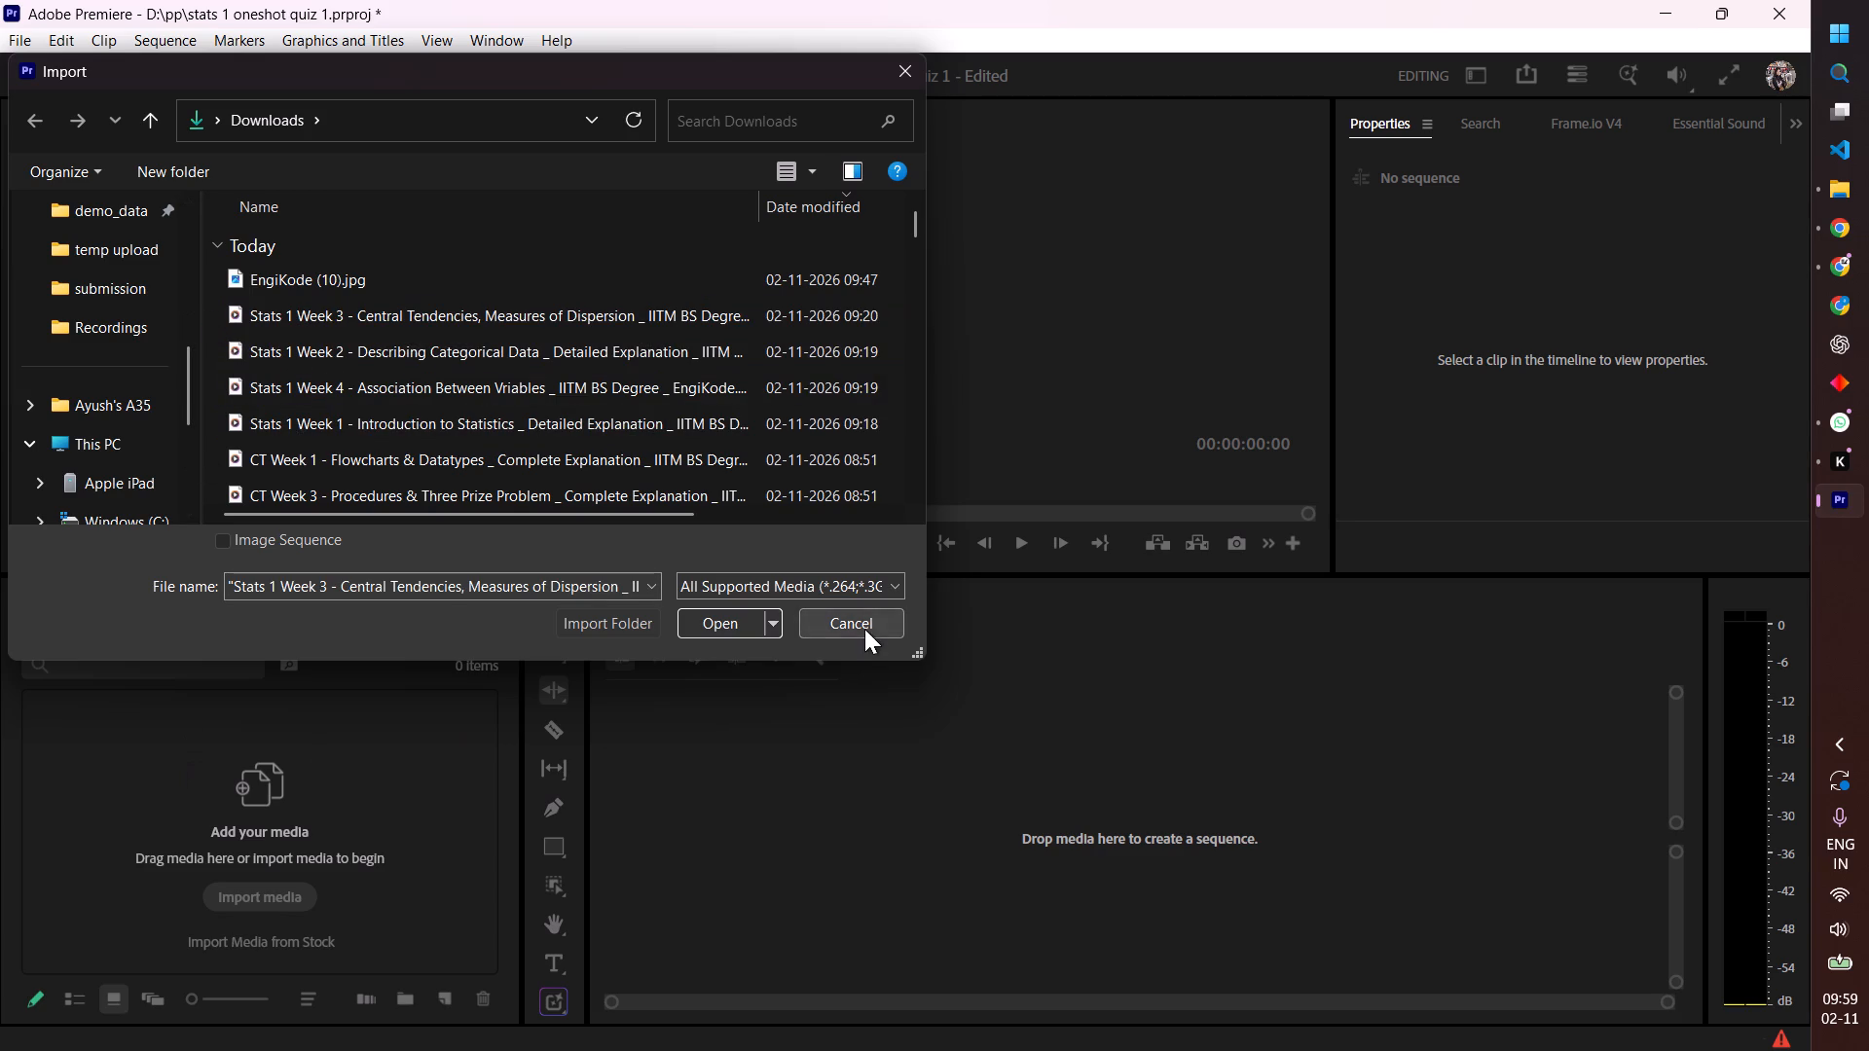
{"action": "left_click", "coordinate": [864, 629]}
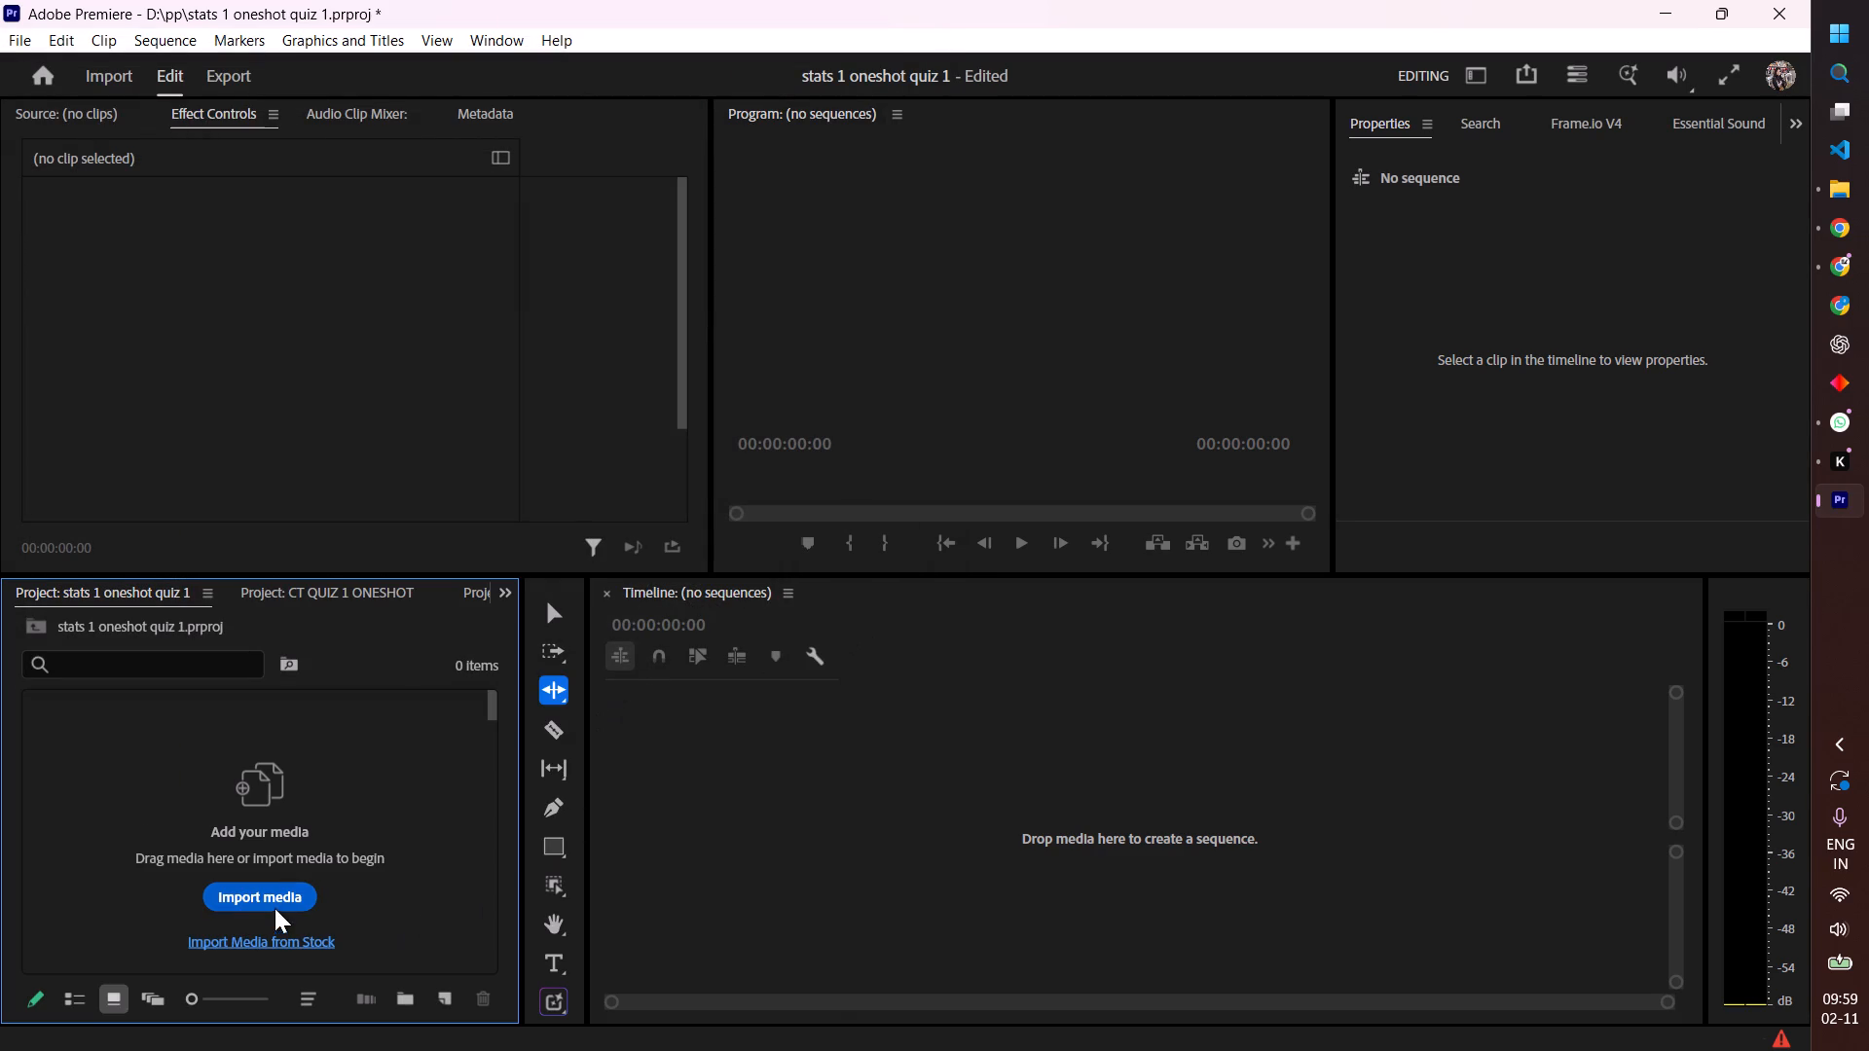
Switch to File Explorer and copy GEPO5237.MOV from the Apple iPad's Internal Storage folder 202611_a.
{"action": "left_click", "coordinate": [1861, 184]}
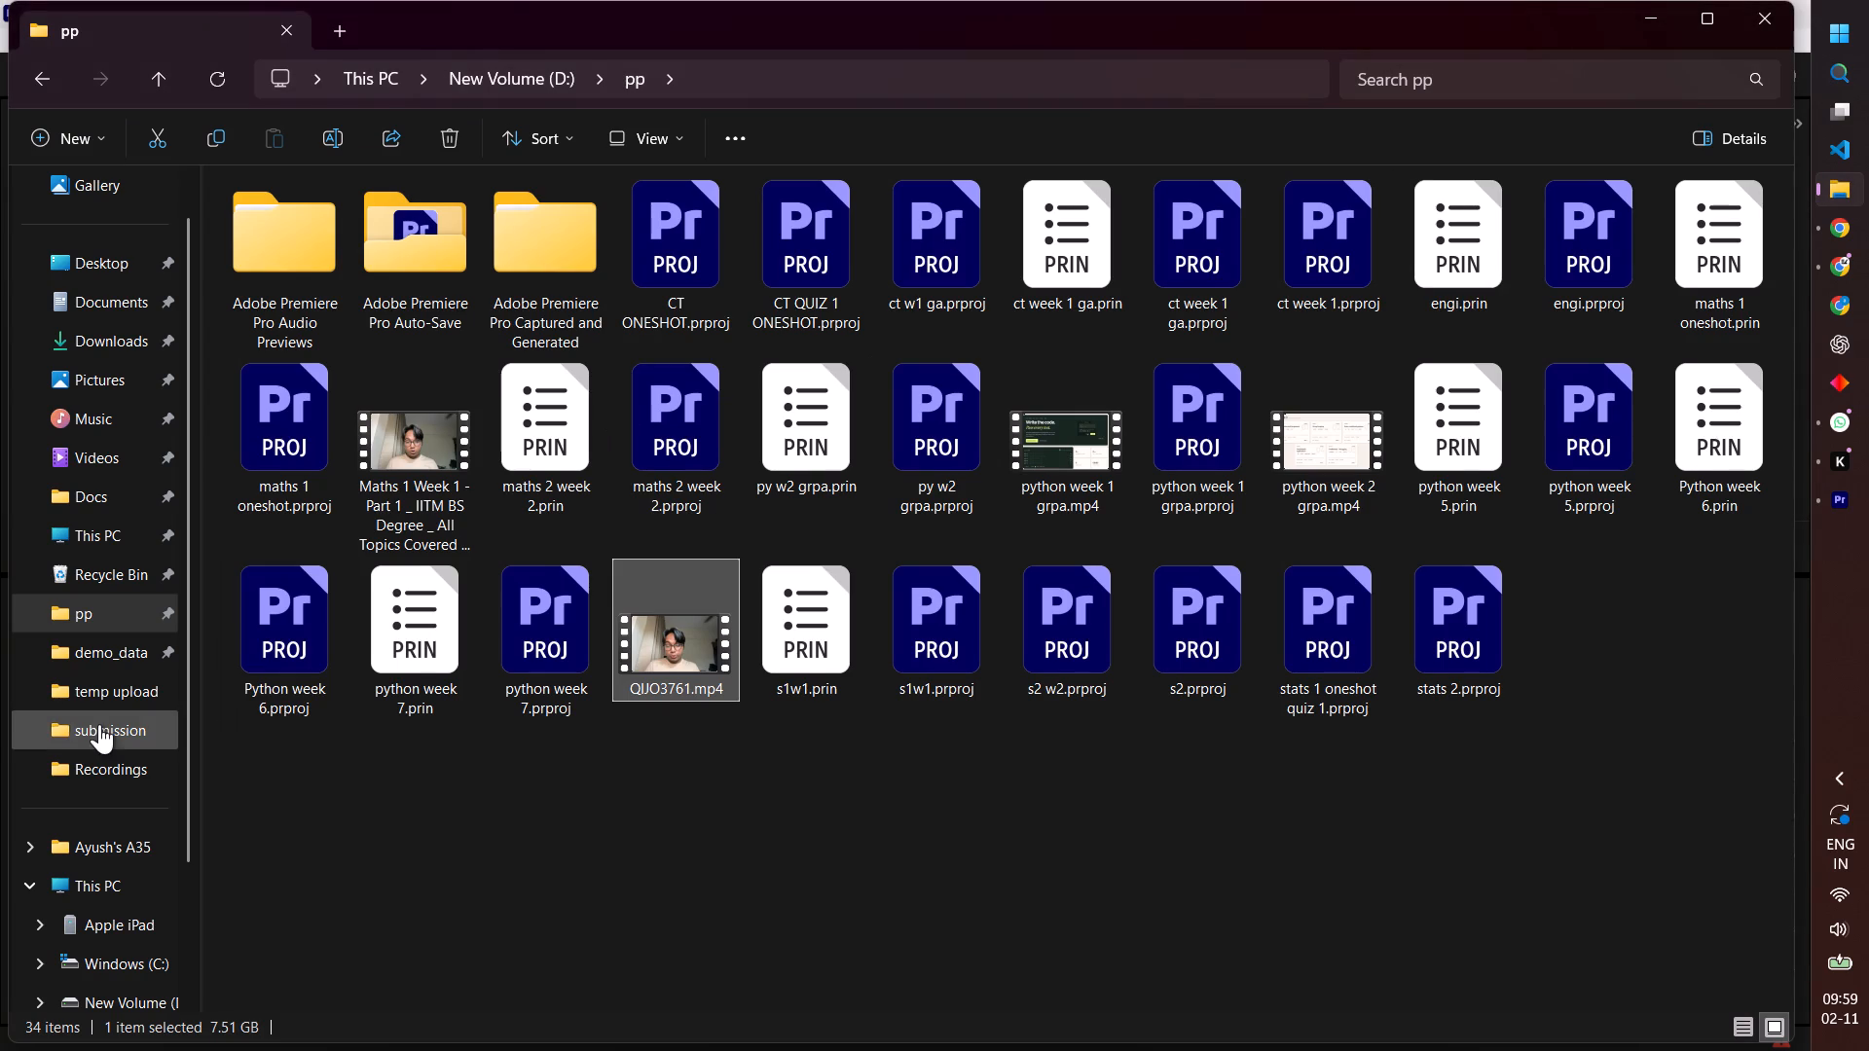
{"action": "left_click", "coordinate": [84, 916]}
{"action": "double_click", "coordinate": [444, 219]}
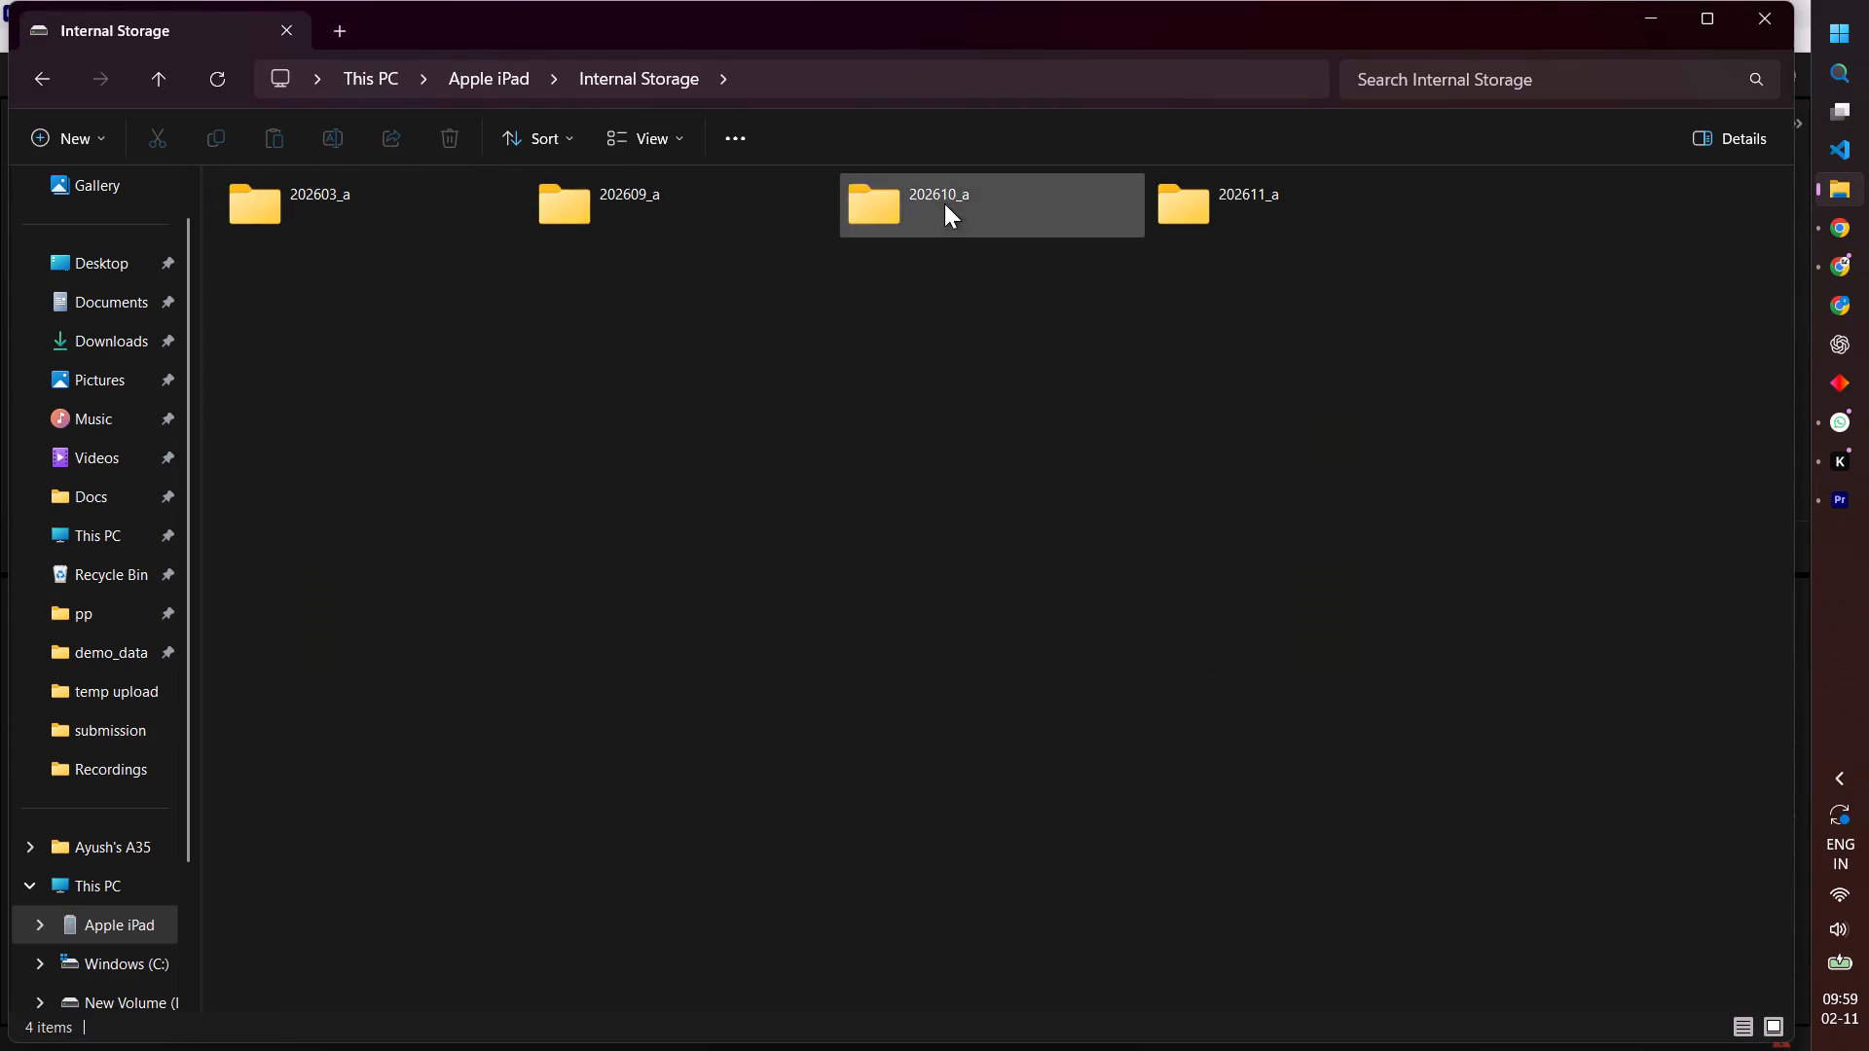
{"action": "double_click", "coordinate": [1196, 203]}
{"action": "left_click", "coordinate": [341, 227]}
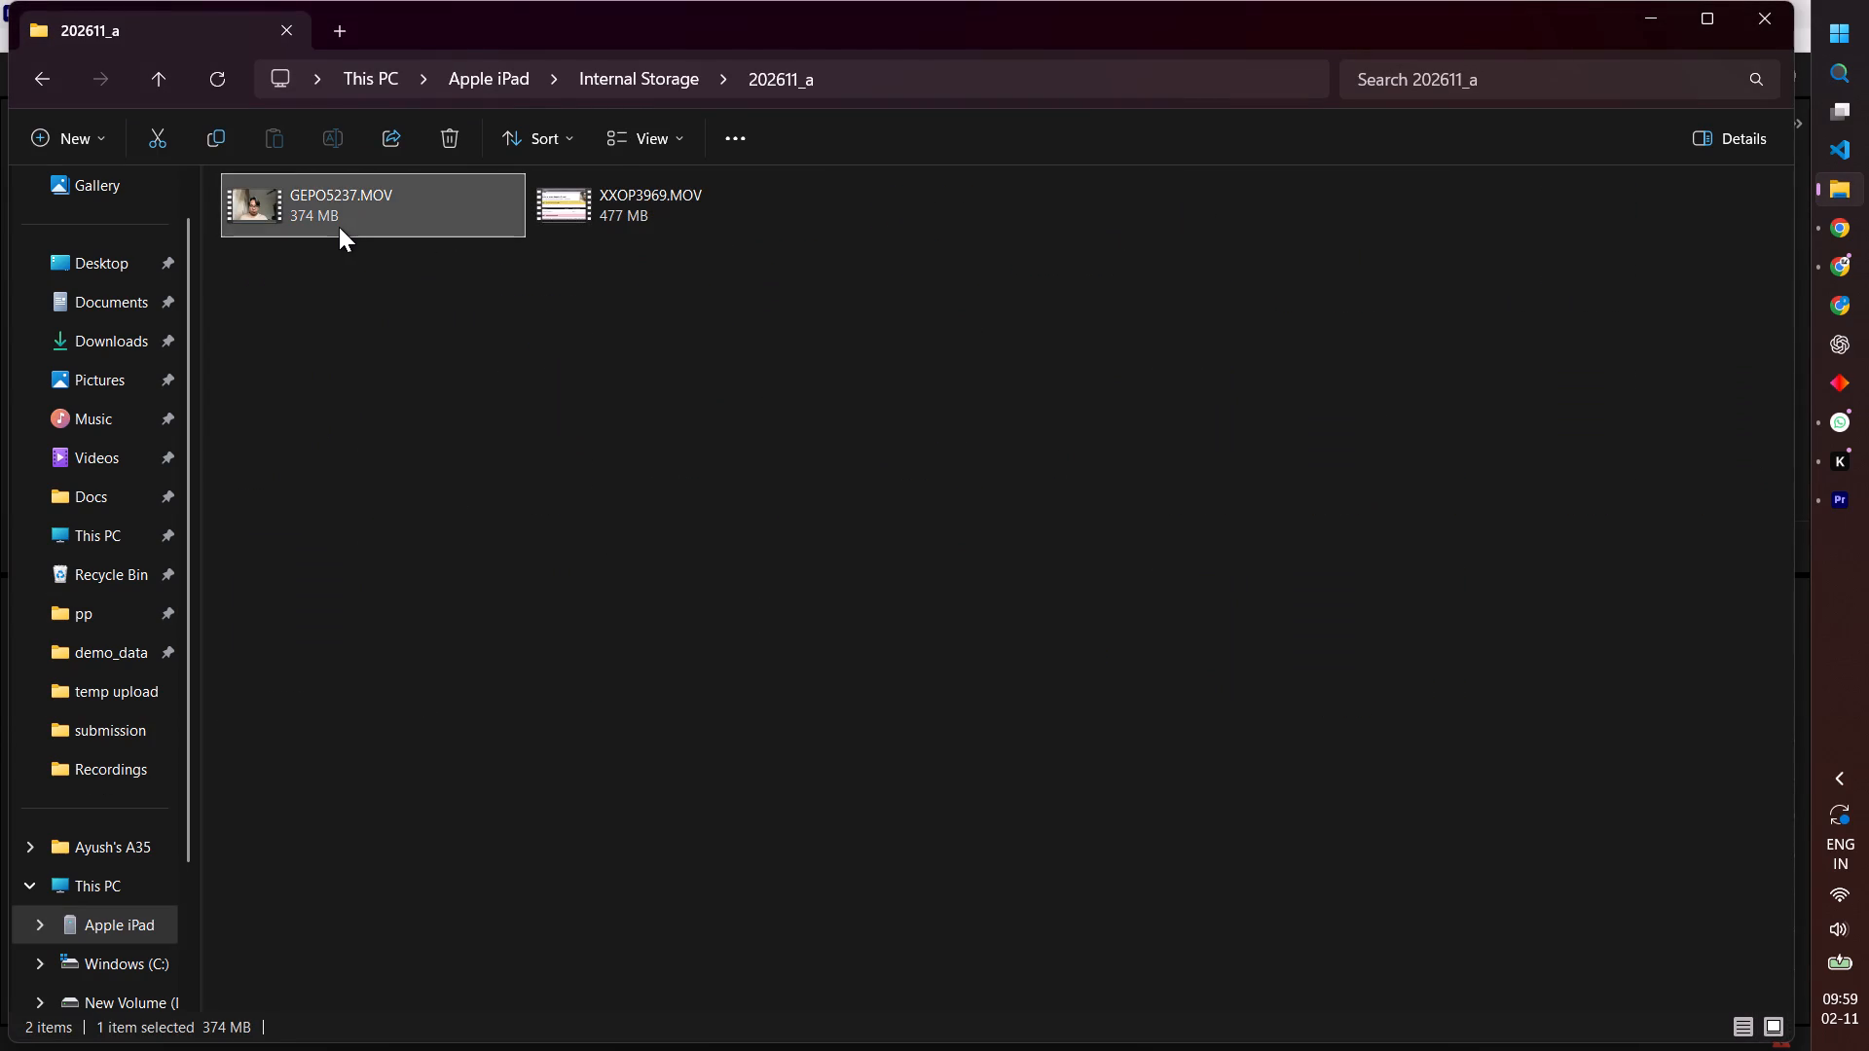
{"action": "left_click", "coordinate": [335, 227]}
{"action": "key", "text": "ctrl+c"}
Delete QIJO3761.MOV from the temp upload folder.
{"action": "left_click", "coordinate": [96, 692]}
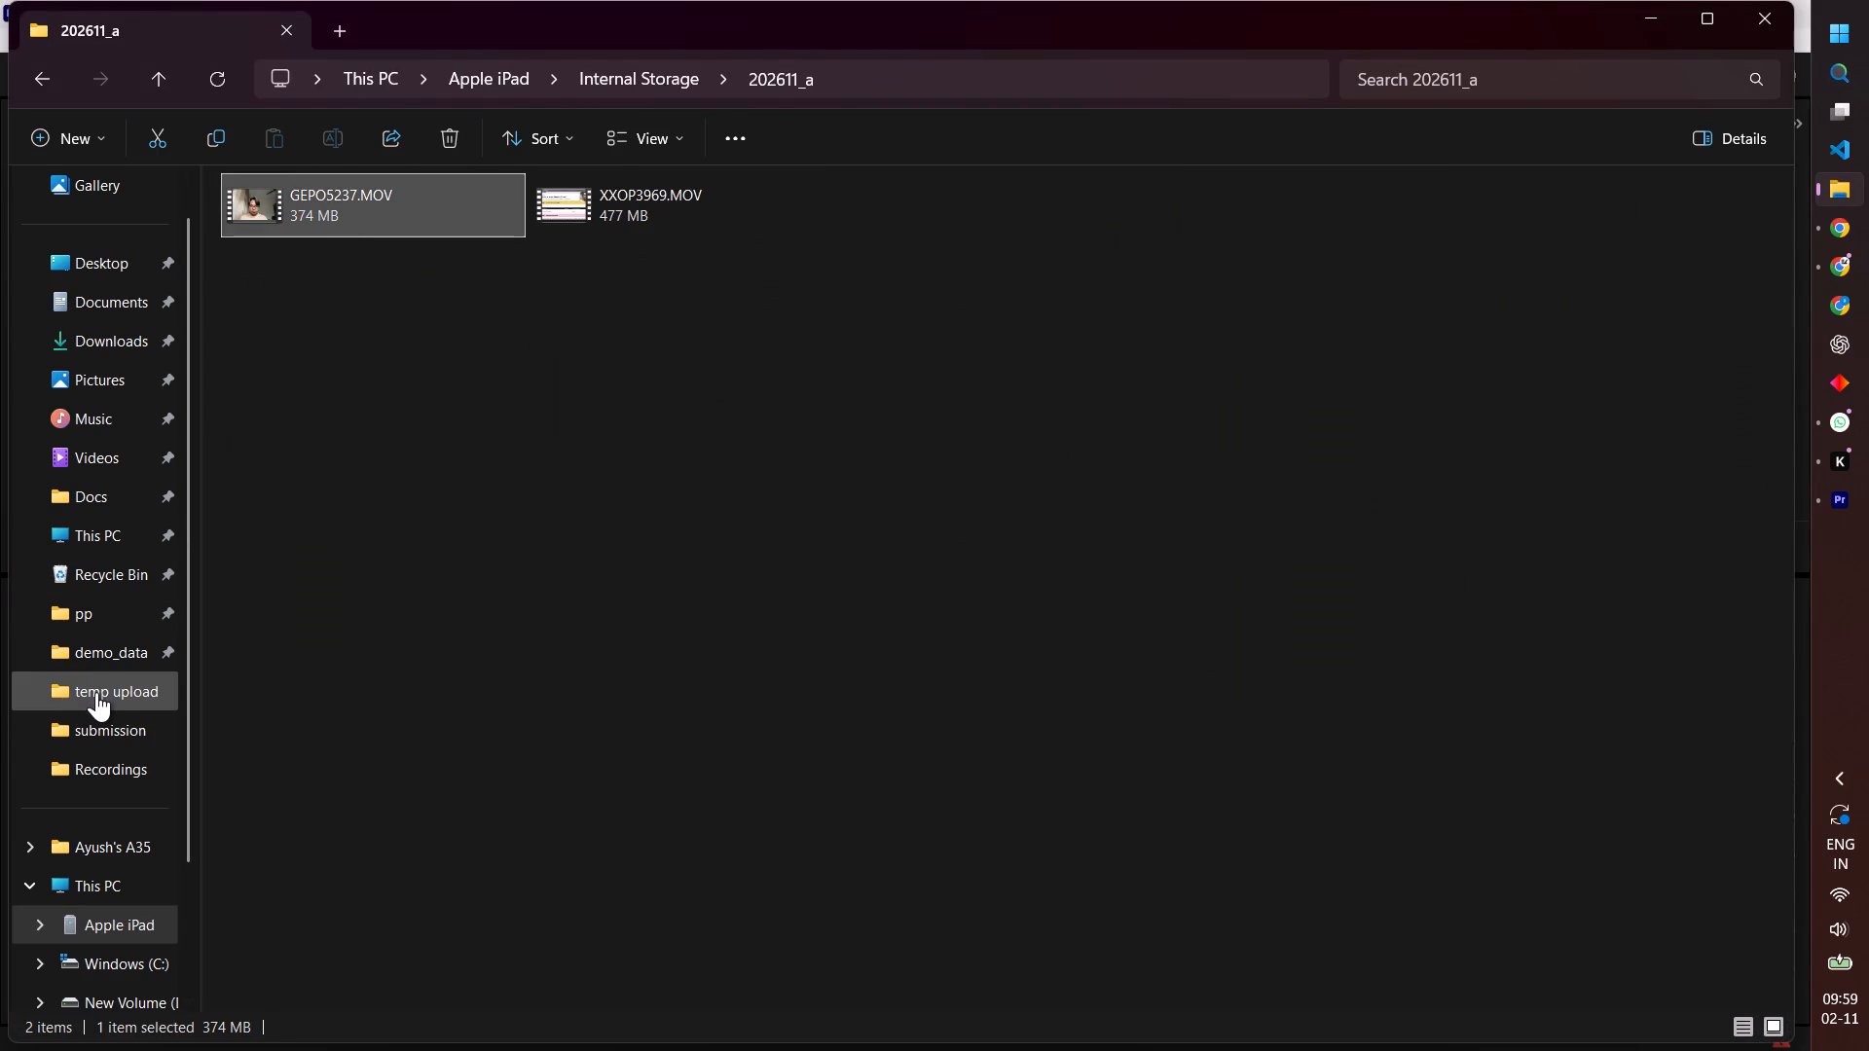
{"action": "left_click", "coordinate": [356, 391]}
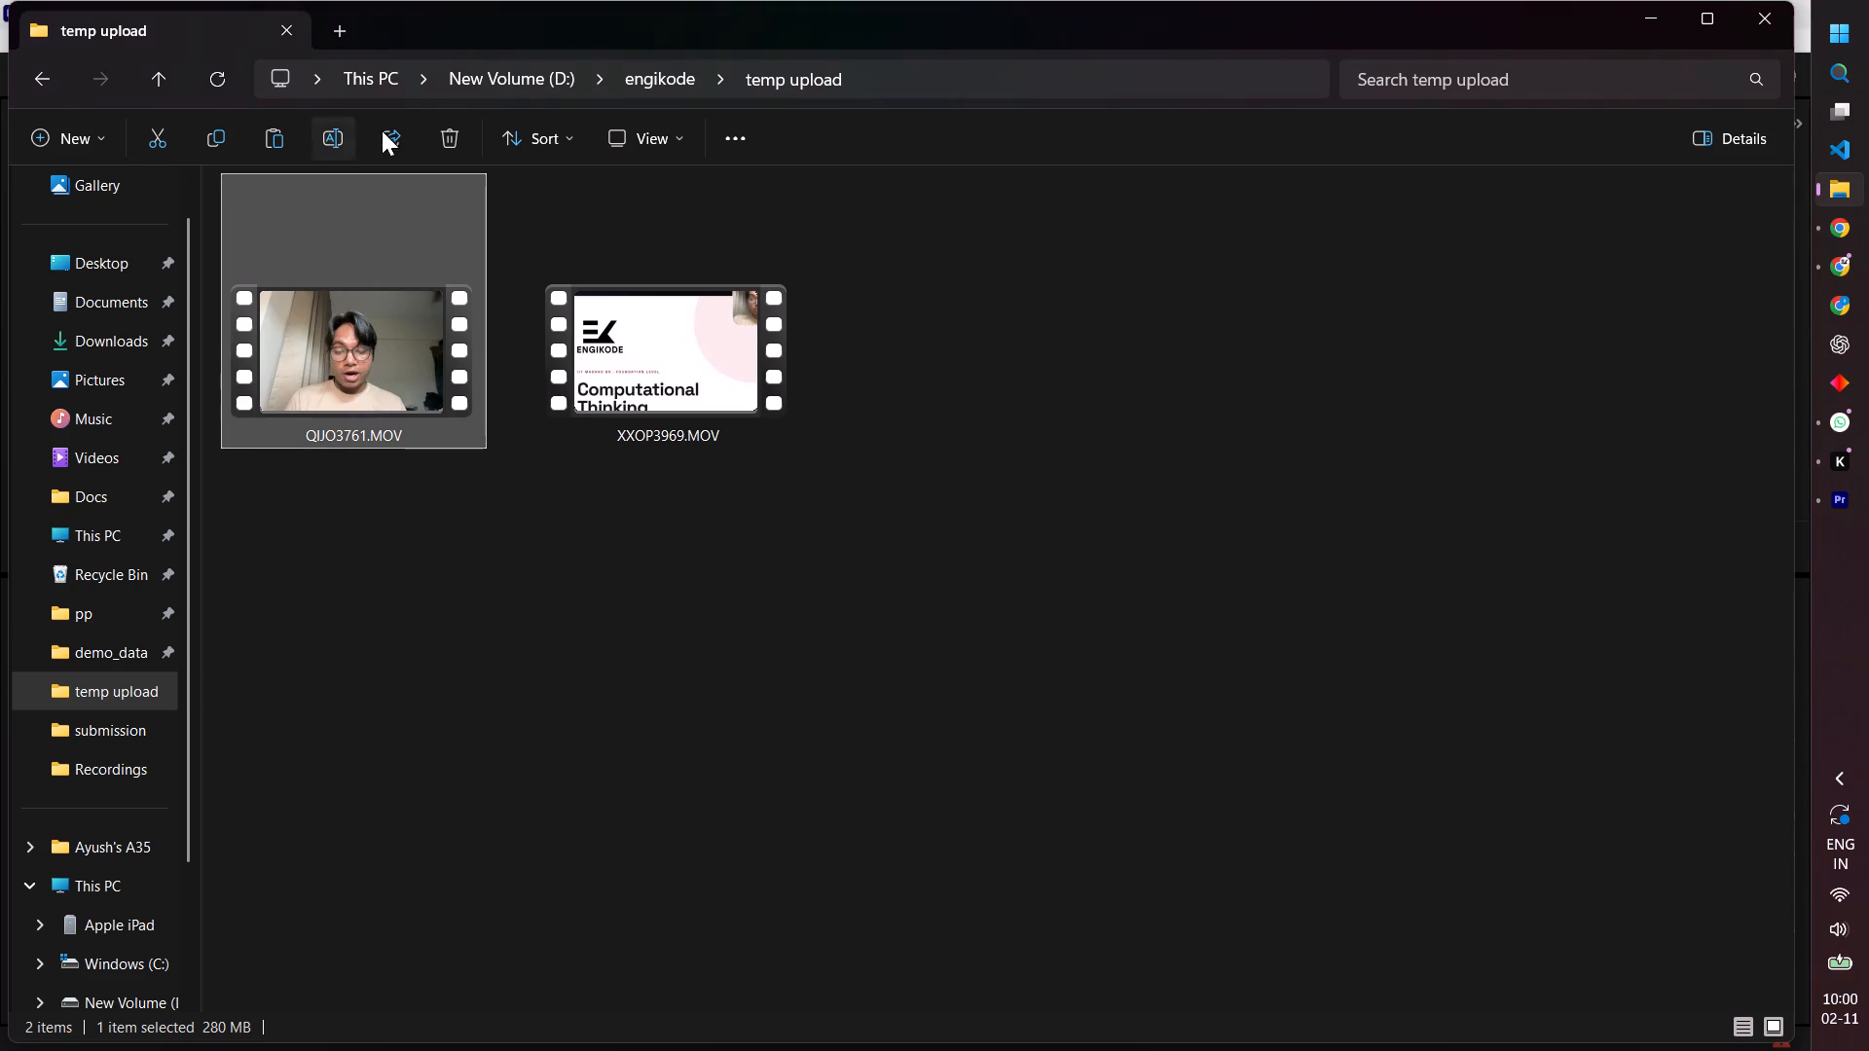
{"action": "left_click", "coordinate": [442, 143]}
Paste the copied GEPO5237.MOV into the temp upload folder.
{"action": "left_click", "coordinate": [406, 460]}
{"action": "key", "text": "ctrl+v"}
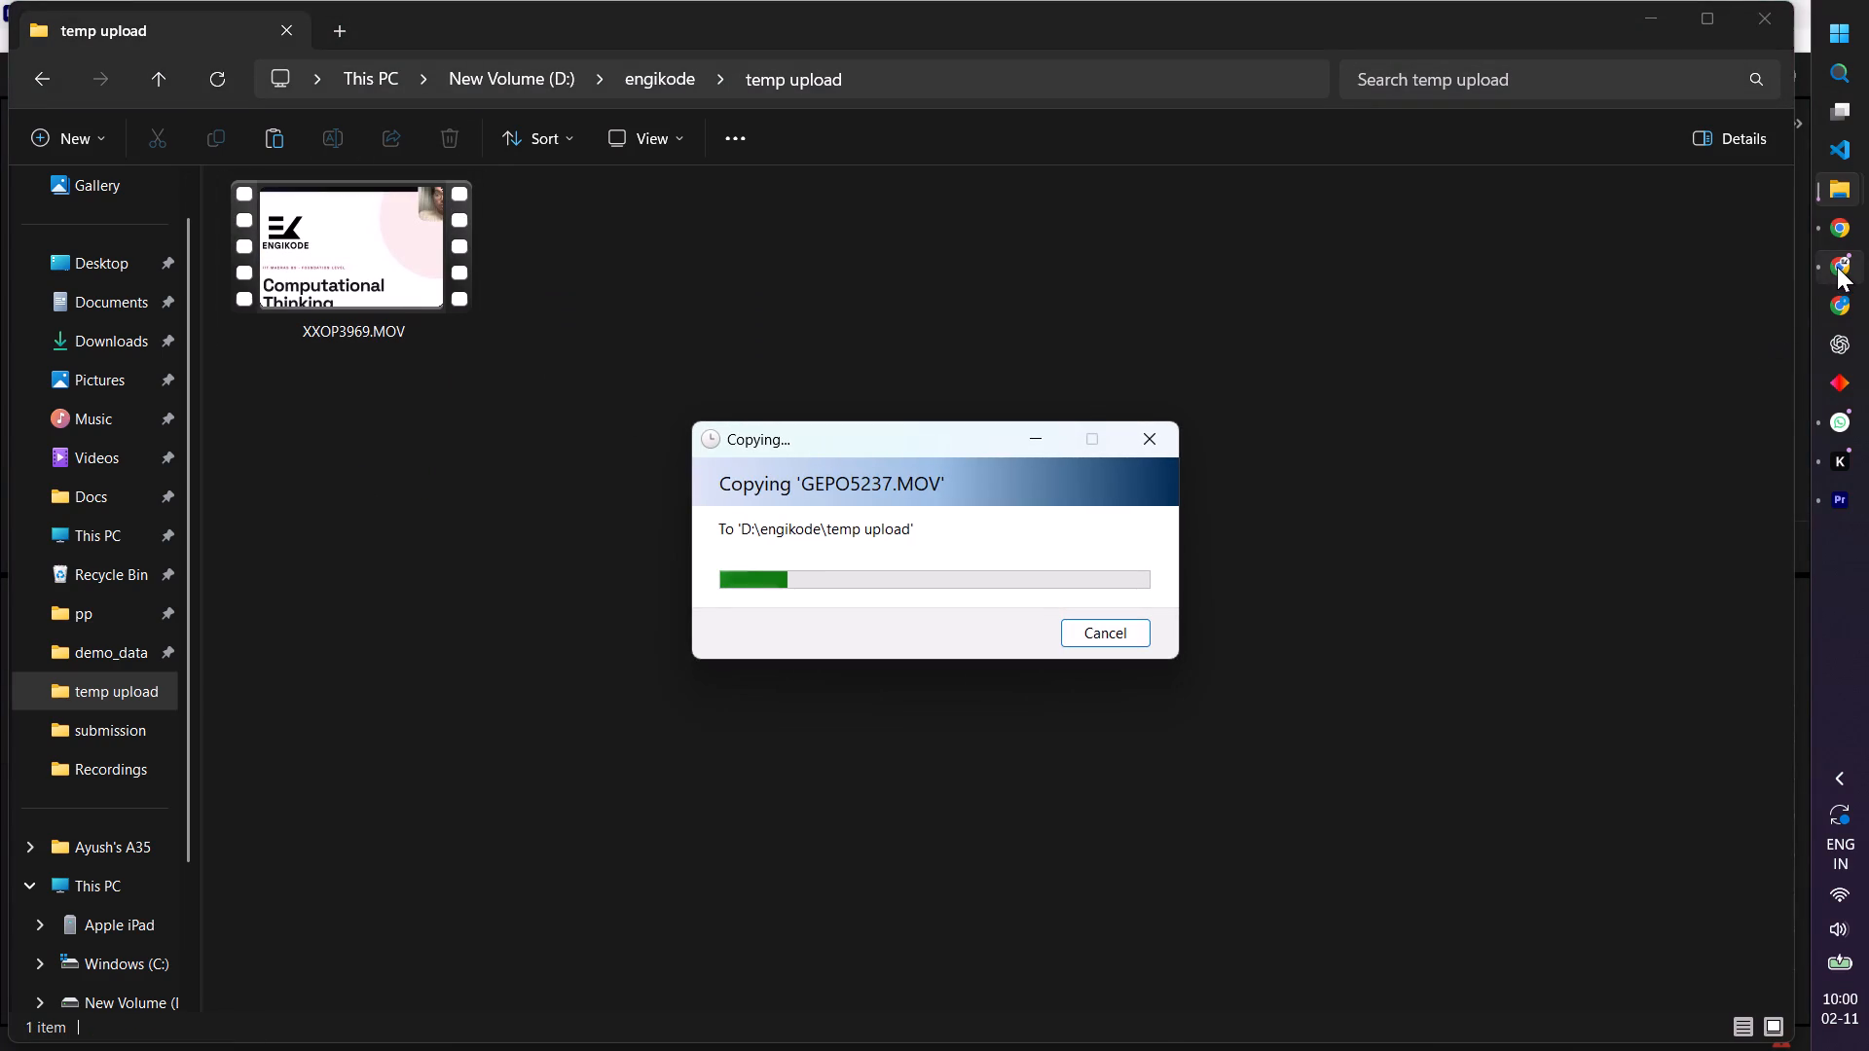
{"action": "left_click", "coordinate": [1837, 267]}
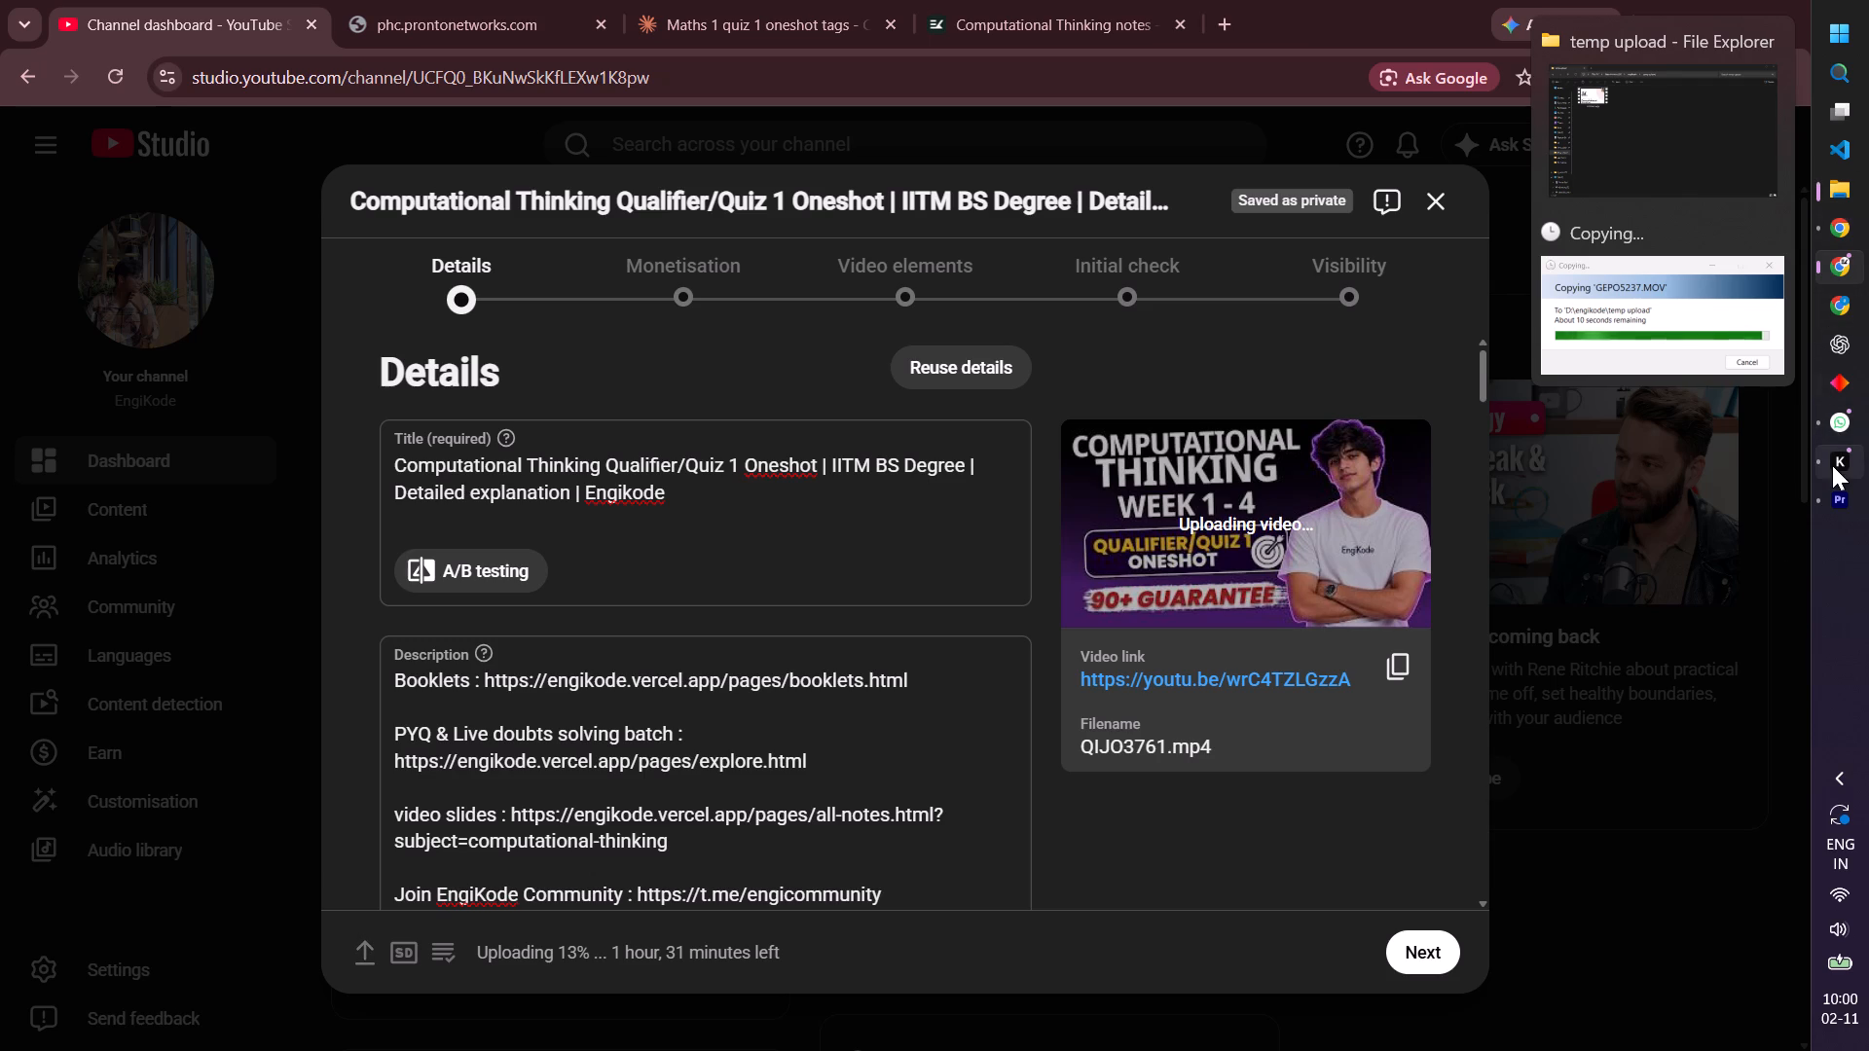
Switch to Premiere and import XXOP3969.MOV and GEPO5237.MOV from the temp upload folder into the stats 1 oneshot quiz 1 project.
{"action": "left_click", "coordinate": [1730, 538]}
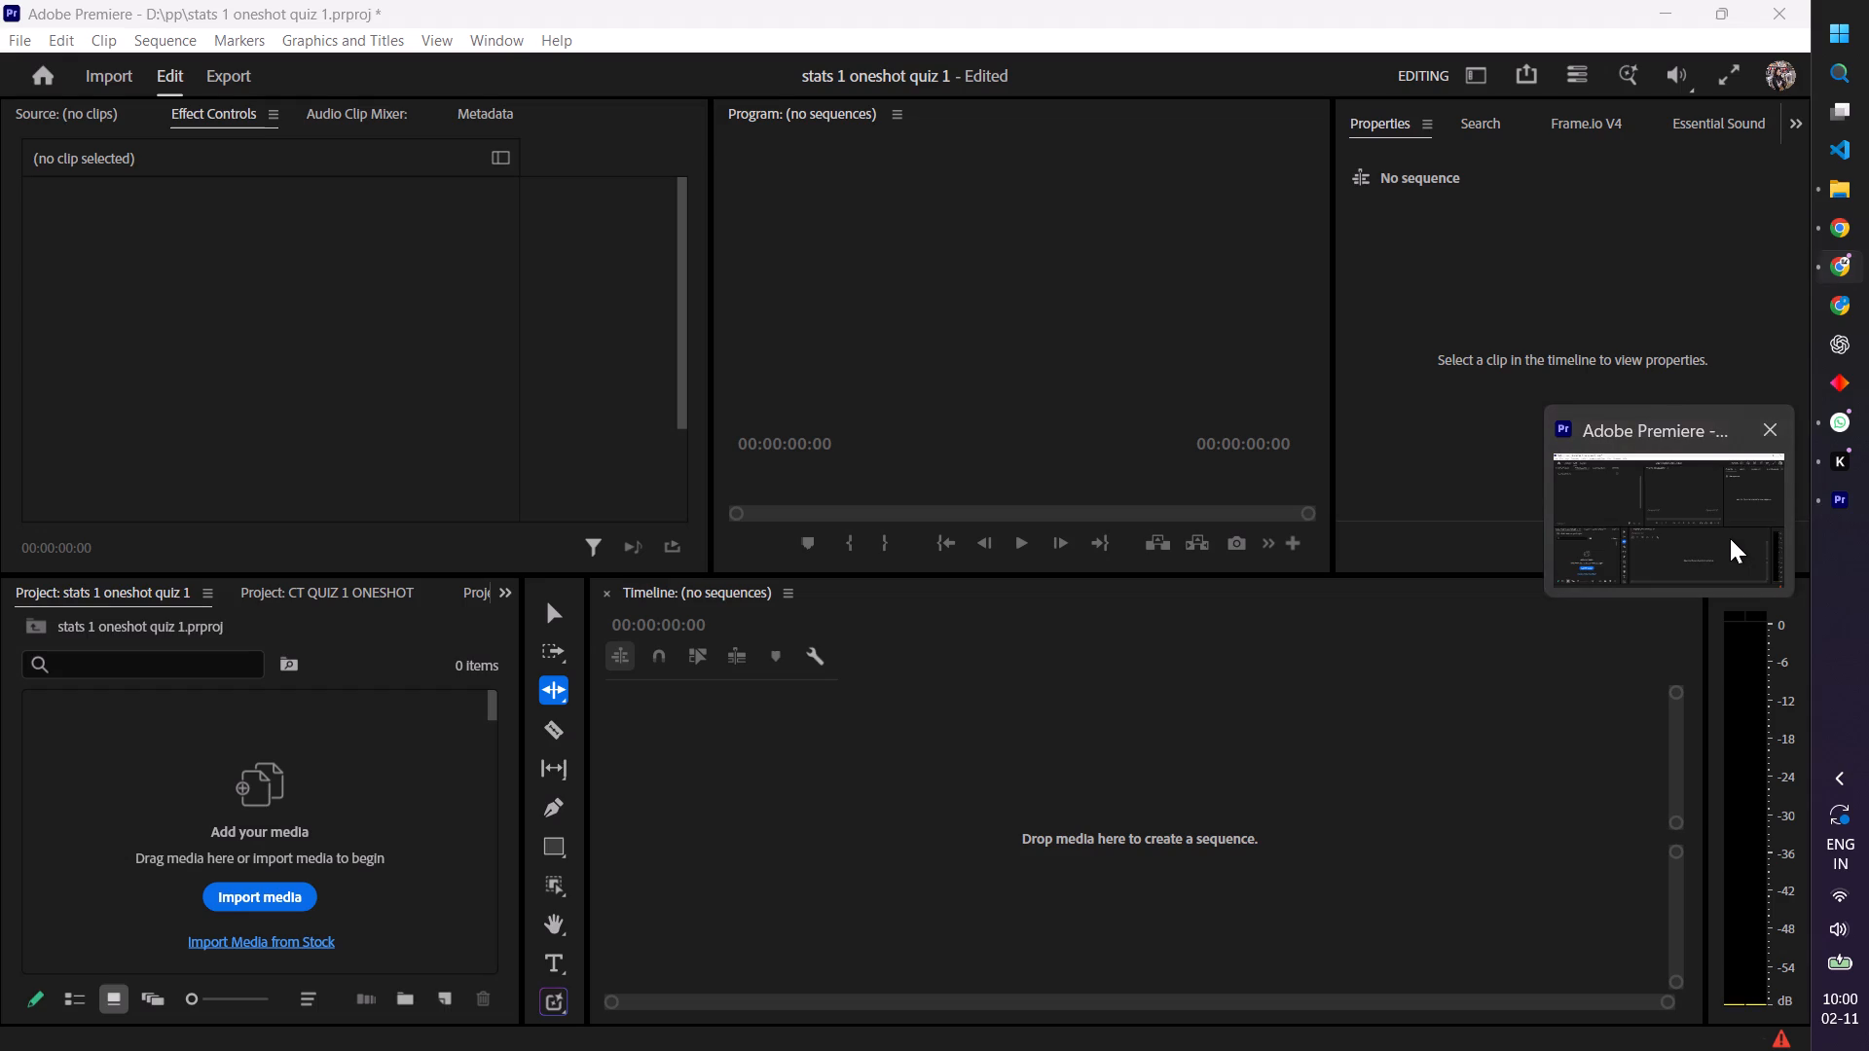
{"action": "left_click", "coordinate": [237, 898]}
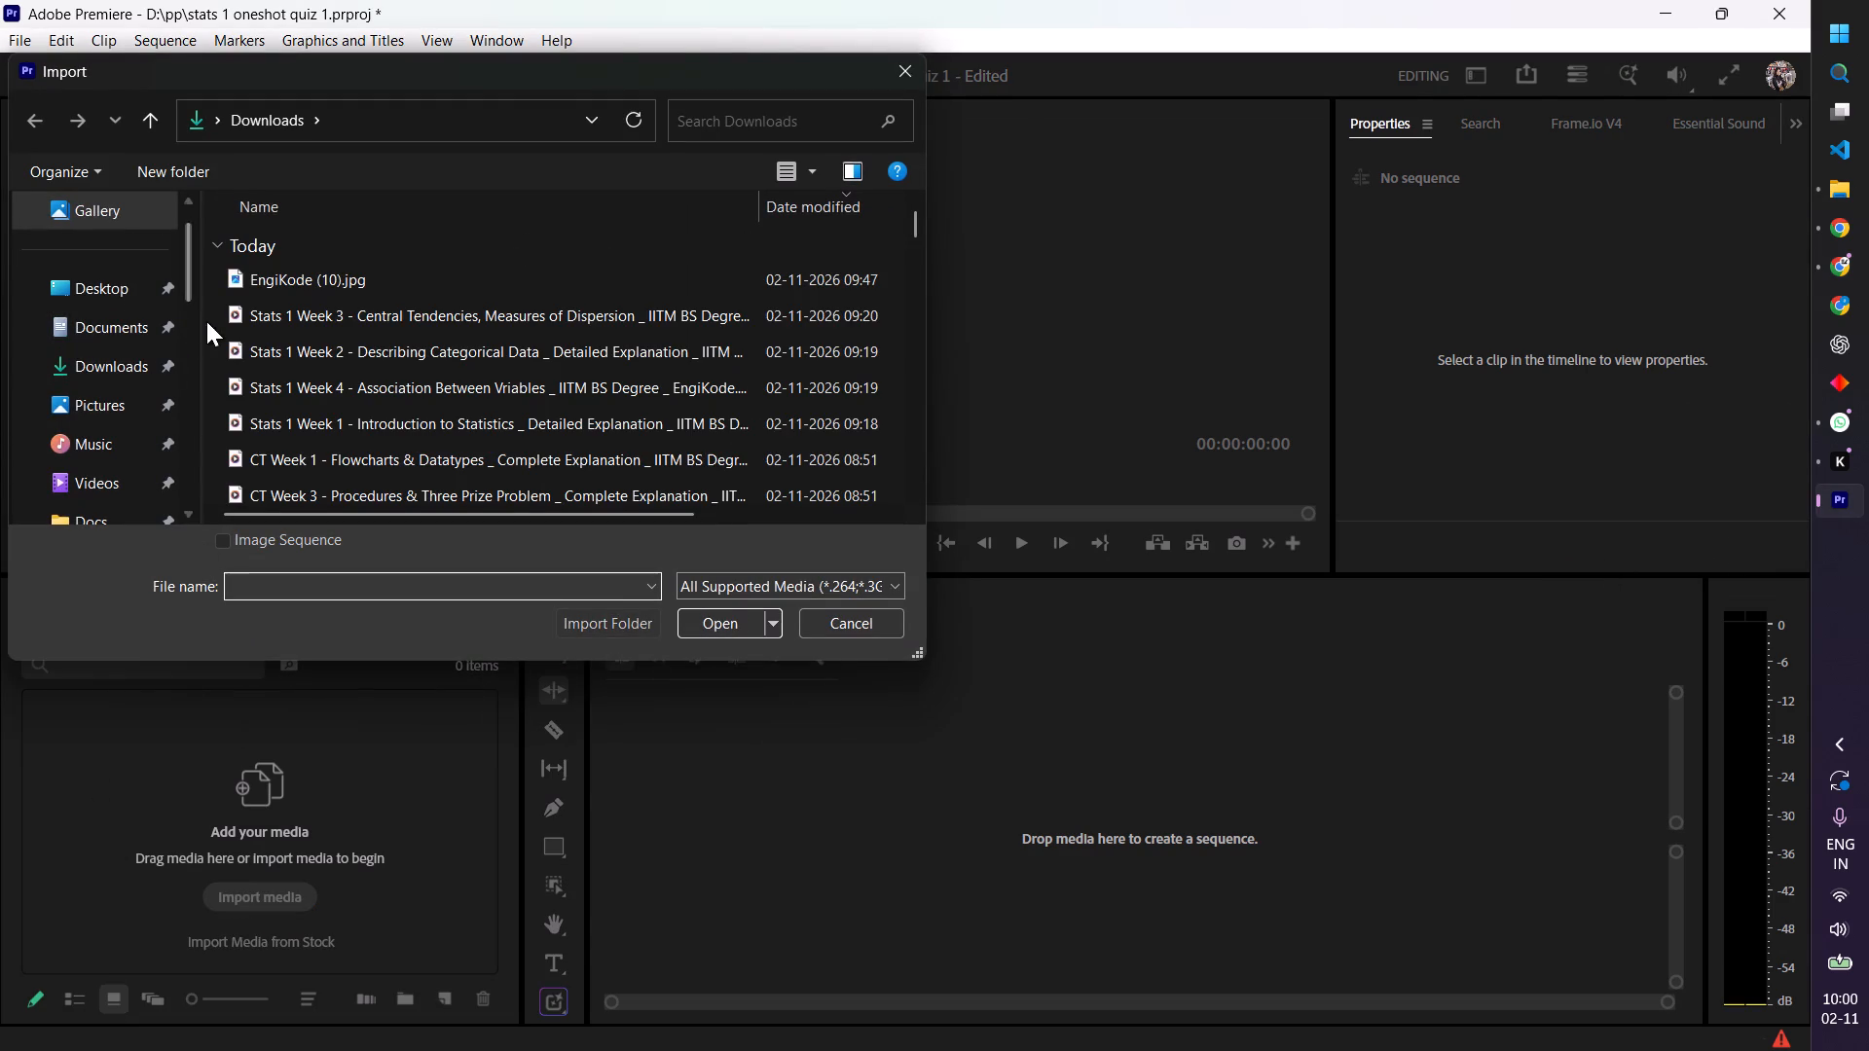
{"action": "scroll", "coordinate": [47, 357], "scroll_direction": "up", "scroll_amount": 6}
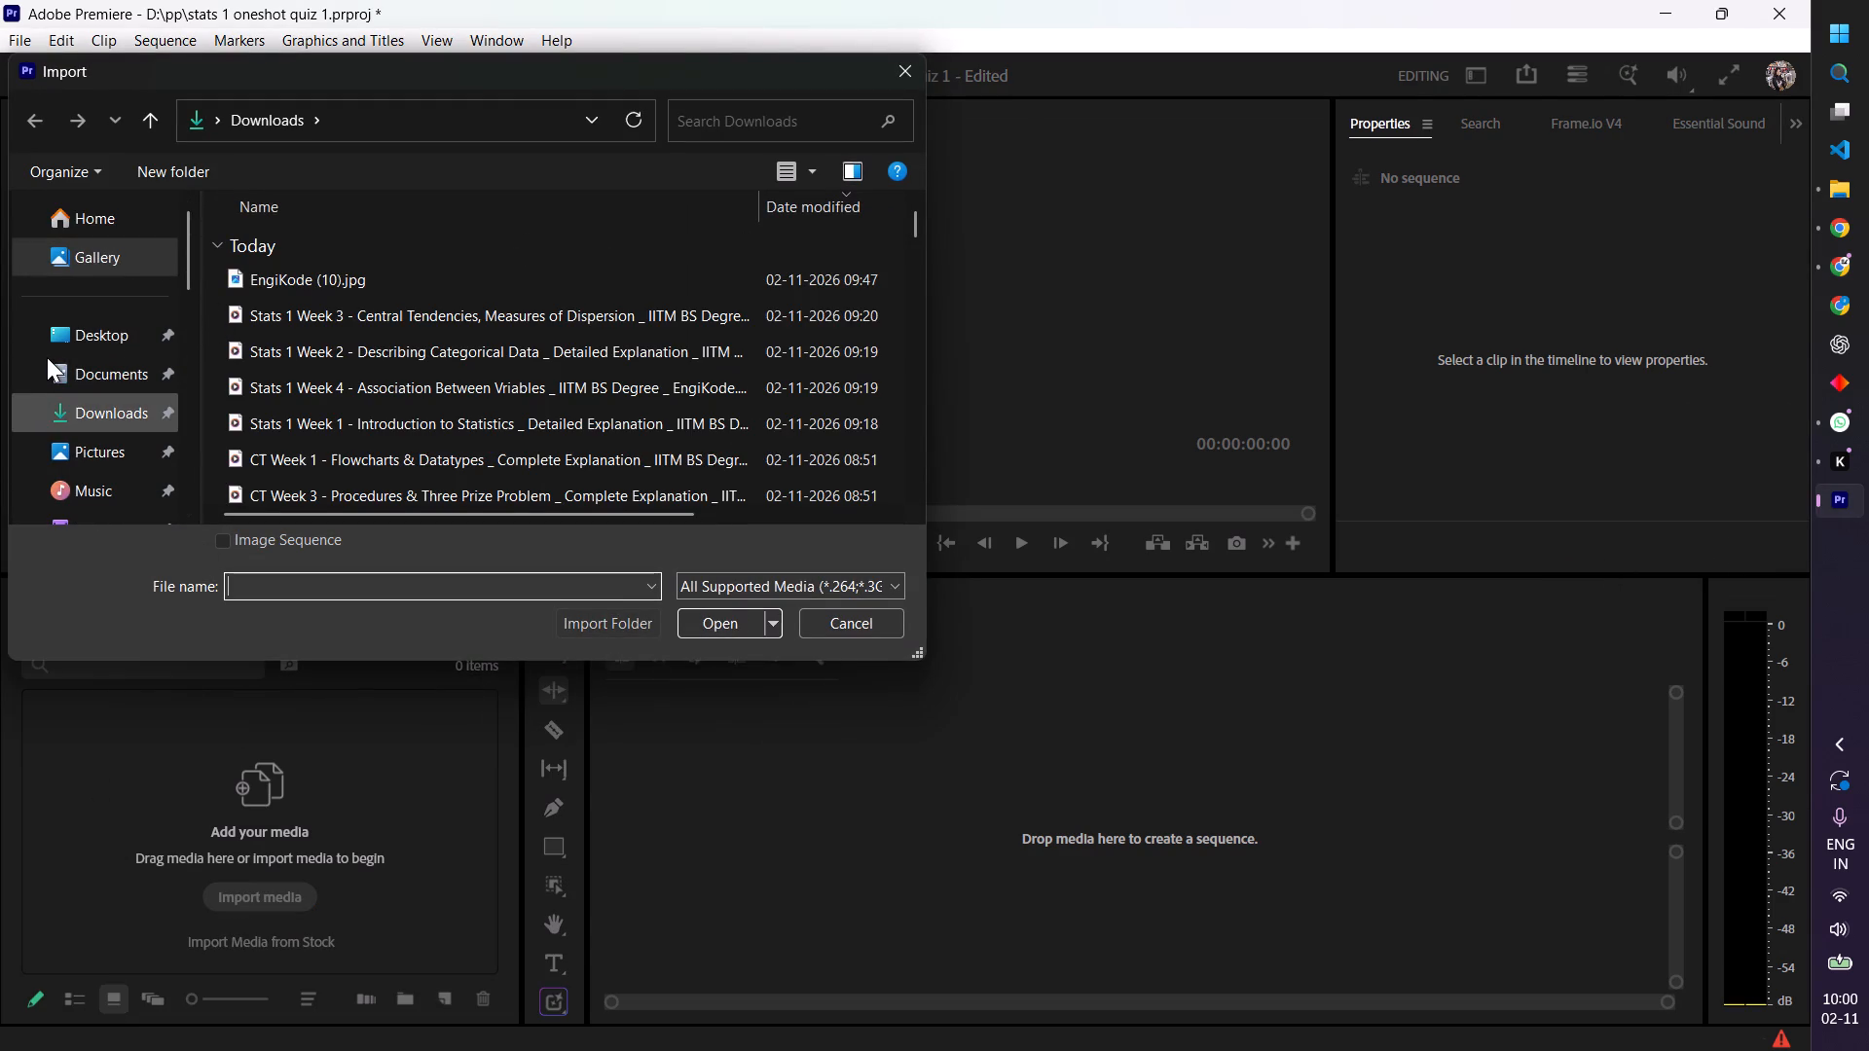
{"action": "scroll", "coordinate": [47, 357], "scroll_direction": "up", "scroll_amount": 1}
{"action": "scroll", "coordinate": [47, 357], "scroll_direction": "down", "scroll_amount": 5}
{"action": "scroll", "coordinate": [47, 357], "scroll_direction": "up", "scroll_amount": 2}
{"action": "left_click", "coordinate": [115, 327]}
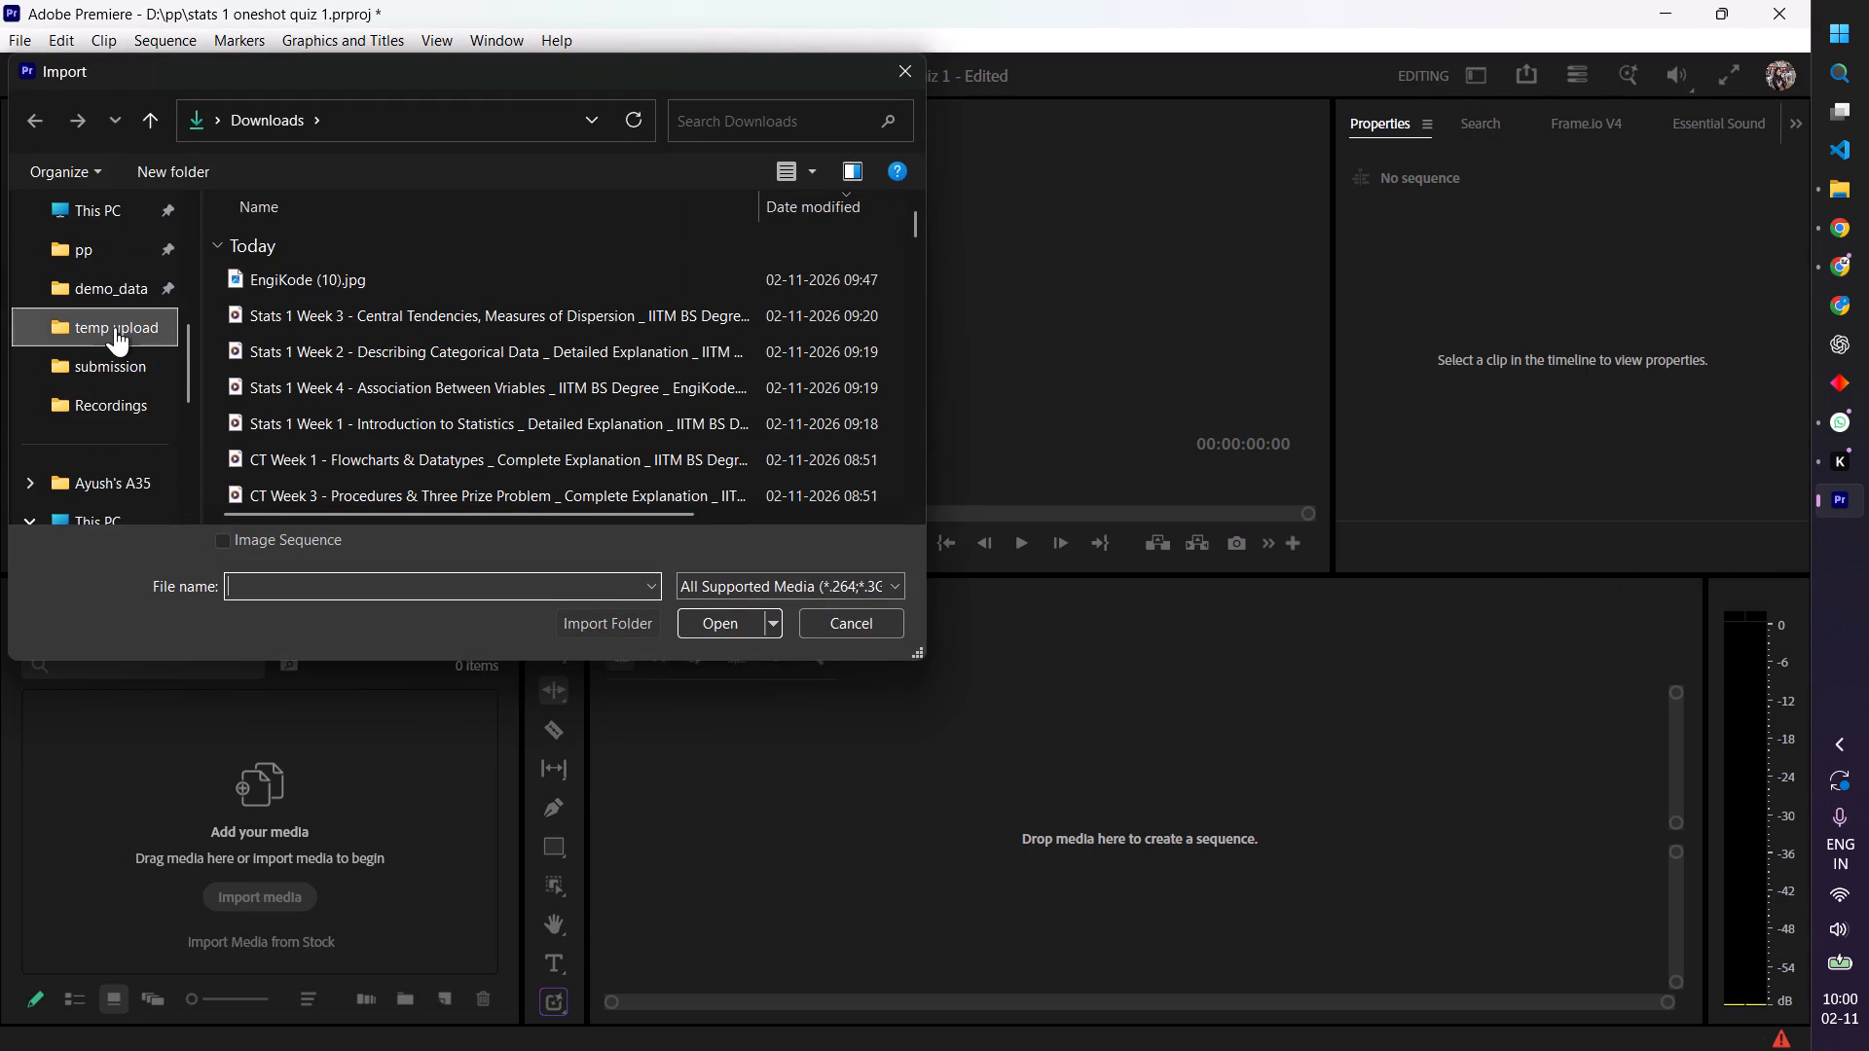
{"action": "left_click_drag", "start_coordinate": [290, 383], "coordinate": [440, 293]}
{"action": "left_click", "coordinate": [698, 637]}
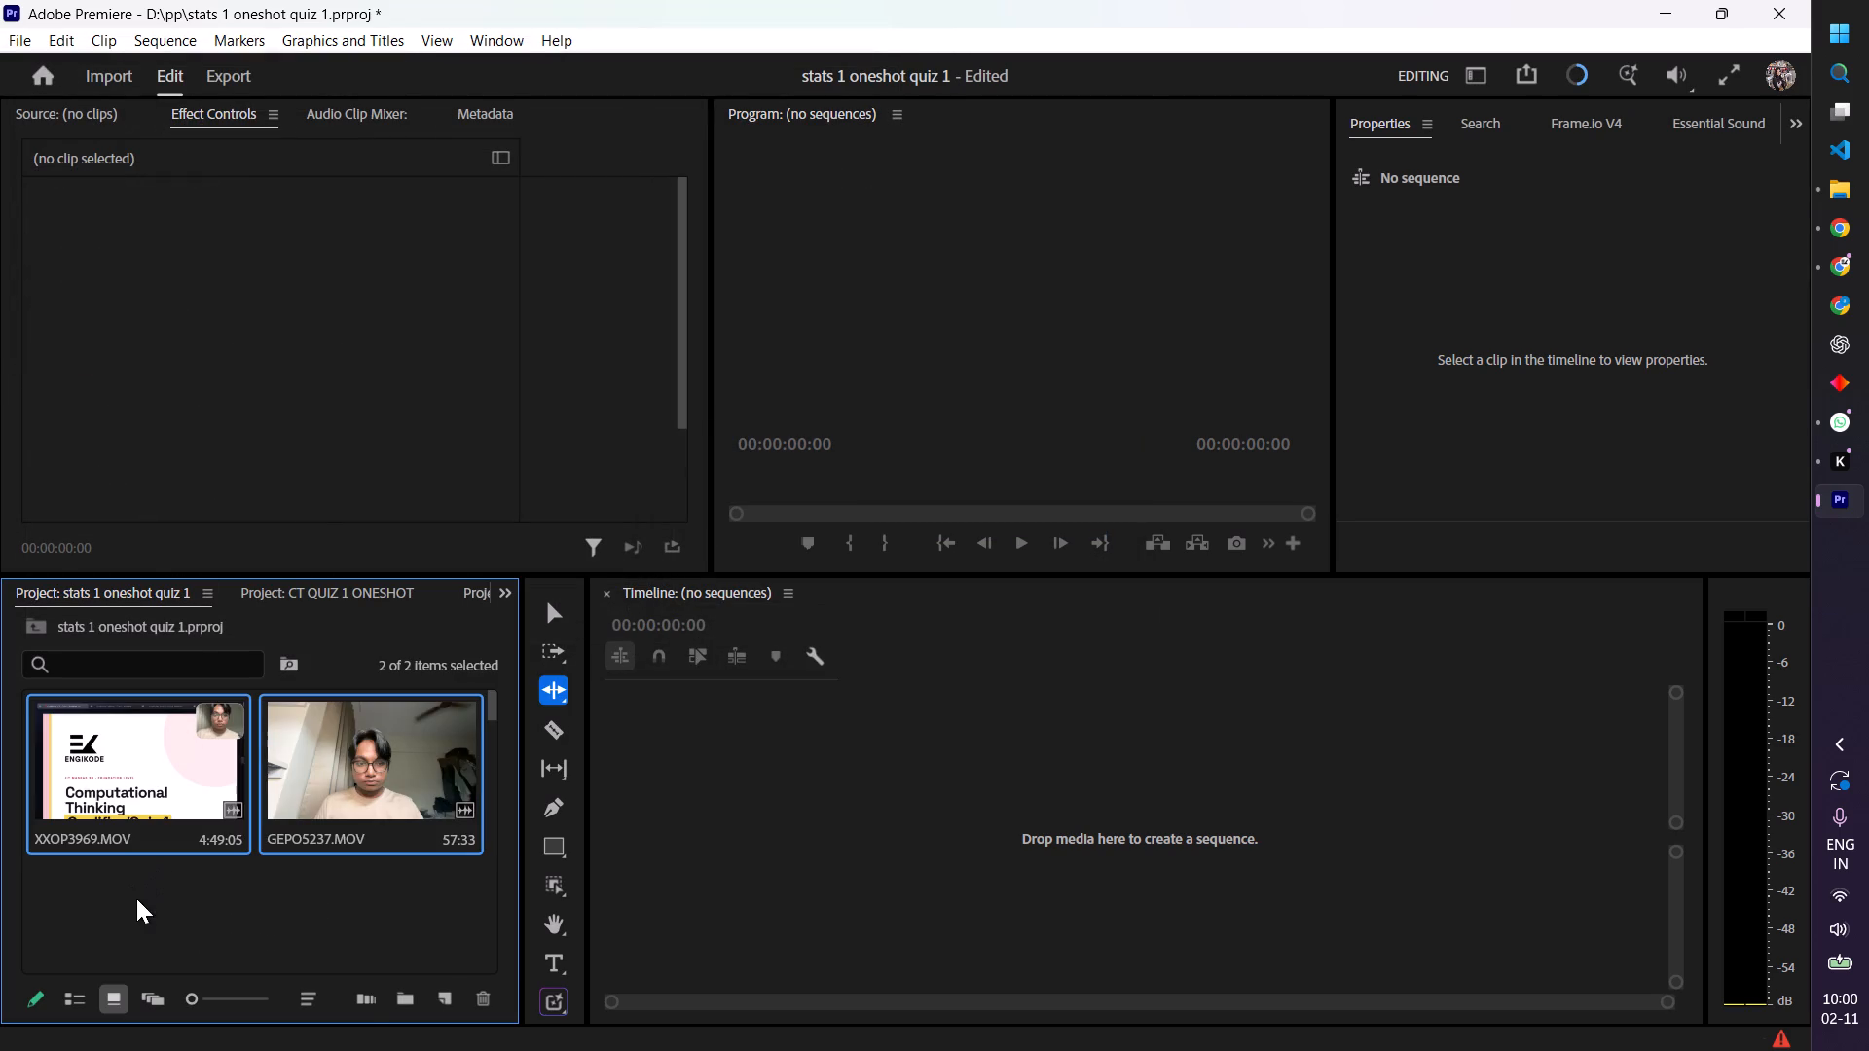
Create a new sequence in the empty timeline from the GEPO5237.MOV clip only.
{"action": "left_click", "coordinate": [136, 898]}
{"action": "left_click_drag", "start_coordinate": [384, 747], "coordinate": [685, 814]}
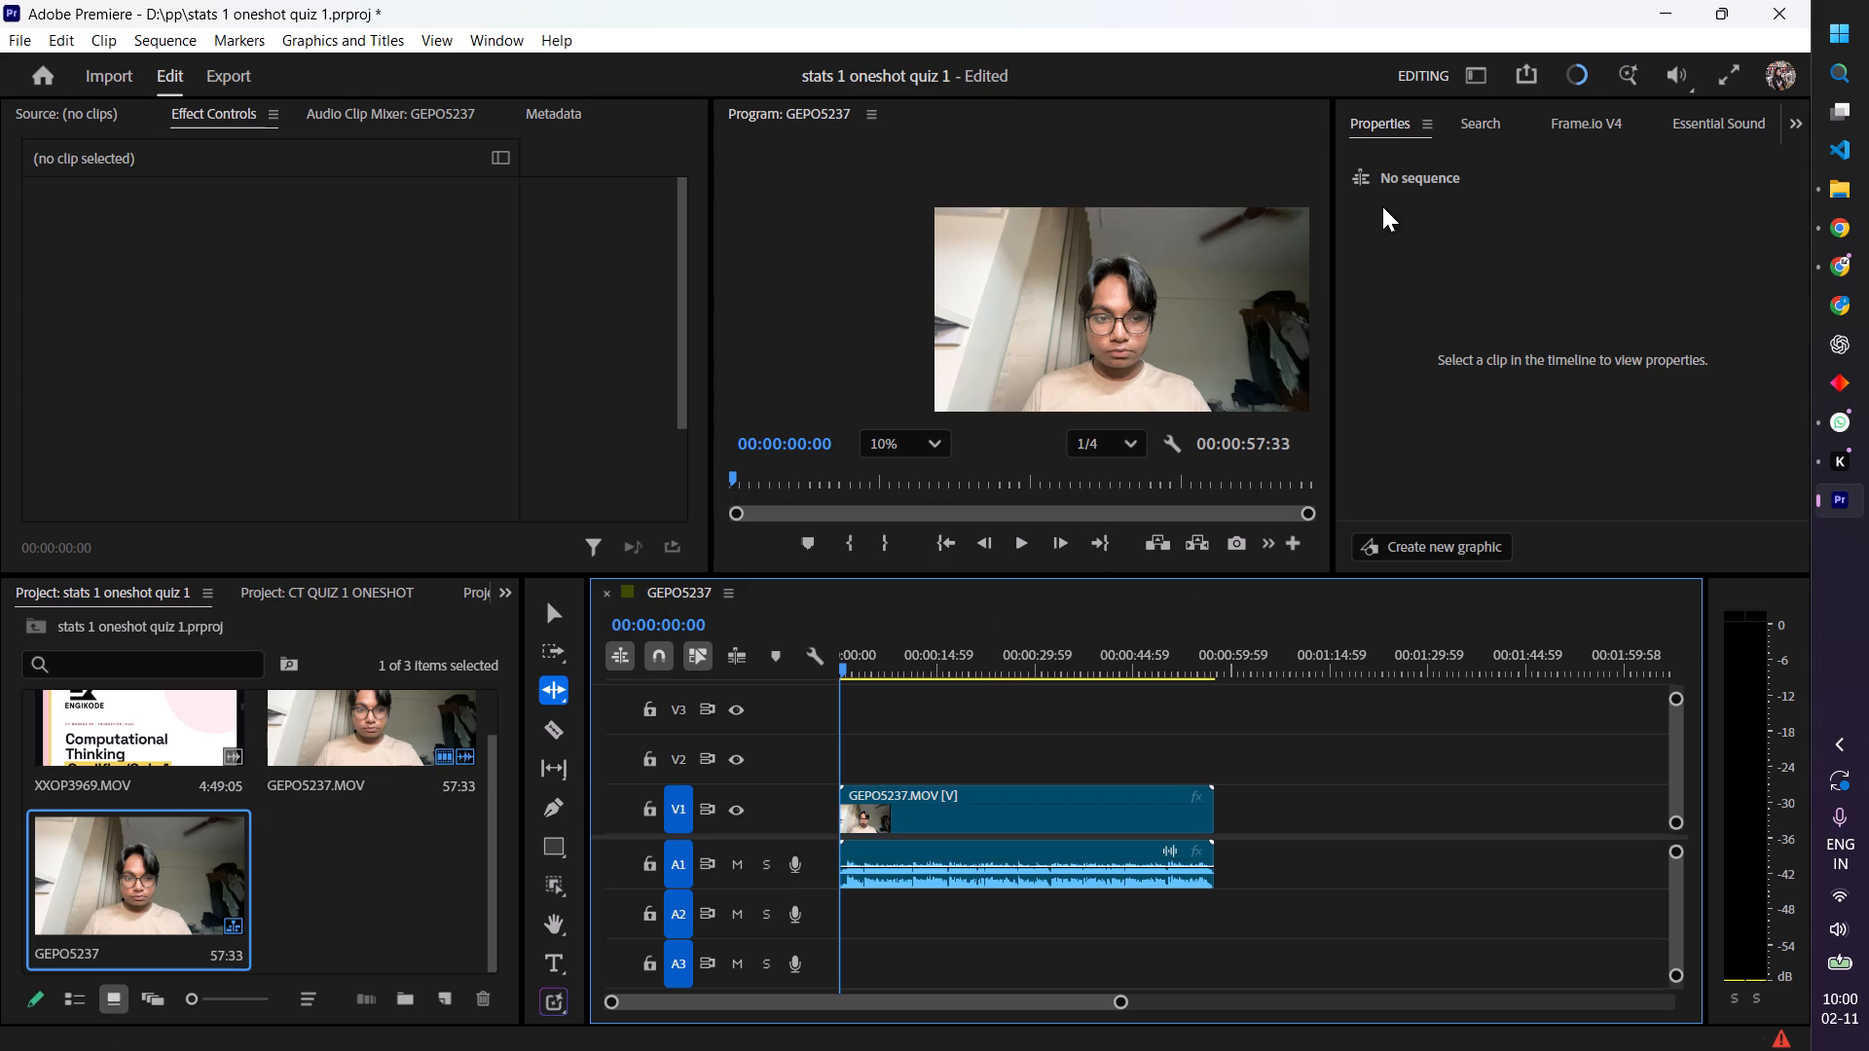
Apply Fit to the GEPO5237.MOV clip on V1 so it matches the frame.
{"action": "left_click", "coordinate": [965, 803]}
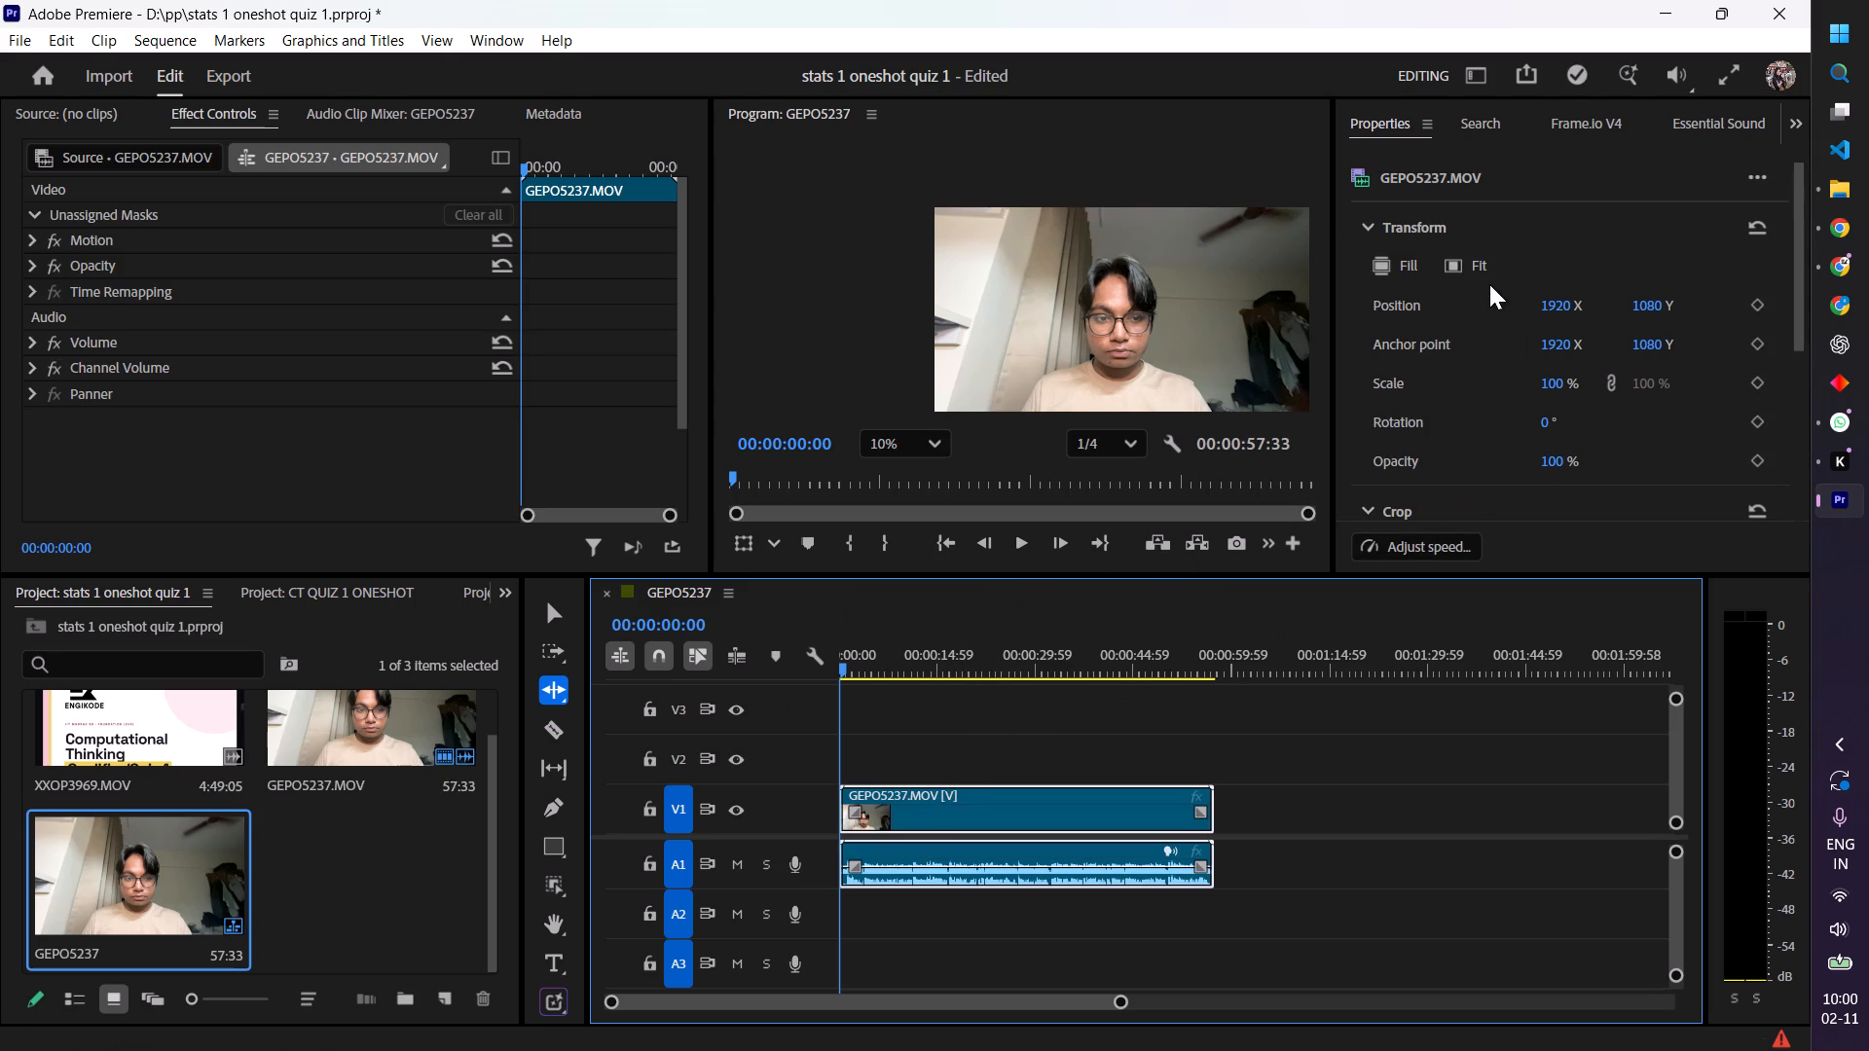
{"action": "left_click", "coordinate": [1464, 269]}
Play and scrub through the beginning and the last seconds of the GEPO5237.MOV clip to find where trimming is needed.
{"action": "left_click", "coordinate": [1025, 551]}
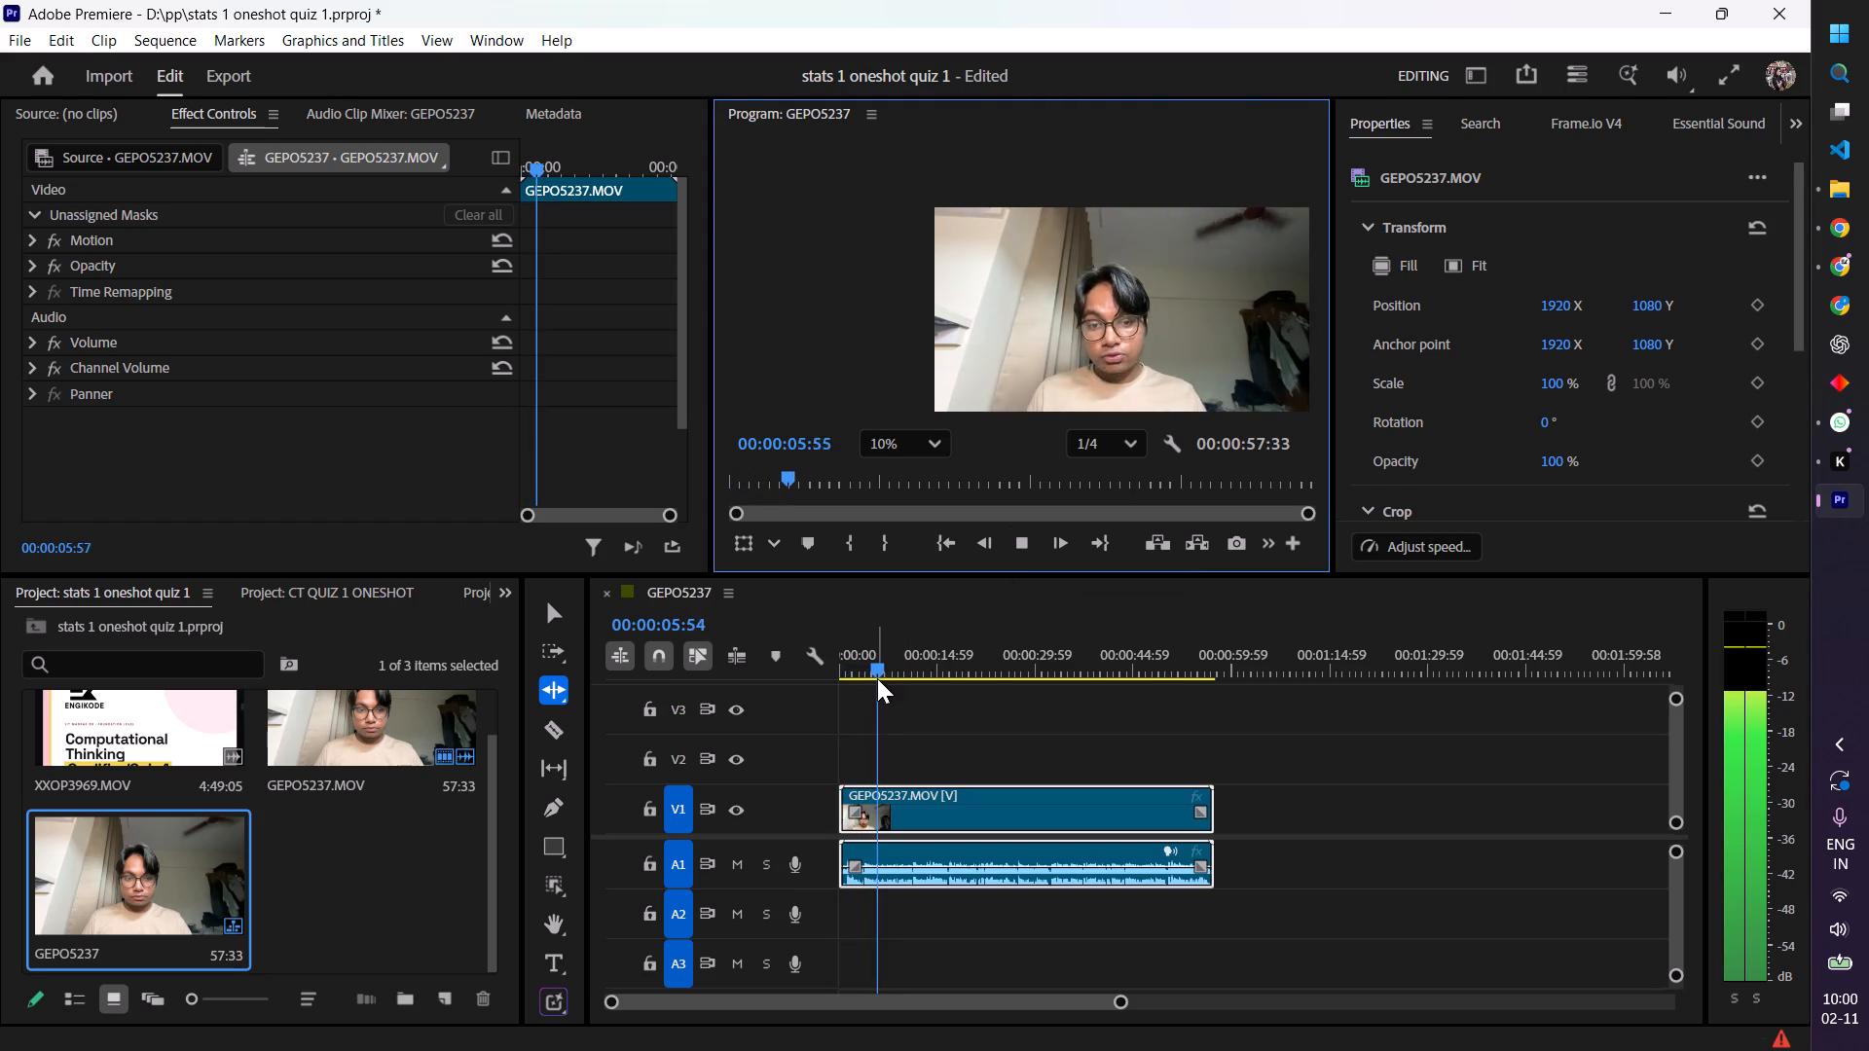
{"action": "left_click_drag", "start_coordinate": [882, 673], "coordinate": [789, 698]}
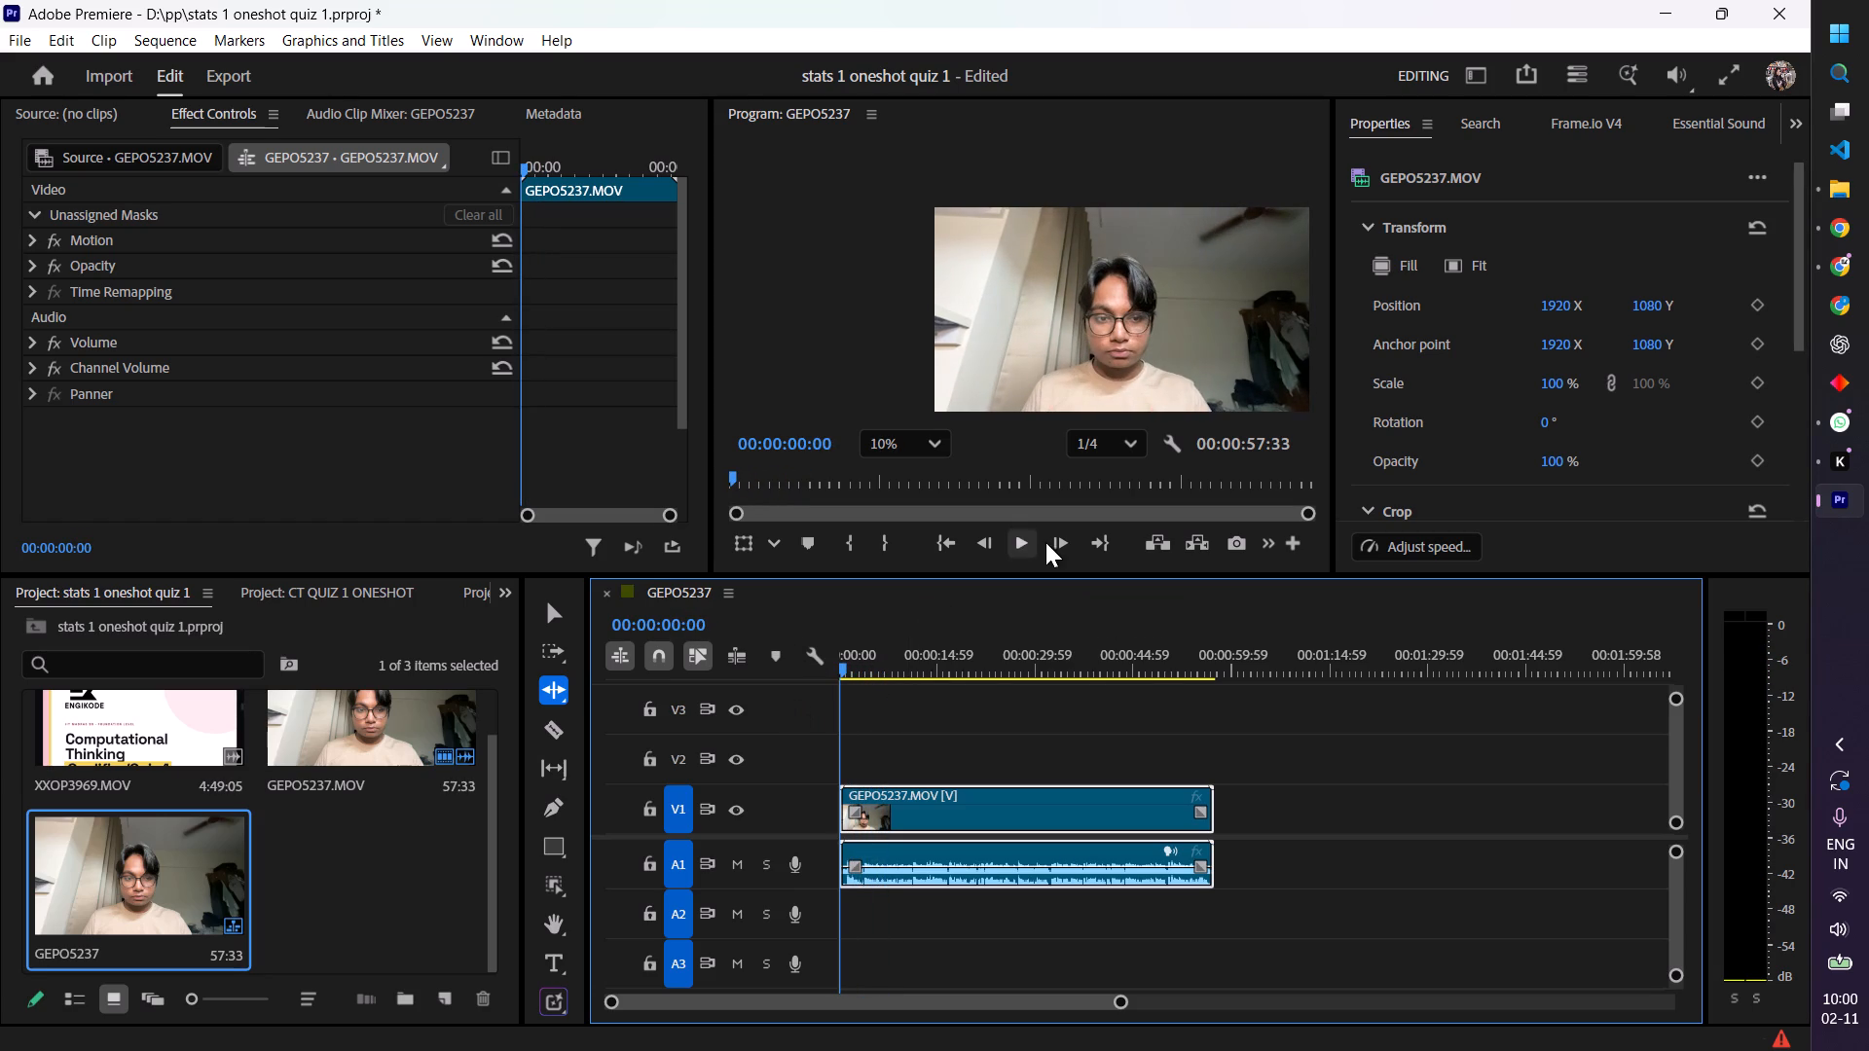
{"action": "left_click", "coordinate": [1024, 543]}
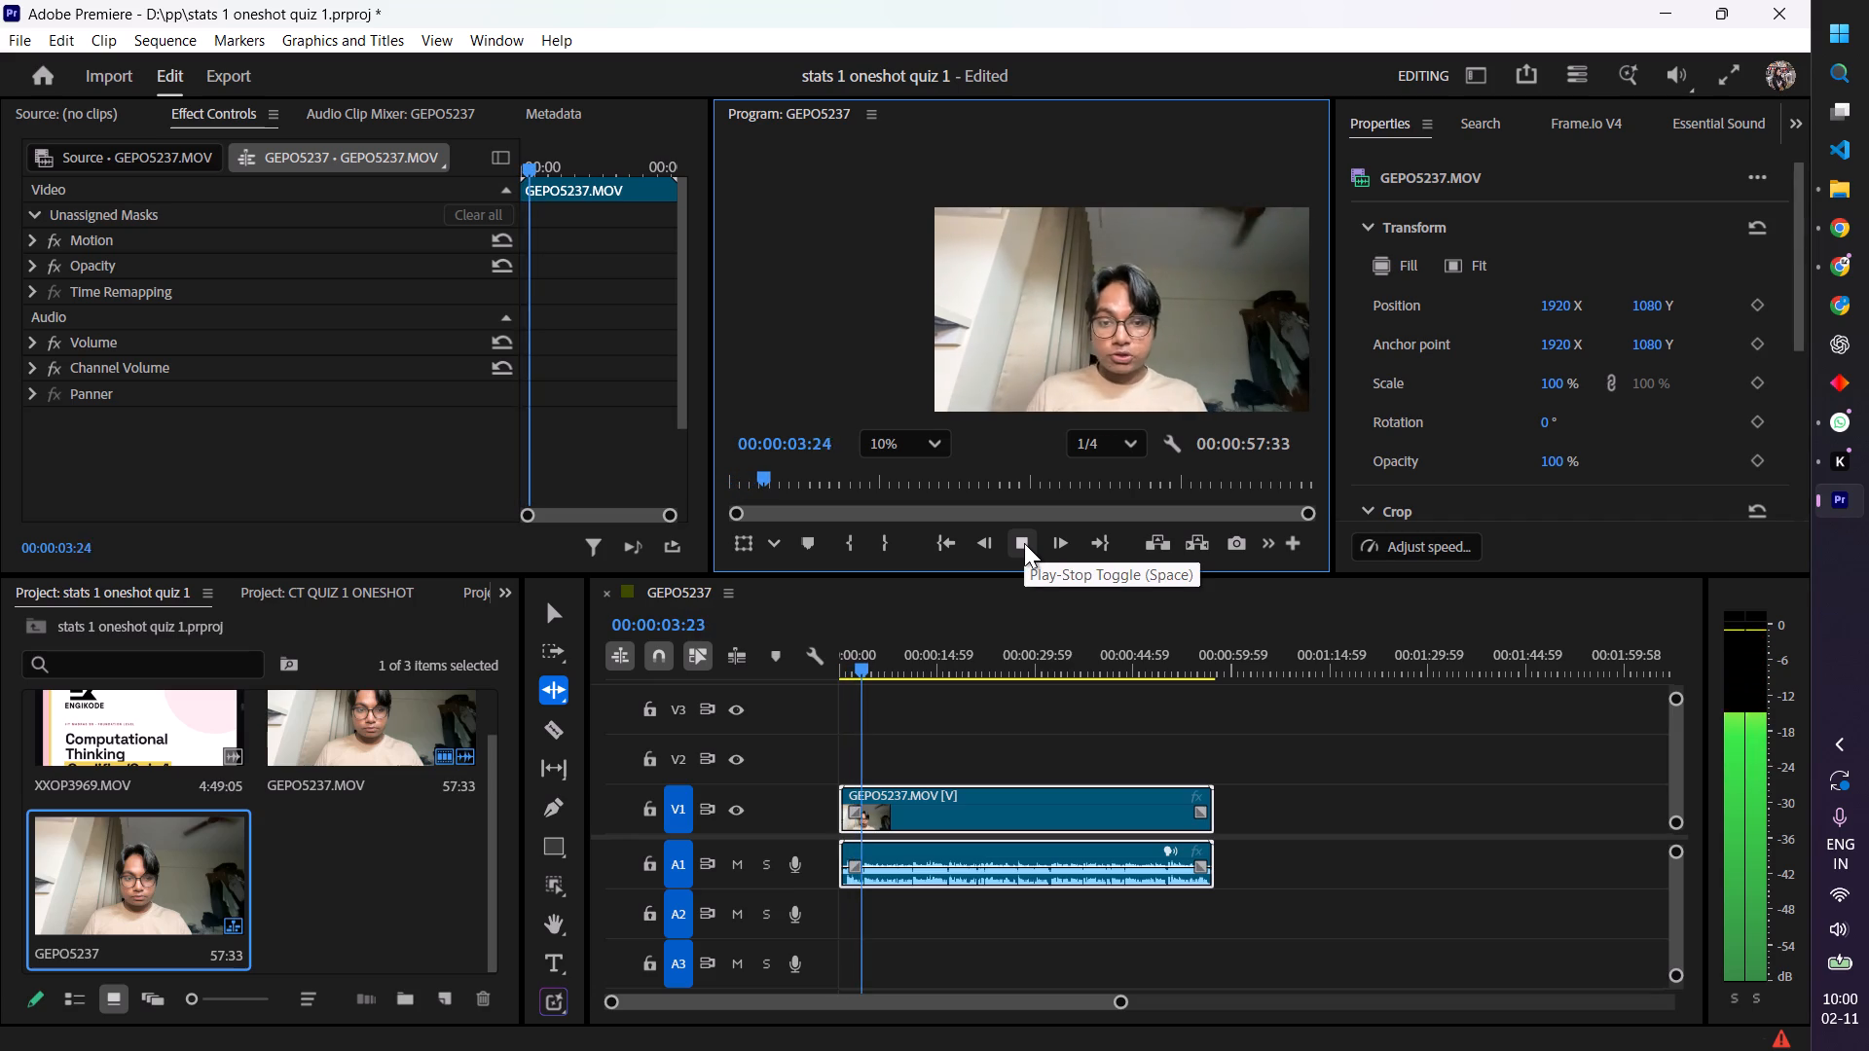
{"action": "left_click_drag", "start_coordinate": [871, 667], "coordinate": [926, 672]}
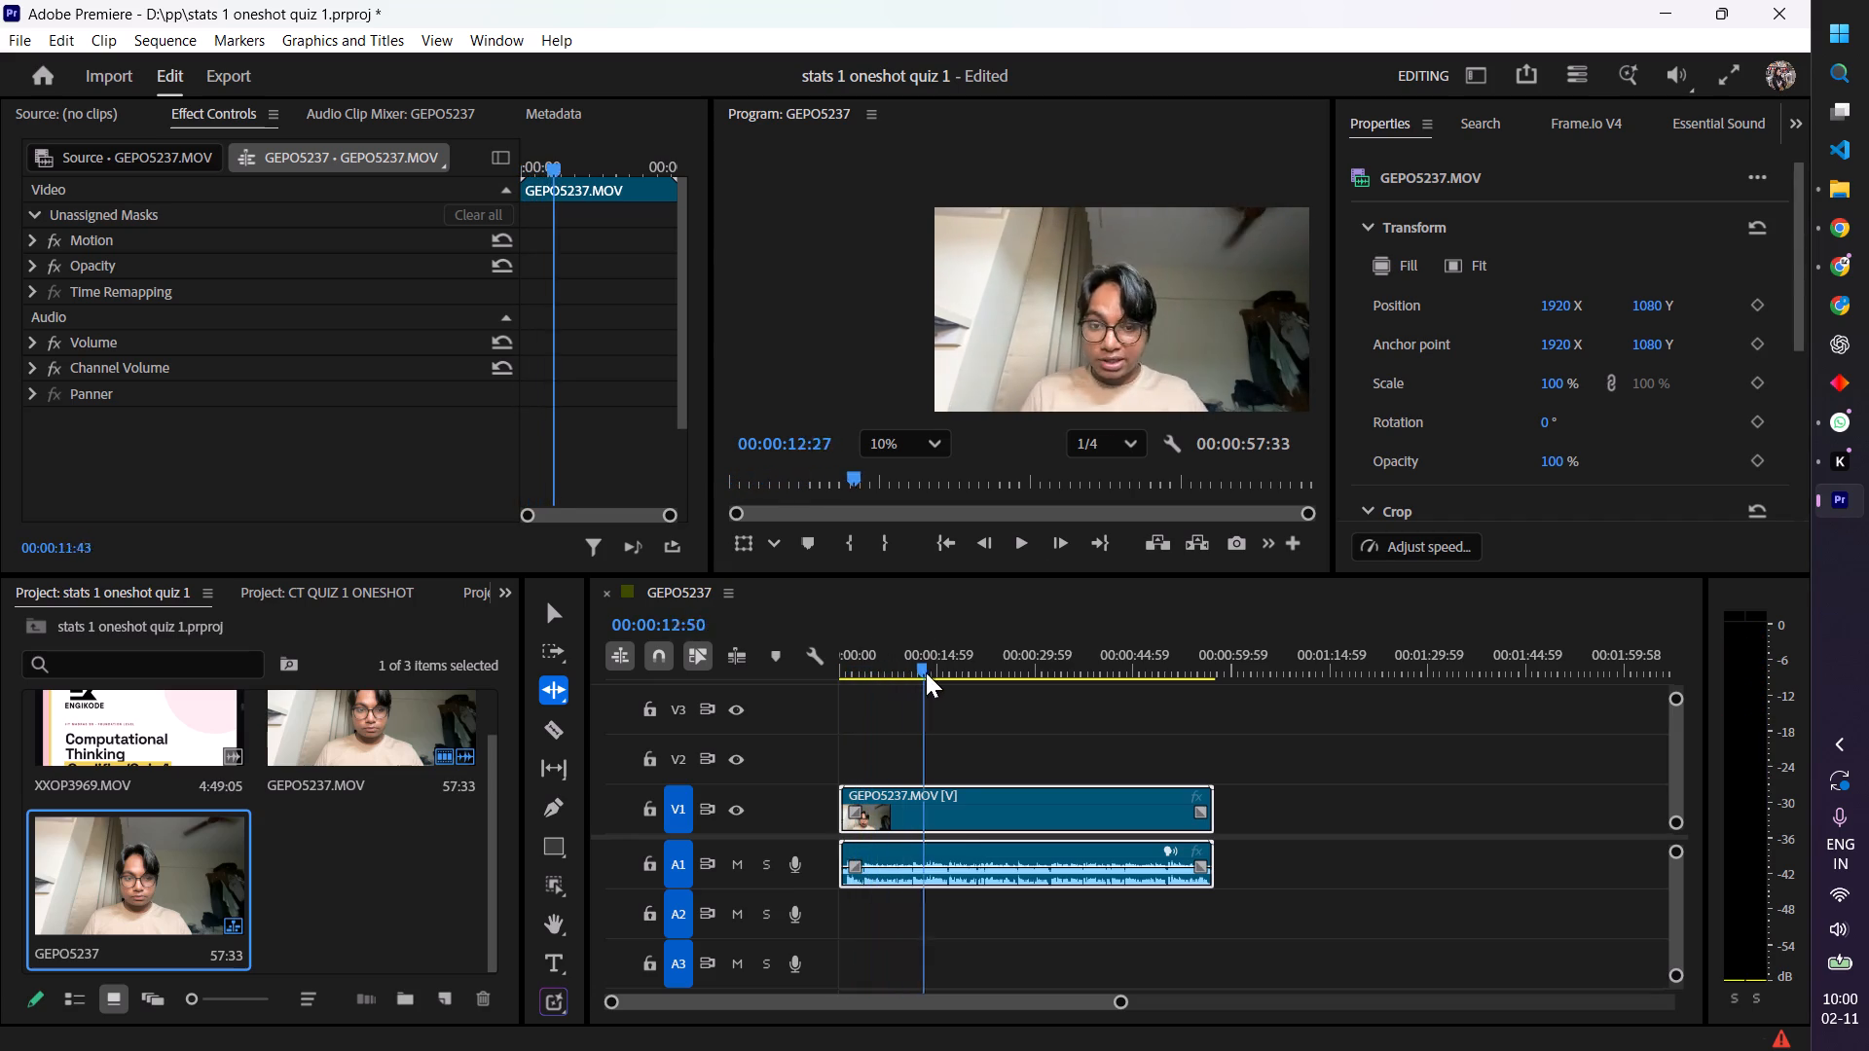
{"action": "left_click_drag", "start_coordinate": [926, 672], "coordinate": [1182, 684]}
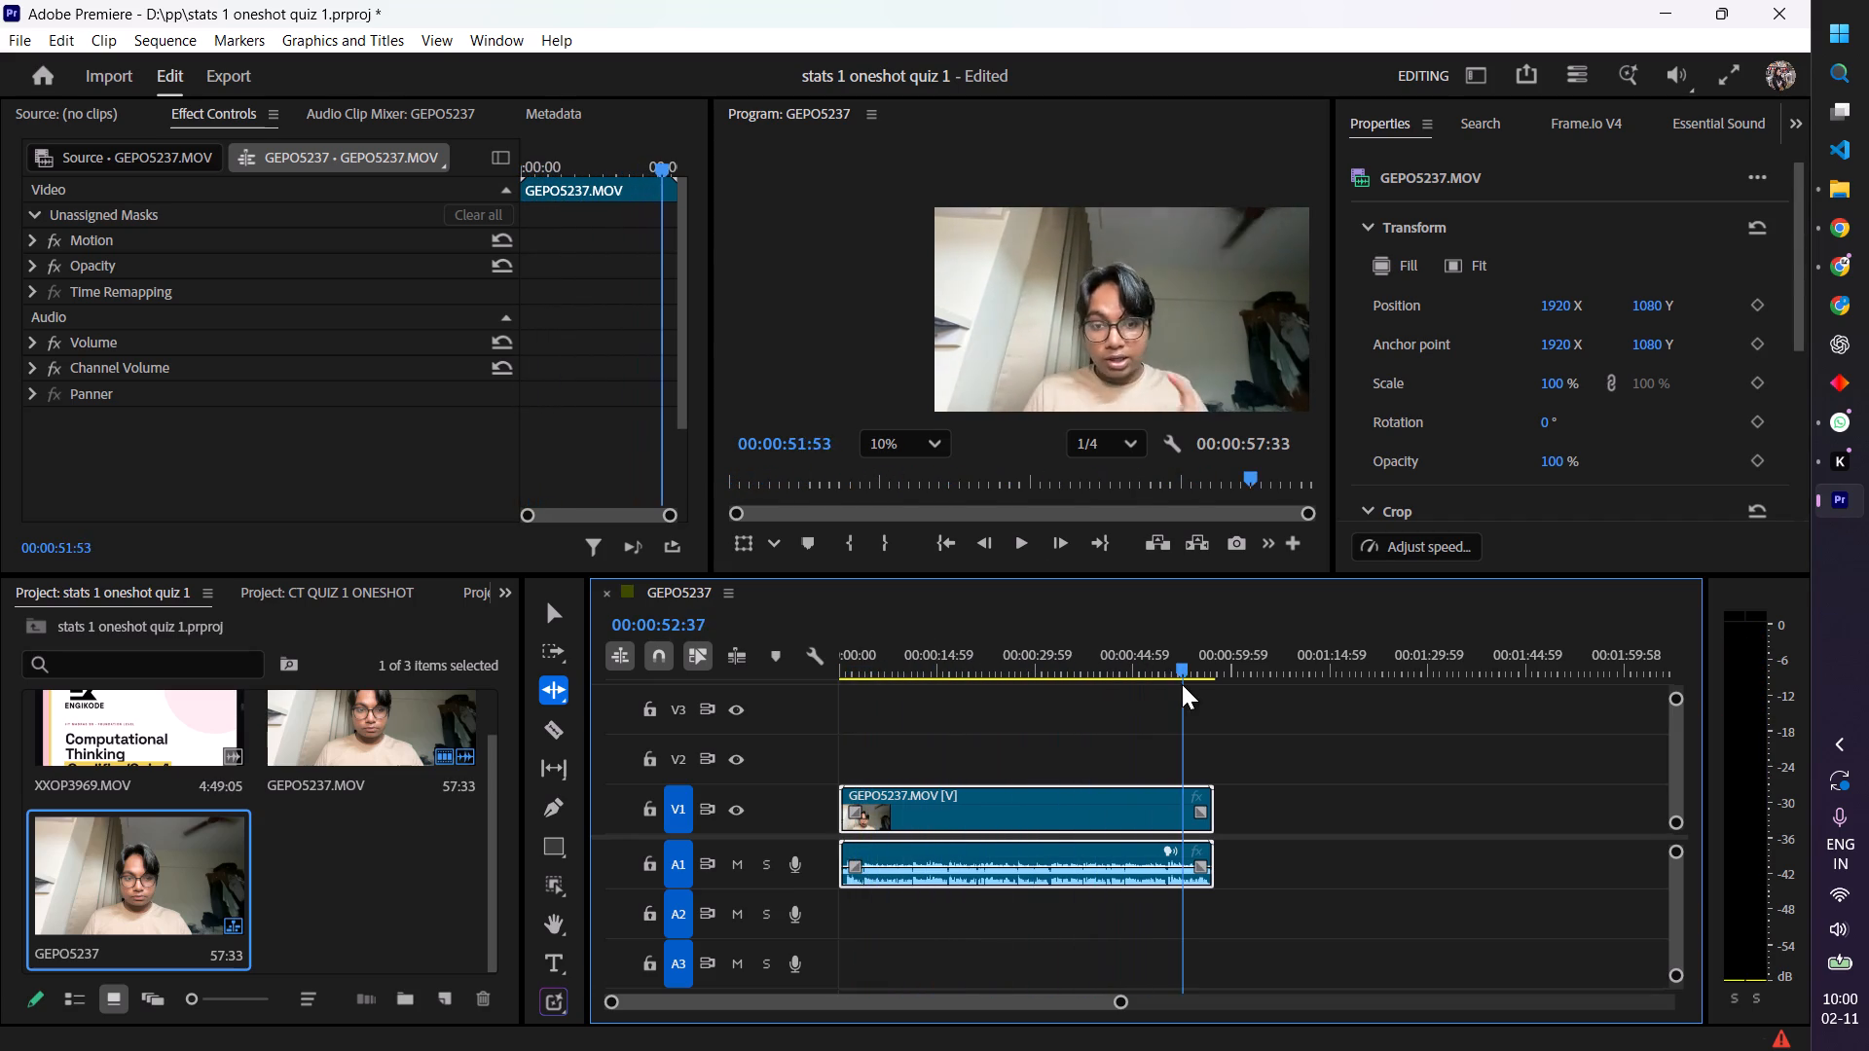
{"action": "left_click_drag", "start_coordinate": [1182, 684], "coordinate": [1195, 686]}
{"action": "left_click", "coordinate": [1016, 548]}
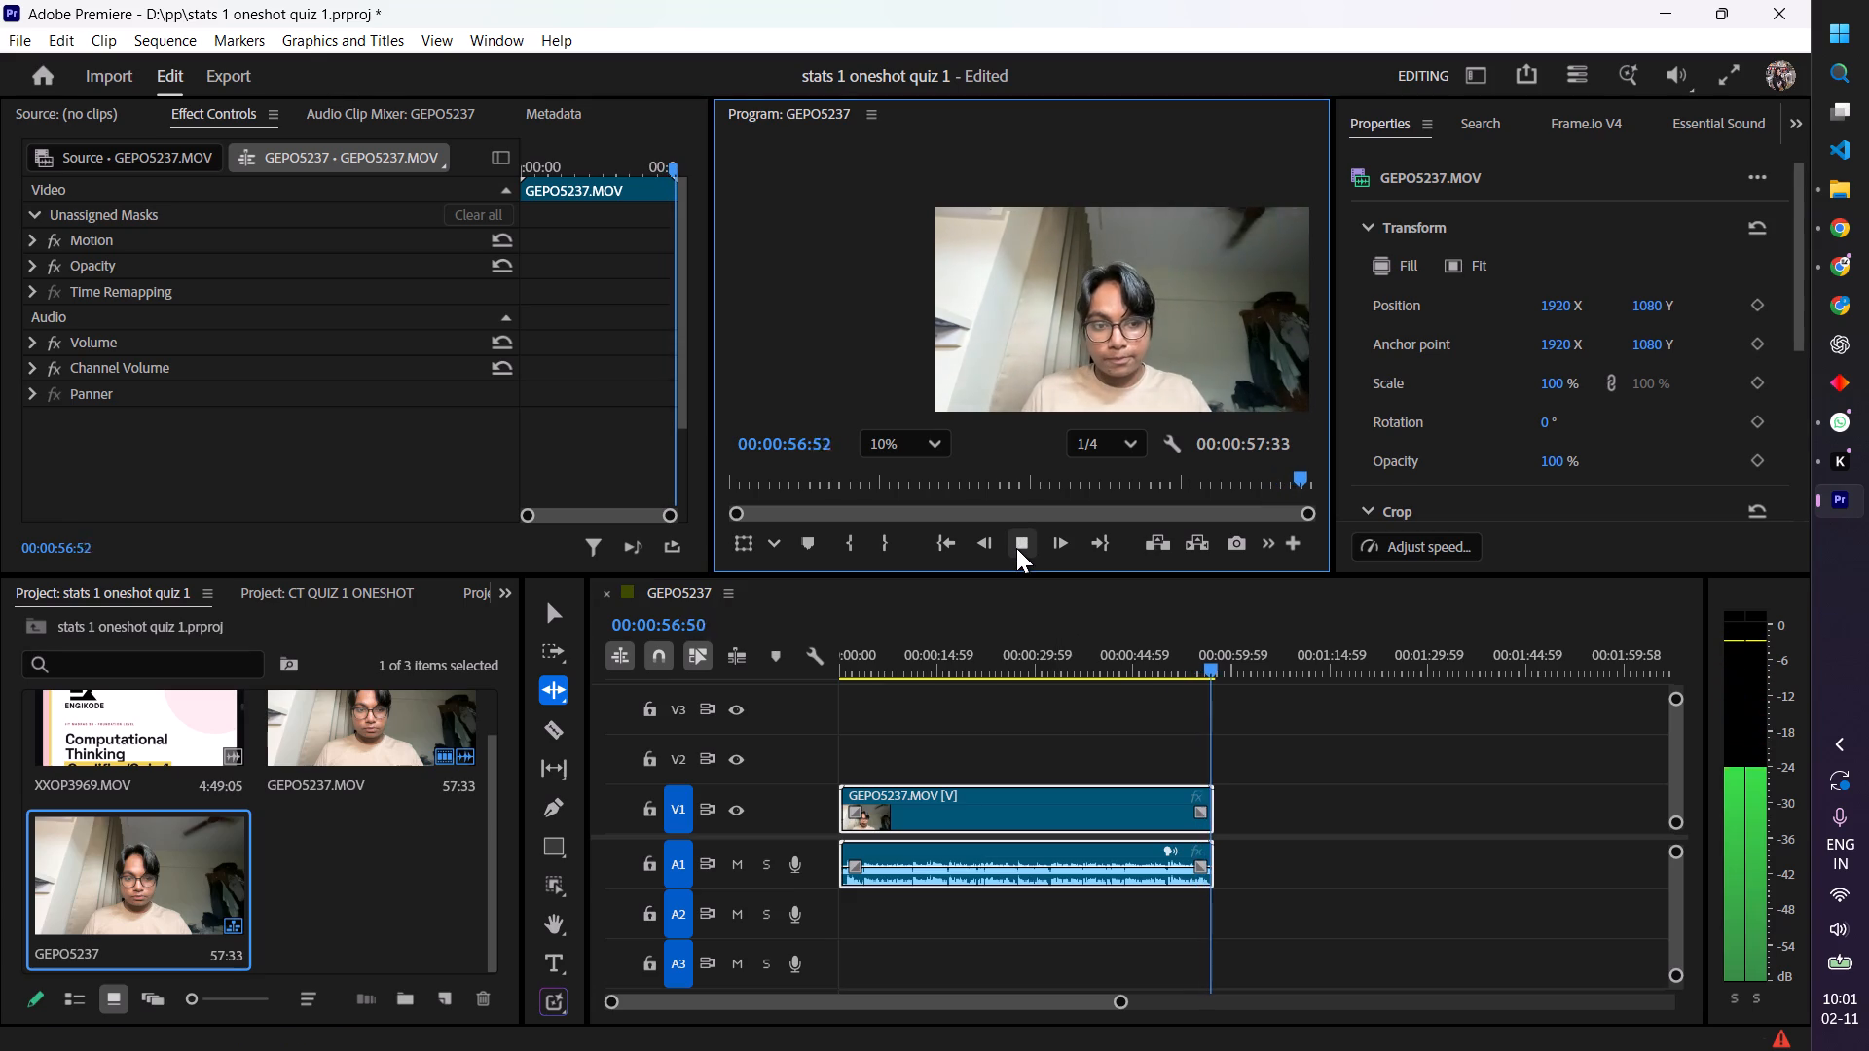
{"action": "left_click", "coordinate": [1016, 548]}
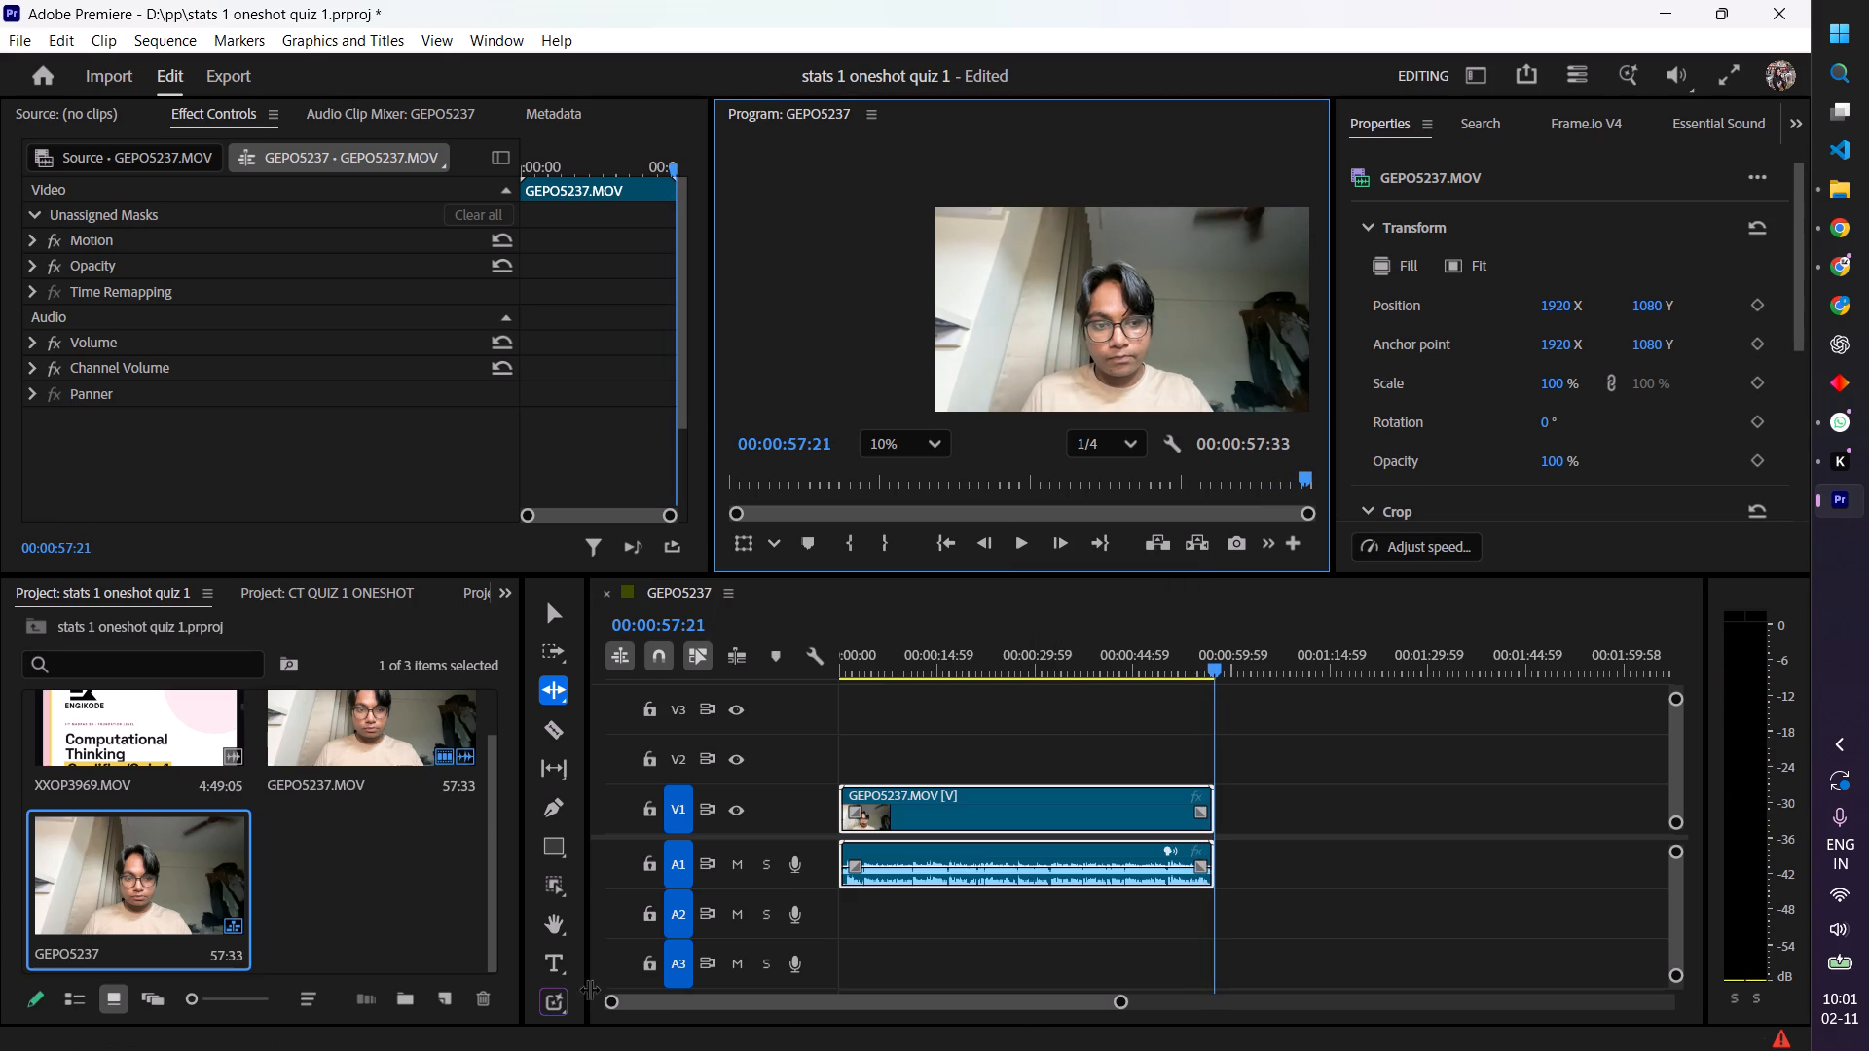
Ripple-trim the end of the GEPO5237.MOV clip to a duration of about 00:00:57:17.
{"action": "left_click_drag", "start_coordinate": [608, 1005], "coordinate": [1003, 1007]}
{"action": "left_click", "coordinate": [1003, 1007]}
{"action": "left_click", "coordinate": [756, 1008]}
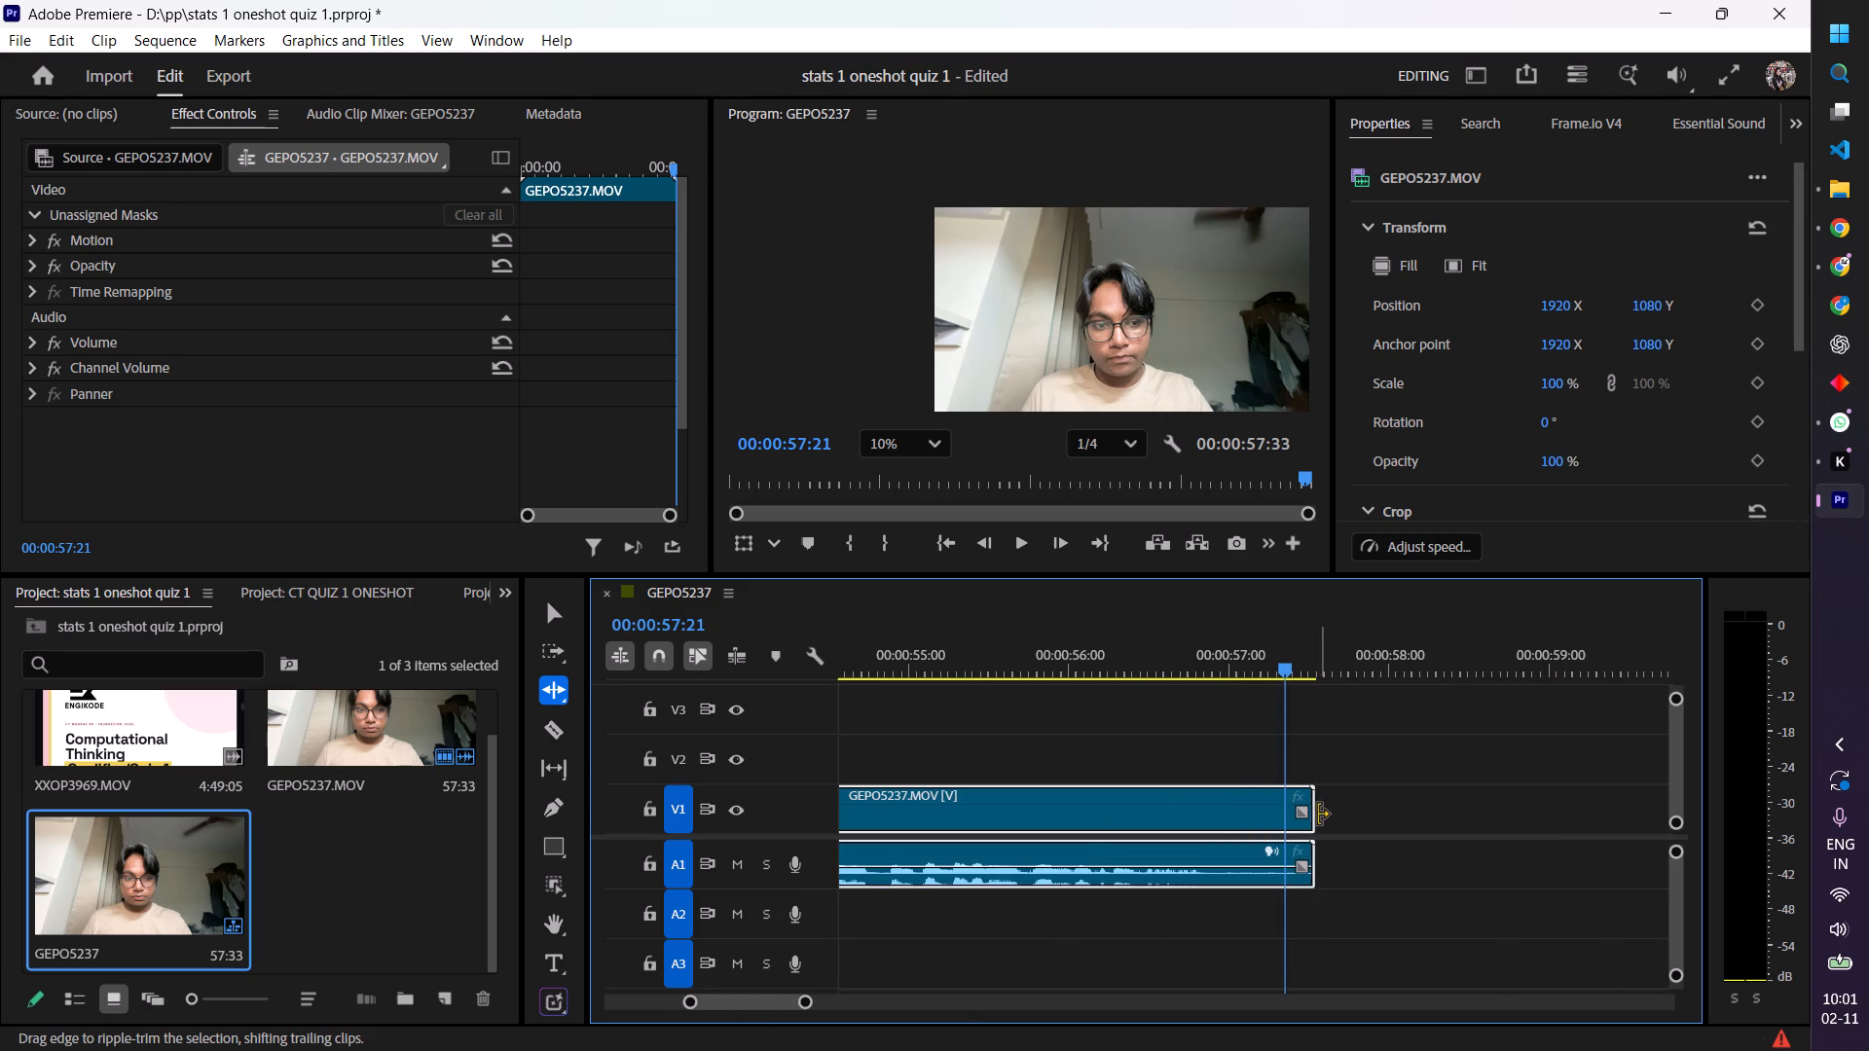
{"action": "left_click", "coordinate": [1318, 815]}
{"action": "left_click_drag", "start_coordinate": [1313, 807], "coordinate": [1301, 808]}
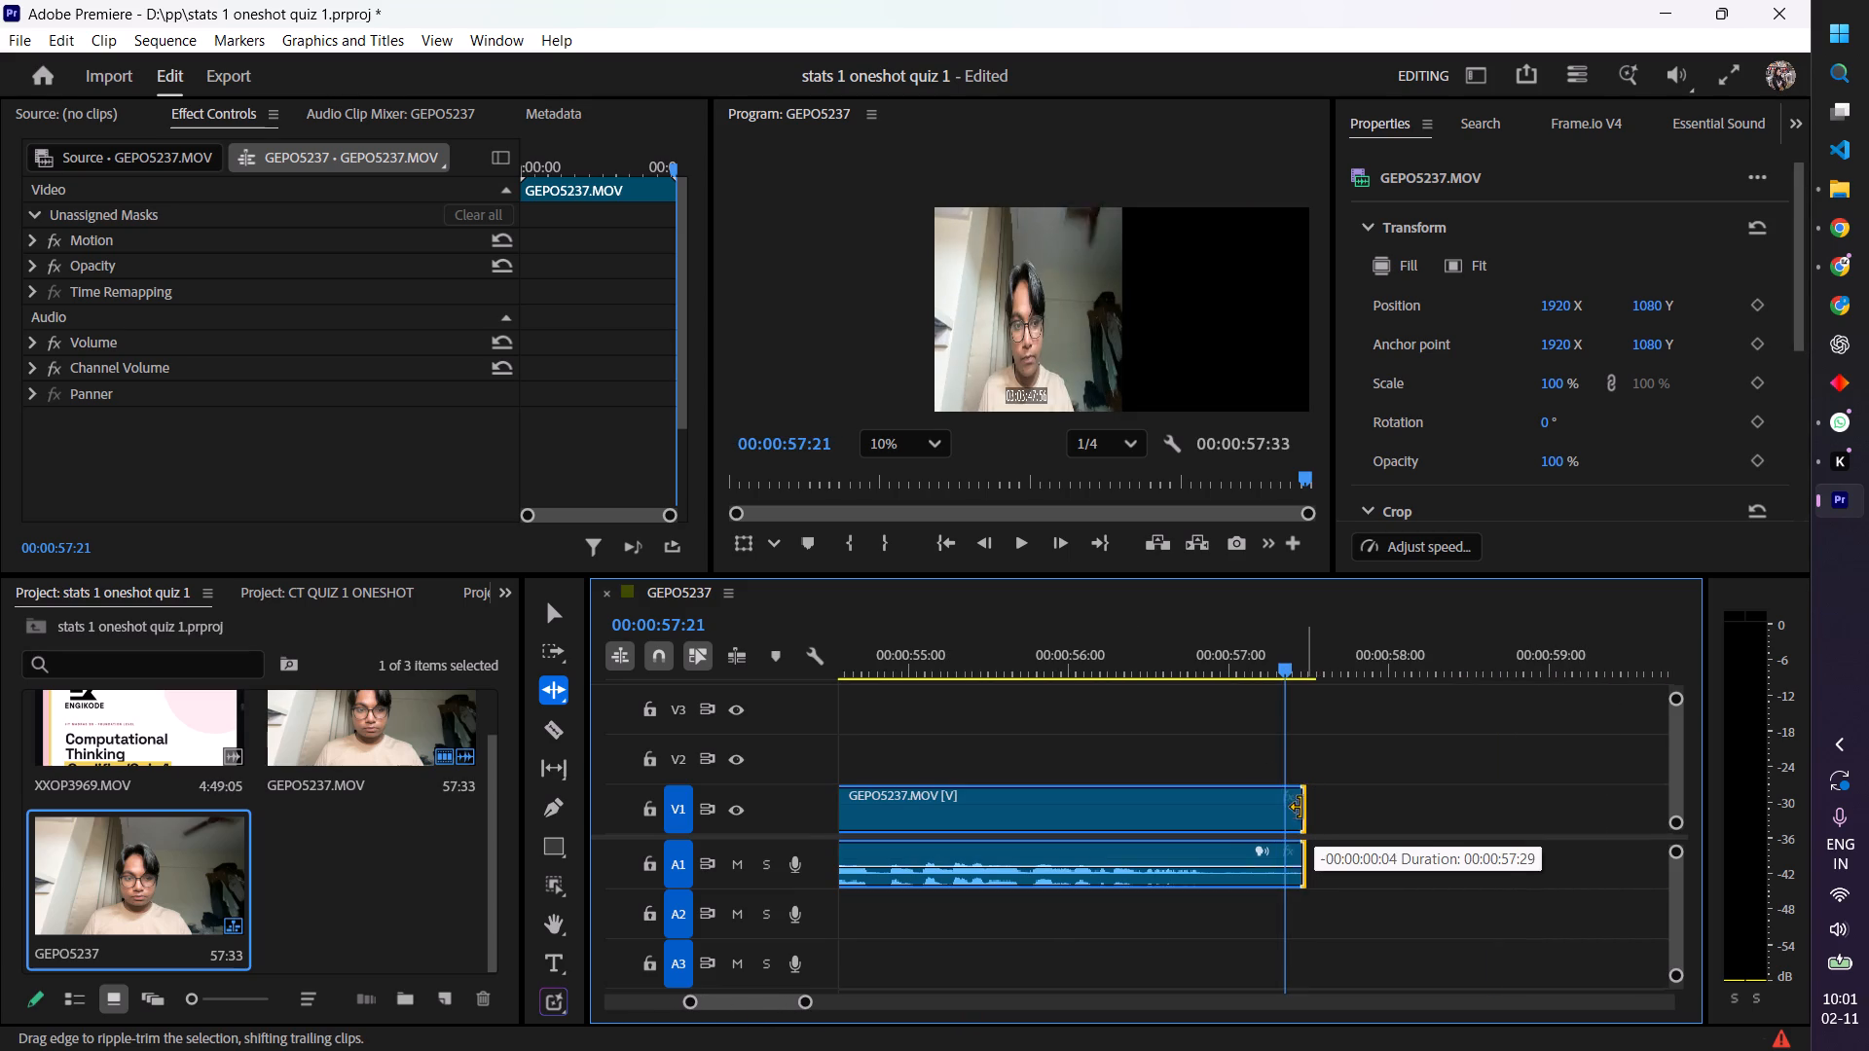
{"action": "left_click_drag", "start_coordinate": [1301, 808], "coordinate": [1269, 821]}
Play back the final seconds of the trimmed GEPO5237.MOV clip to check its ending.
{"action": "left_click_drag", "start_coordinate": [1281, 667], "coordinate": [1228, 675]}
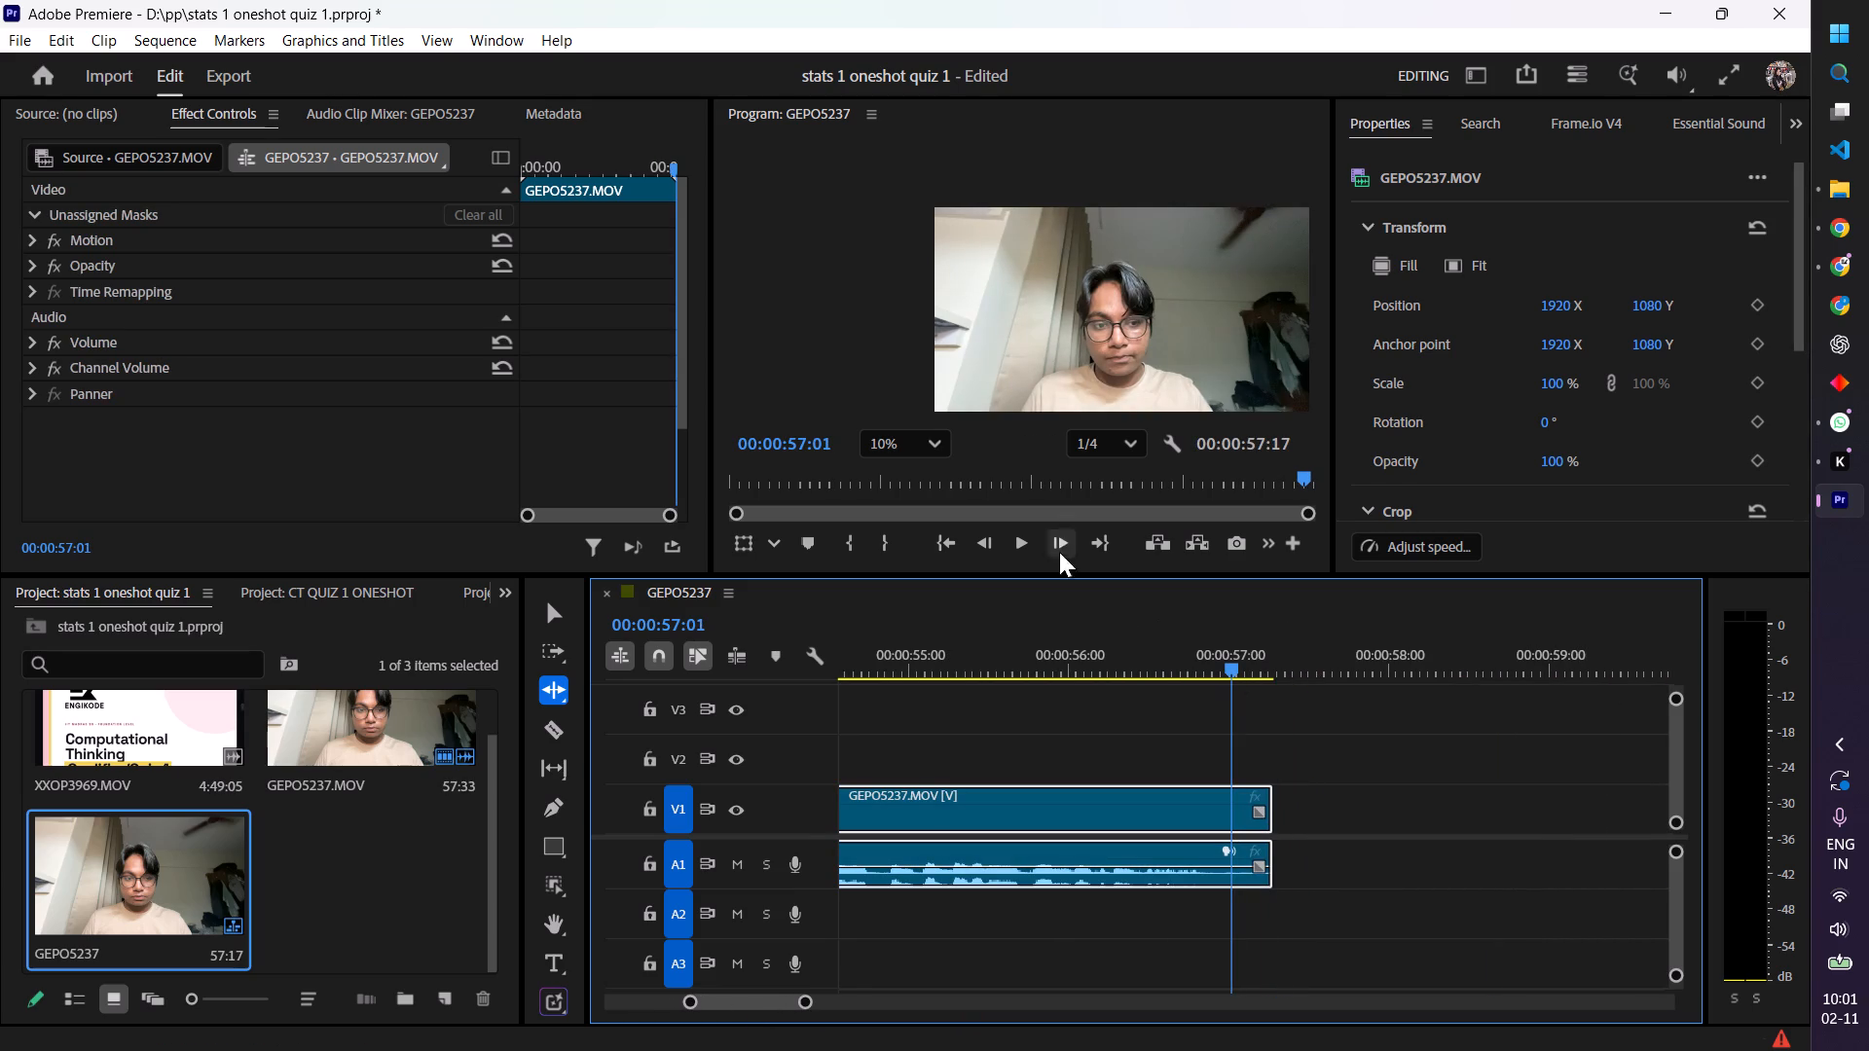
{"action": "left_click", "coordinate": [1006, 540]}
{"action": "left_click", "coordinate": [1013, 540]}
{"action": "left_click", "coordinate": [1013, 540]}
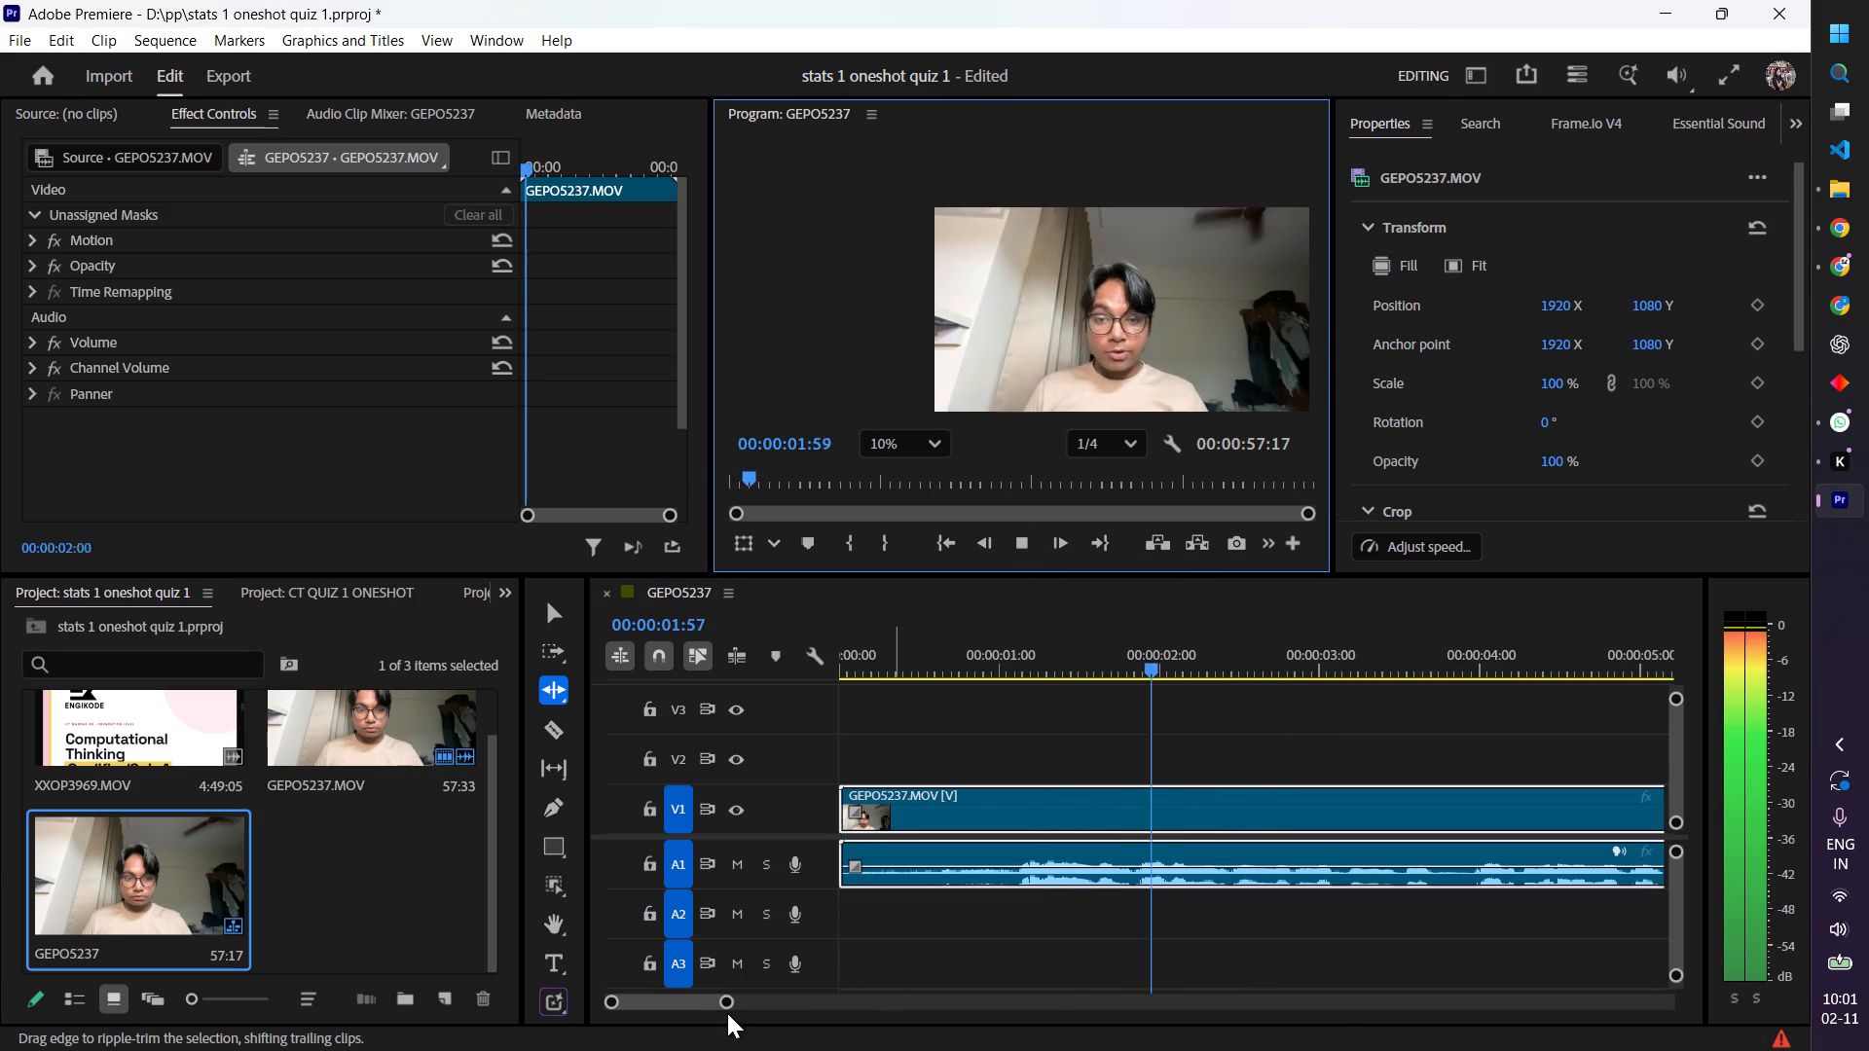
{"action": "left_click_drag", "start_coordinate": [728, 1008], "coordinate": [1034, 1022]}
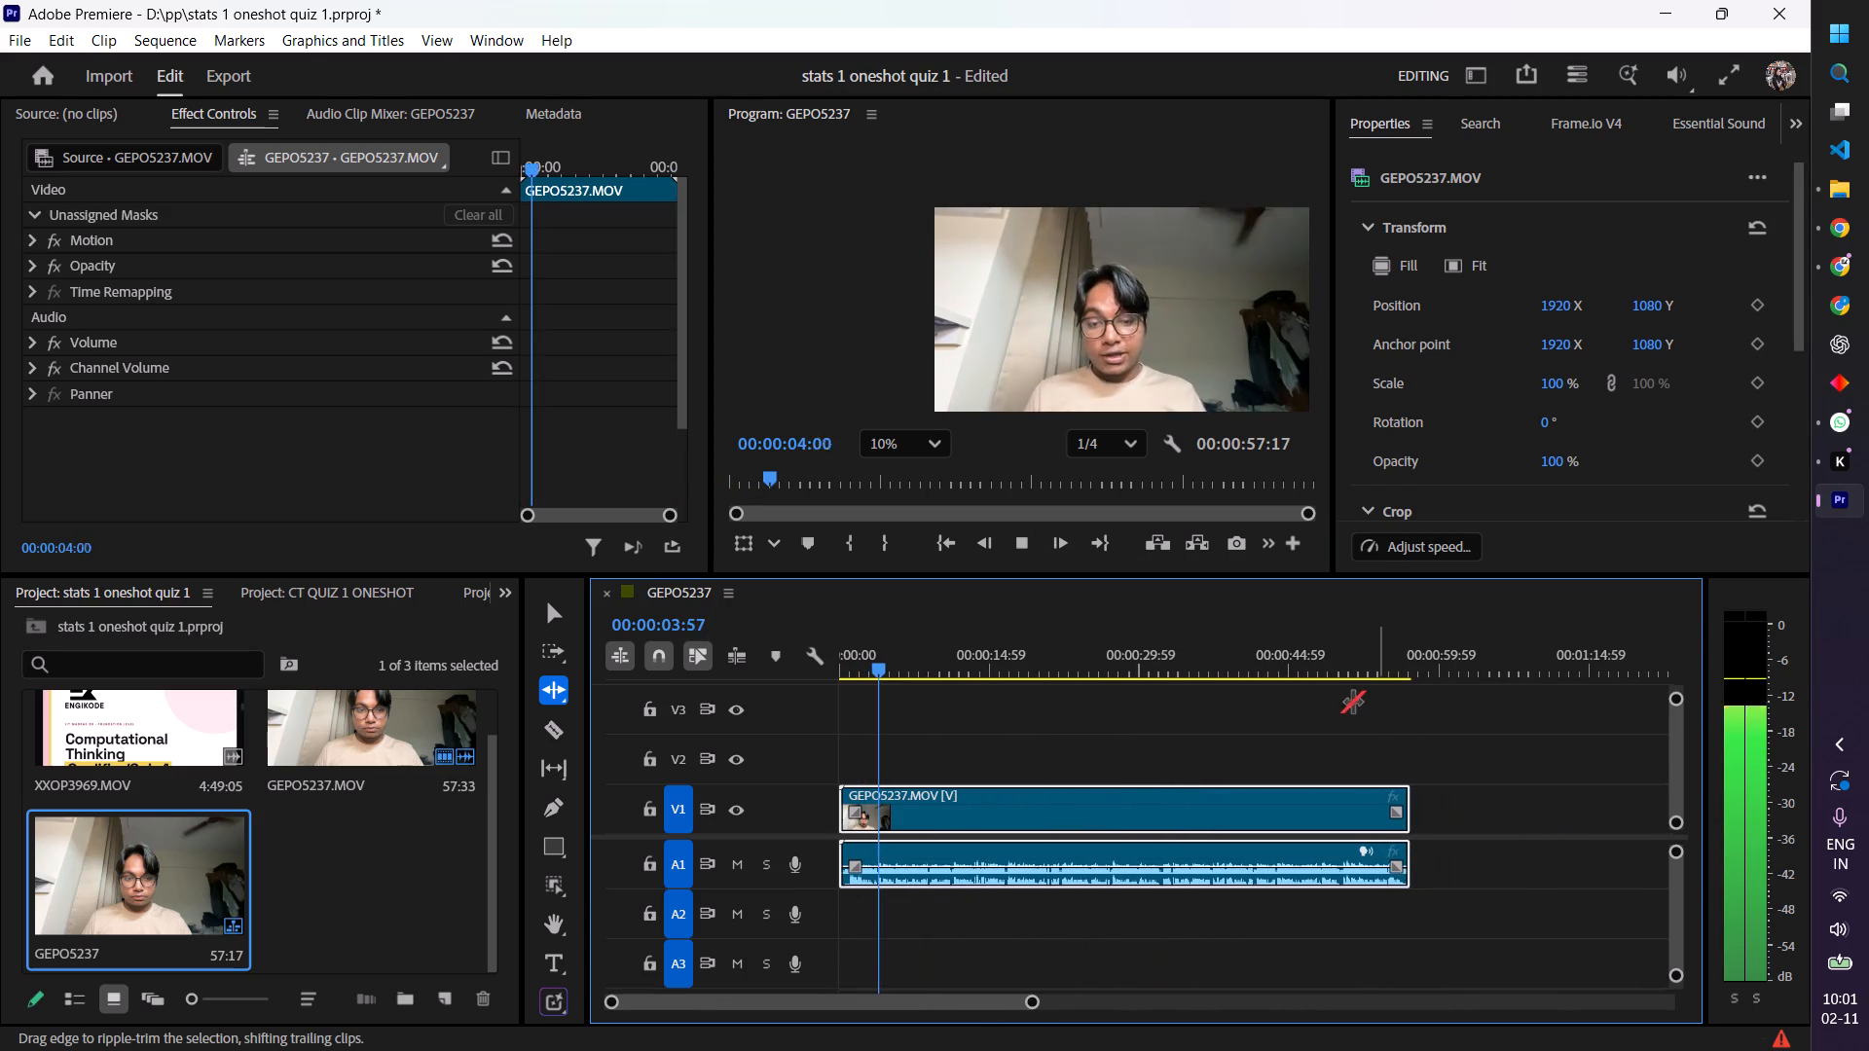
{"action": "left_click", "coordinate": [1356, 674]}
{"action": "left_click", "coordinate": [1006, 553]}
{"action": "left_click", "coordinate": [1020, 547]}
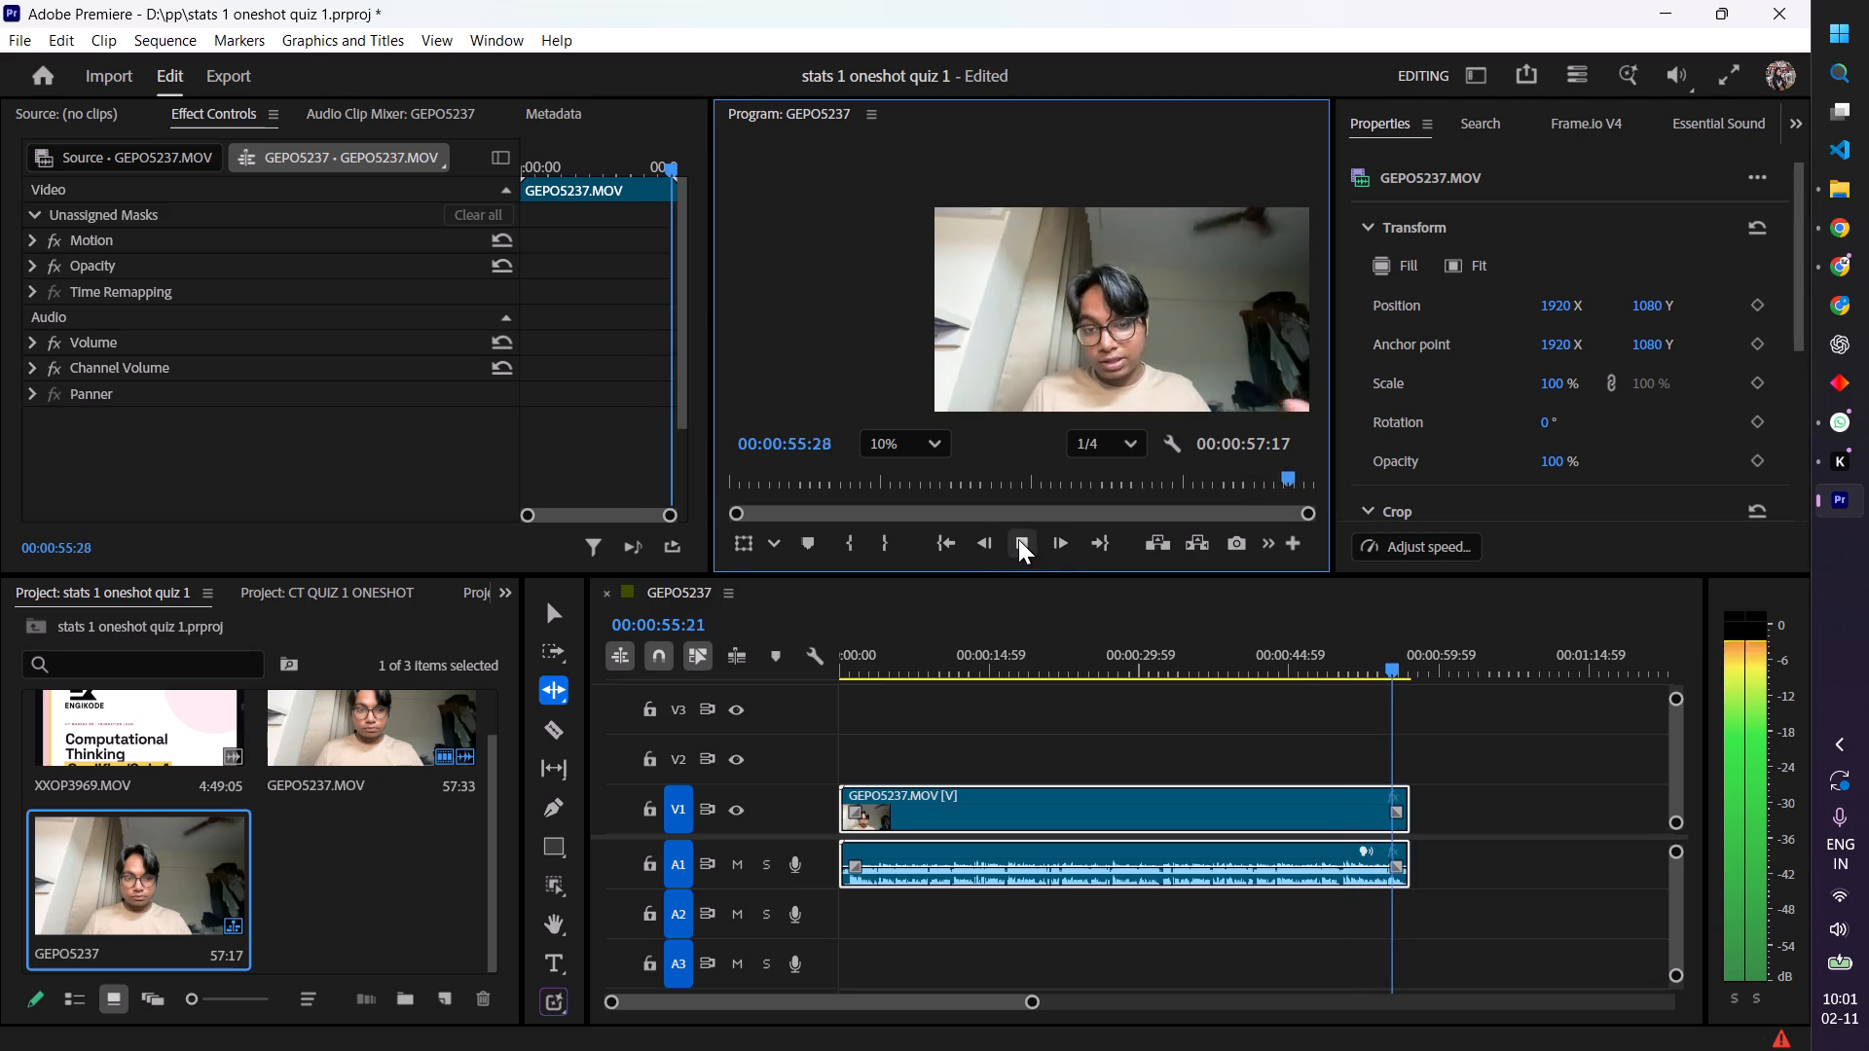
{"action": "left_click", "coordinate": [1018, 539]}
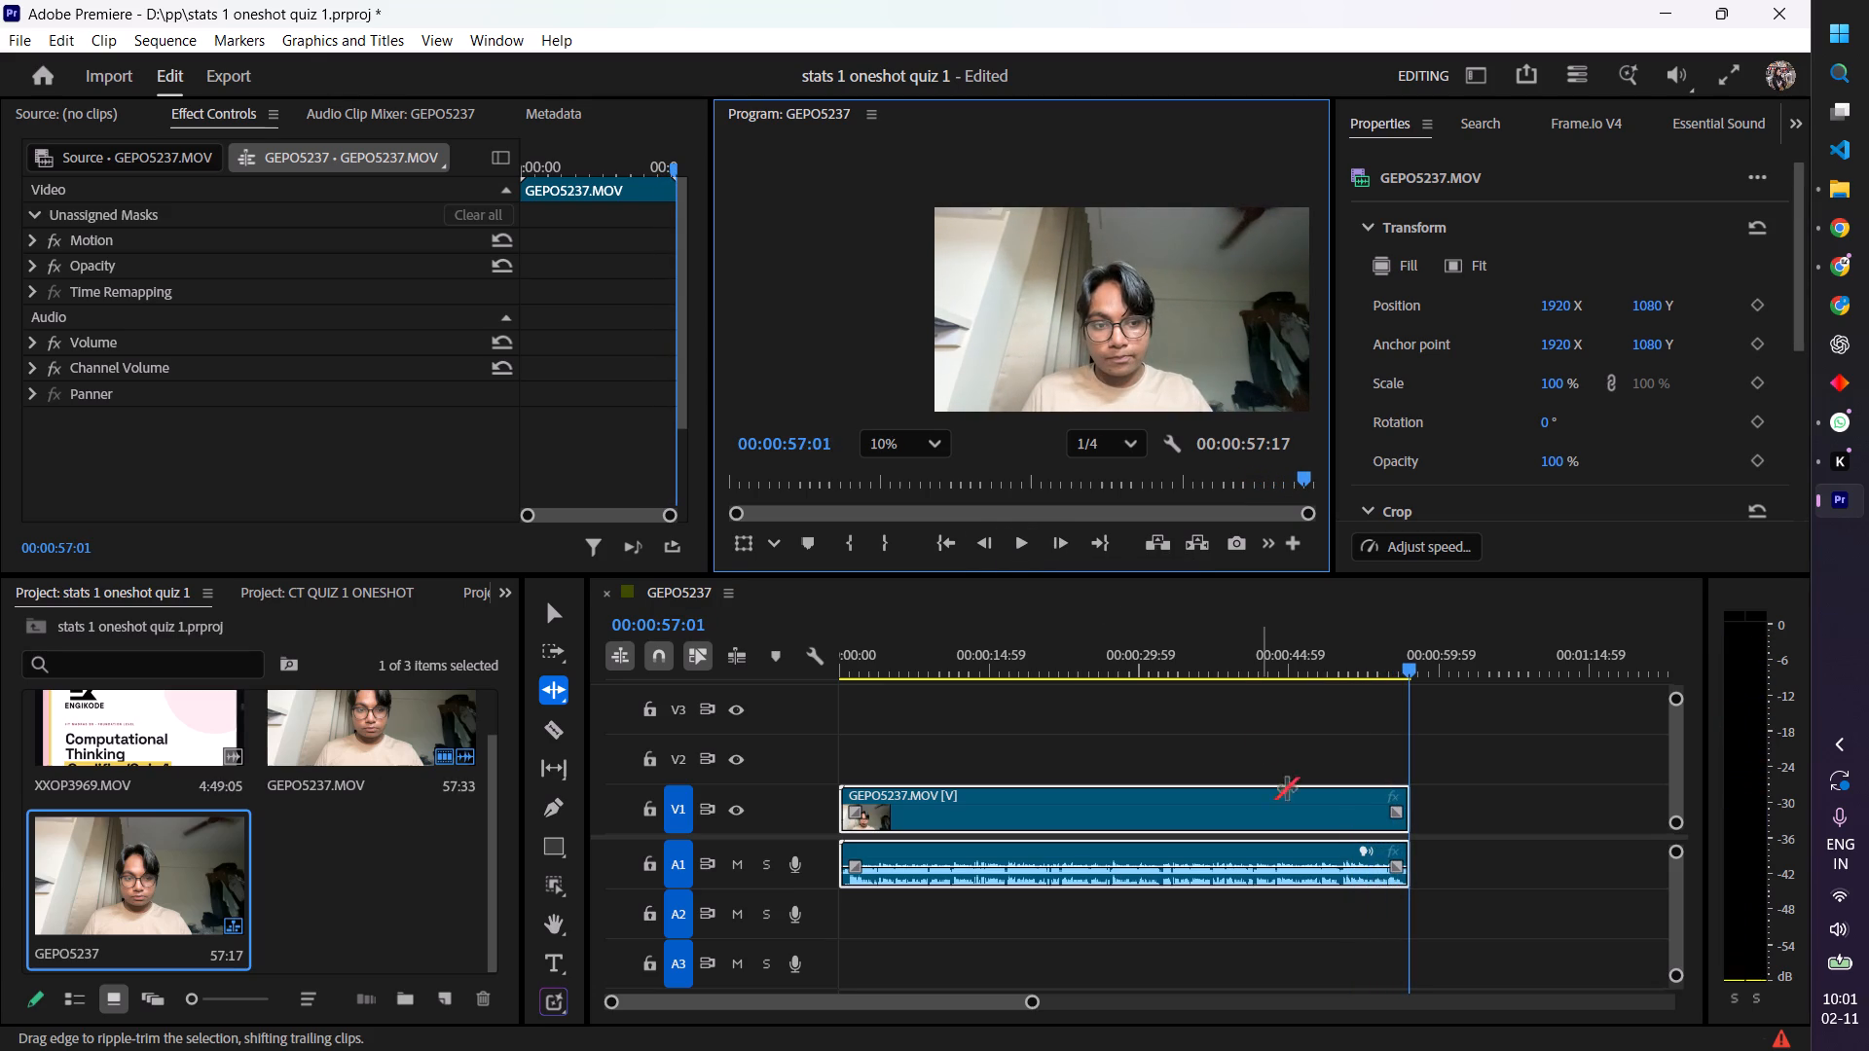
Ripple-trim the end of the GEPO5237.MOV clip on V1 to a duration of 00:00:57:01.
{"action": "left_click_drag", "start_coordinate": [608, 1003], "coordinate": [816, 1008]}
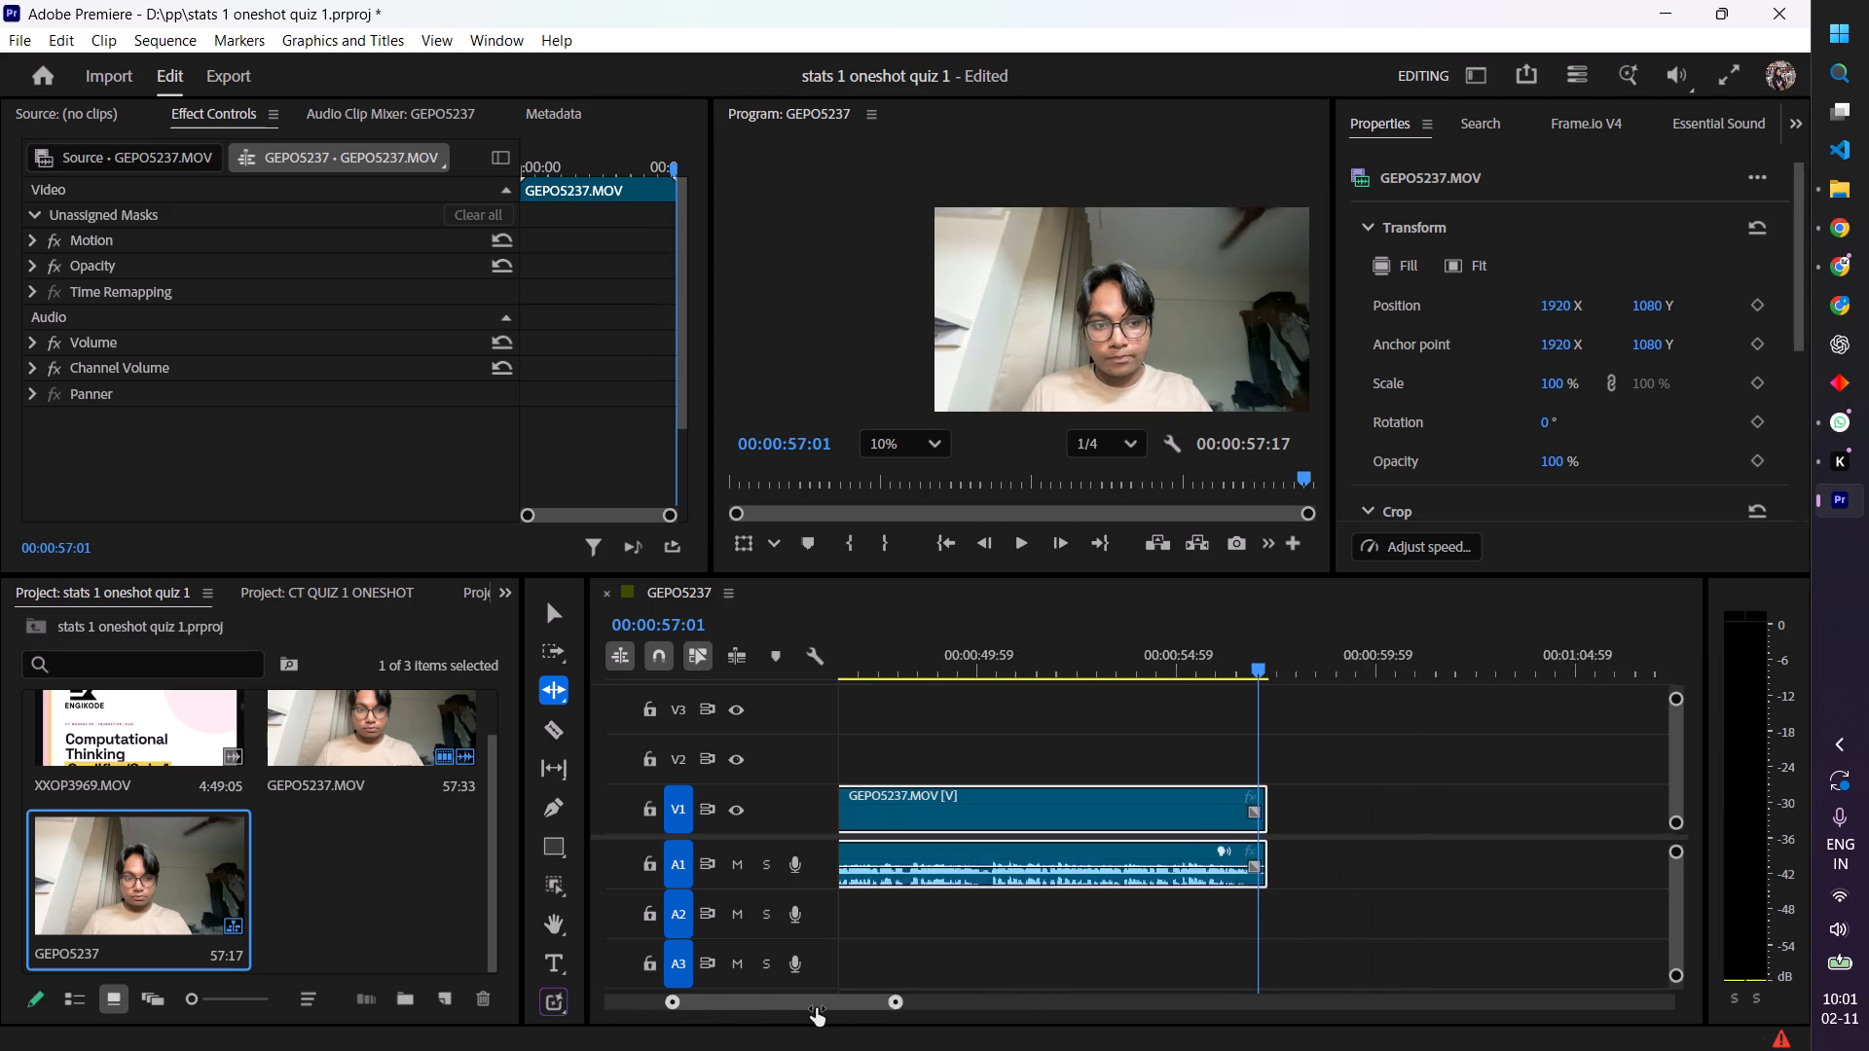
{"action": "left_click_drag", "start_coordinate": [816, 1008], "coordinate": [846, 1008]}
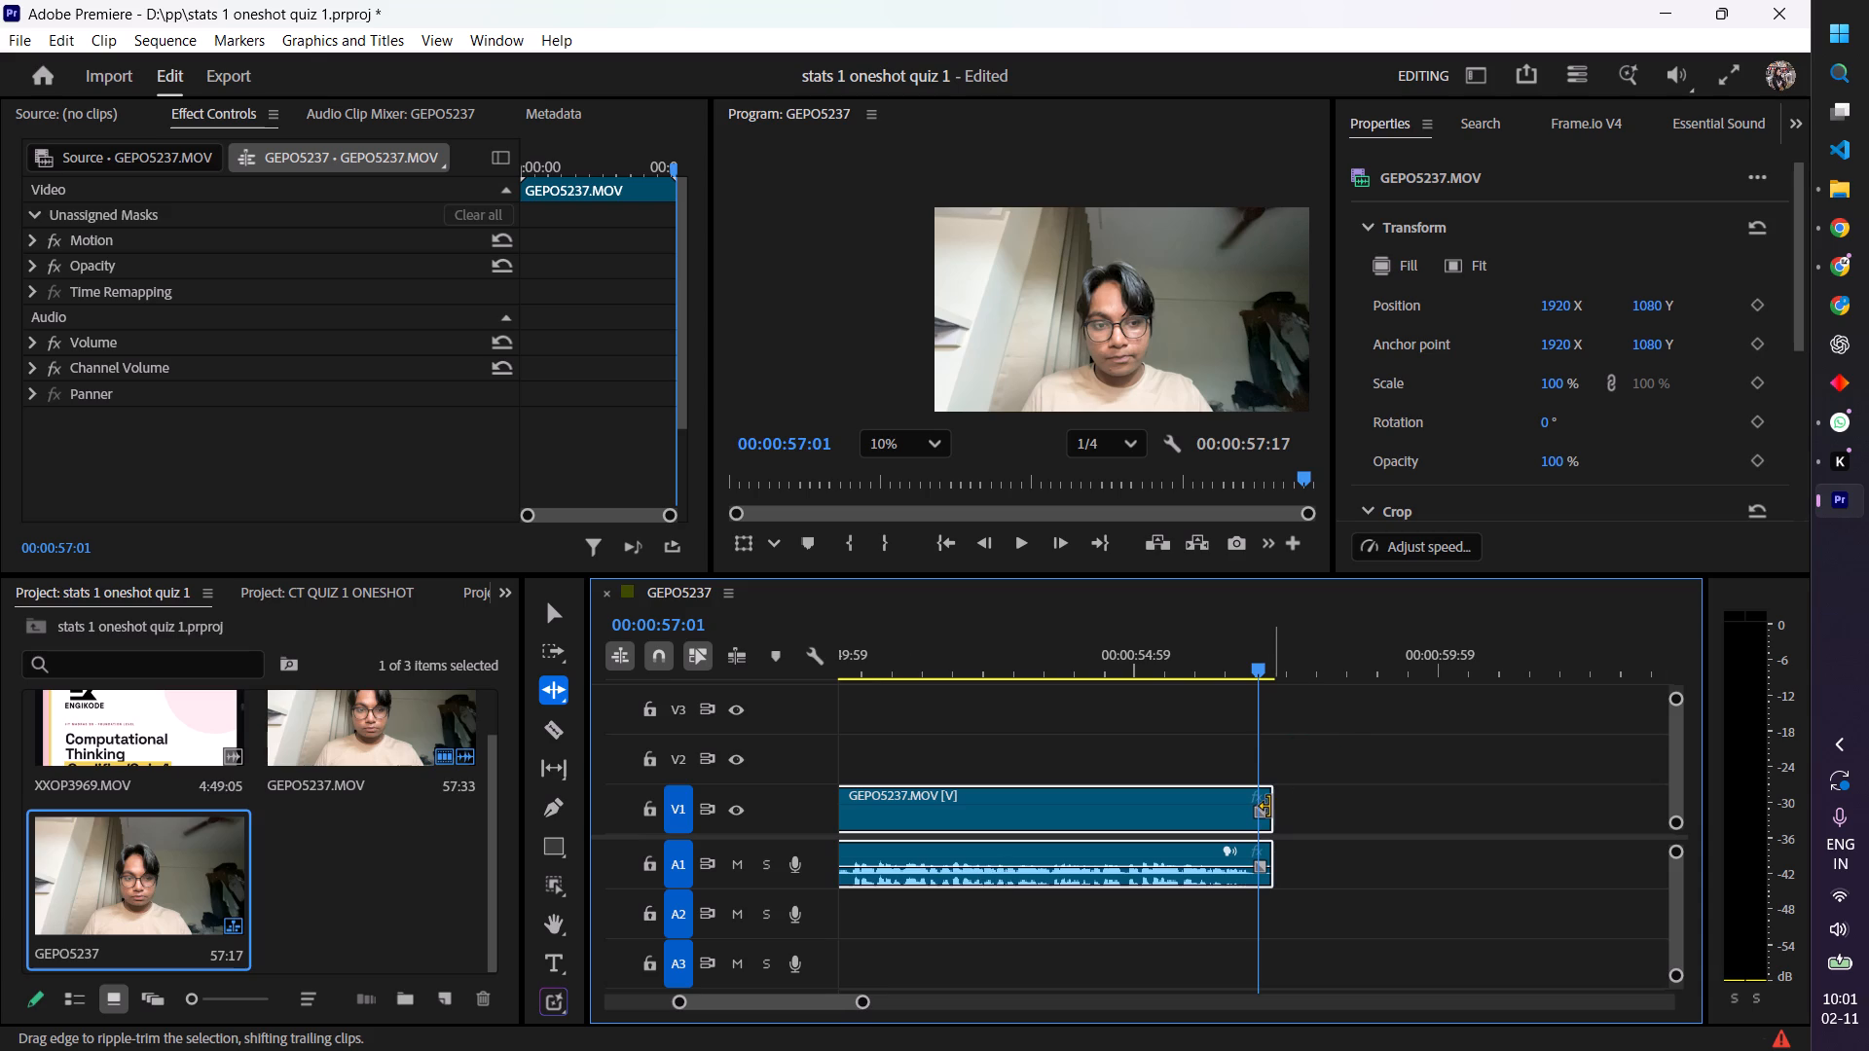
{"action": "left_click_drag", "start_coordinate": [1269, 807], "coordinate": [1260, 809]}
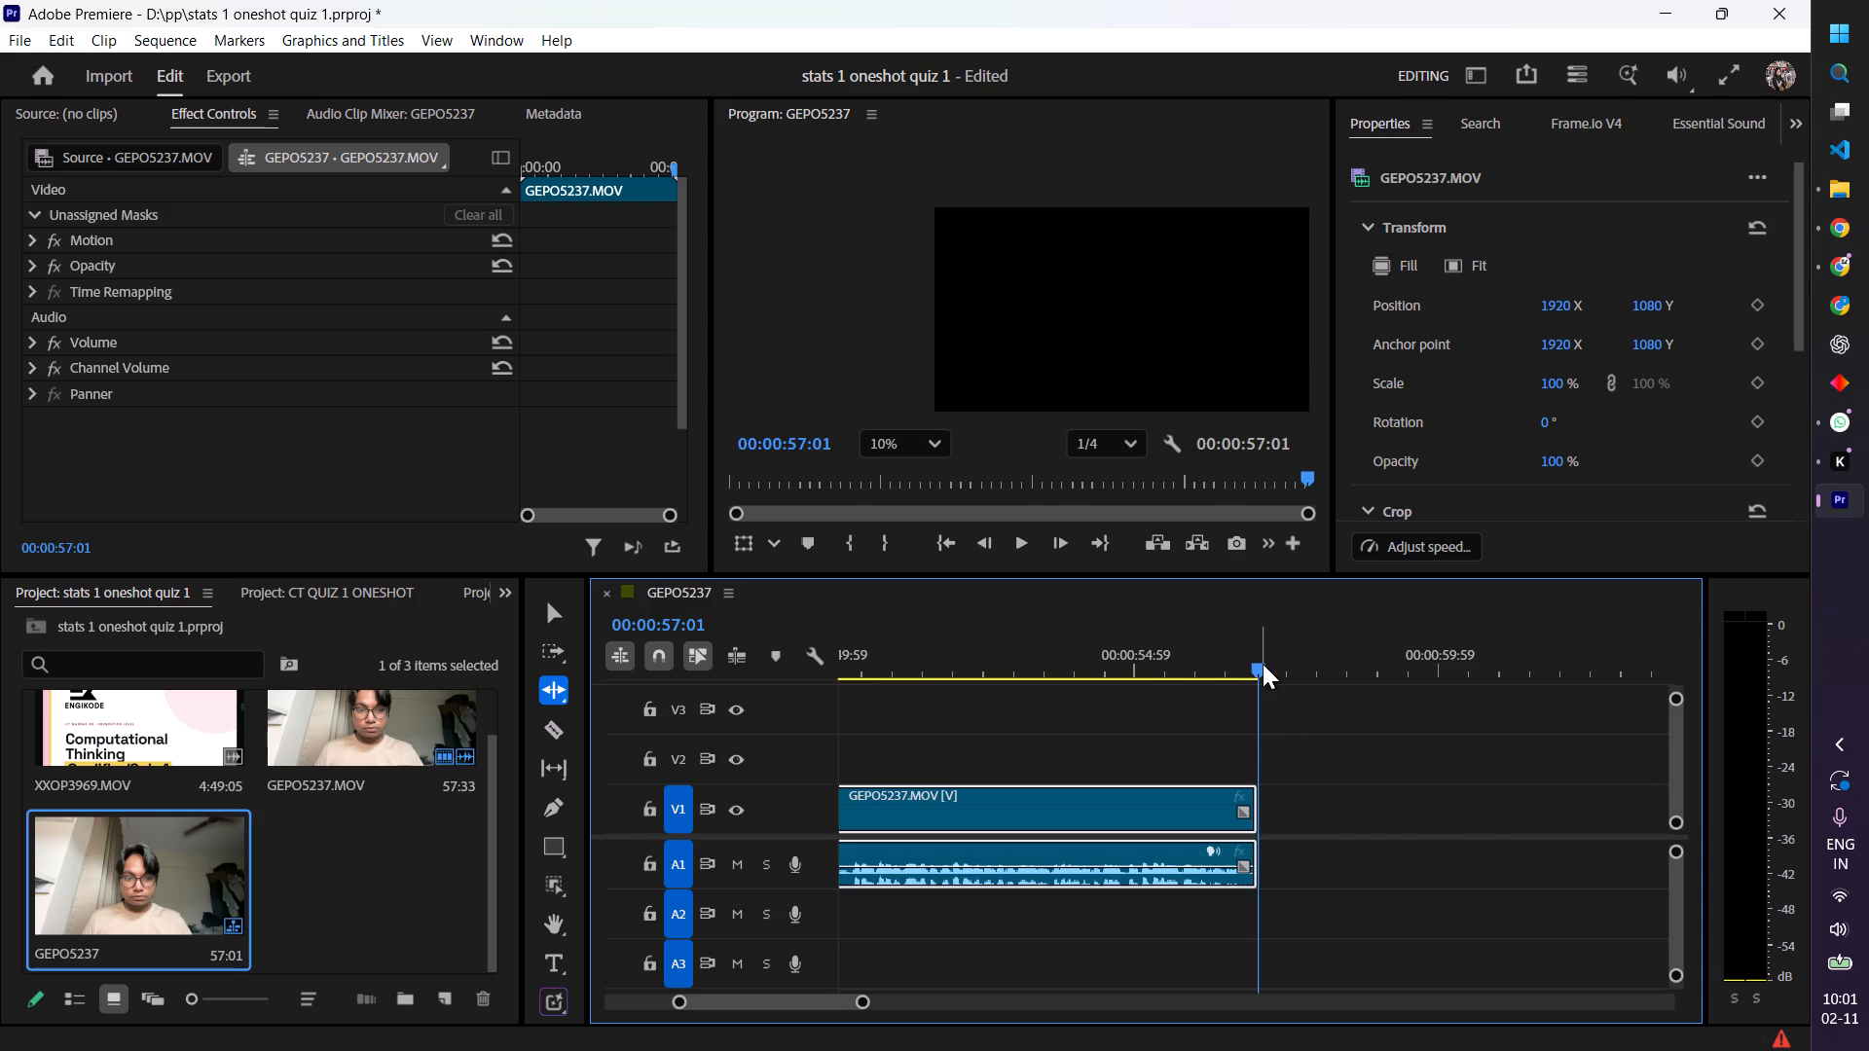
Place XXOP3969.MOV on V1 and A1 directly after the end of the GEPO5237.MOV clip.
{"action": "left_click", "coordinate": [348, 895]}
{"action": "scroll", "coordinate": [348, 895], "scroll_direction": "up", "scroll_amount": 3}
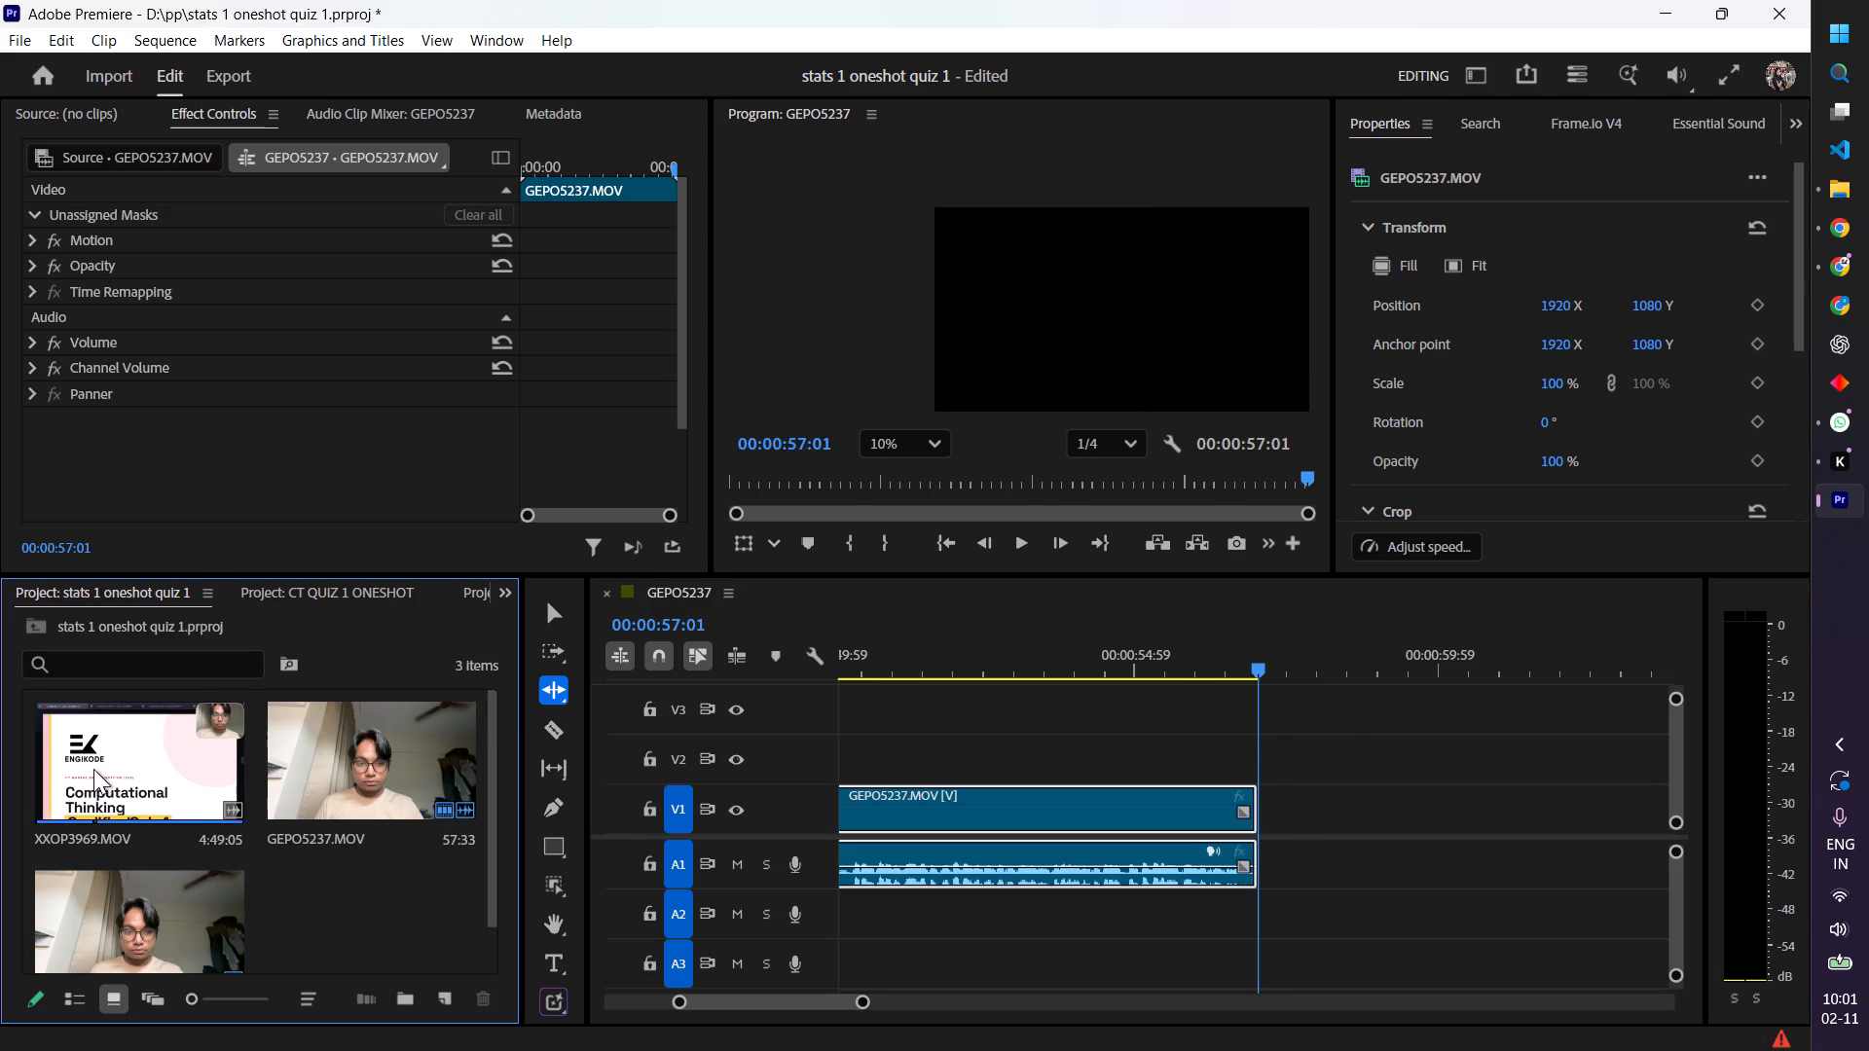
{"action": "left_click_drag", "start_coordinate": [93, 769], "coordinate": [1305, 810]}
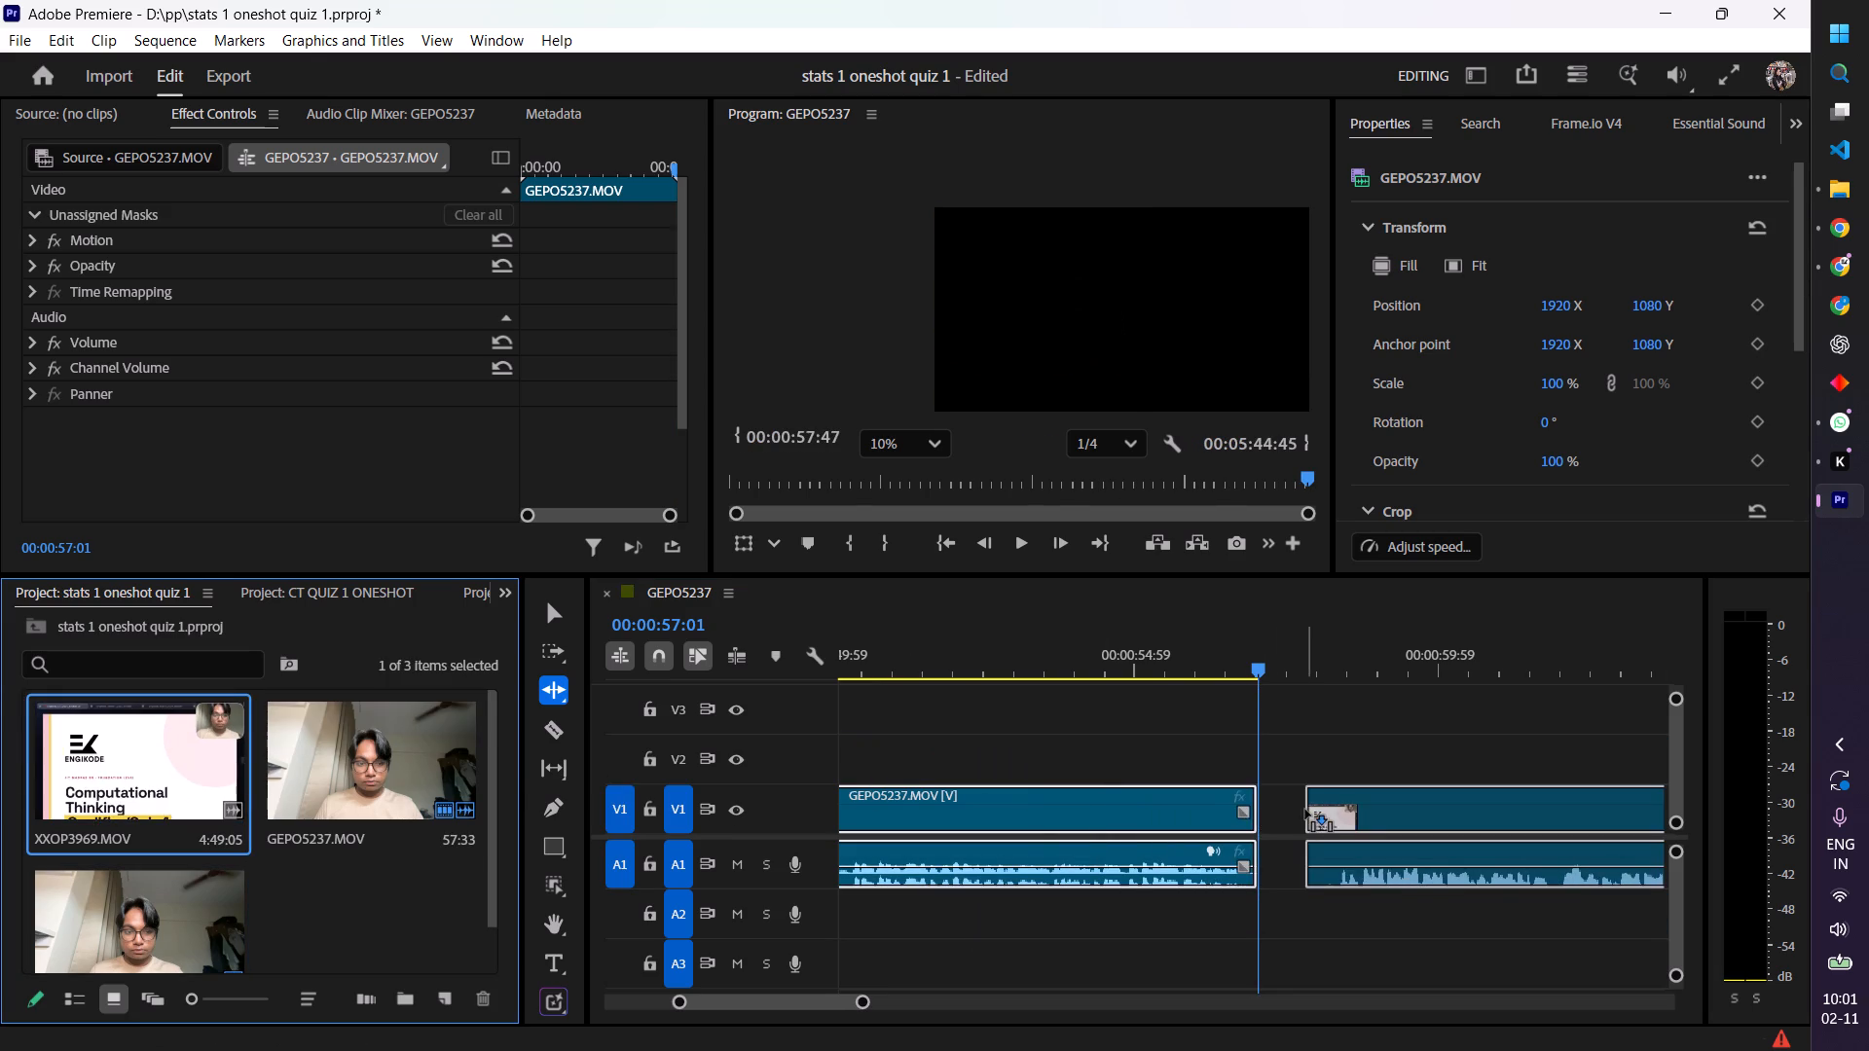
{"action": "left_click_drag", "start_coordinate": [1305, 810], "coordinate": [1261, 816]}
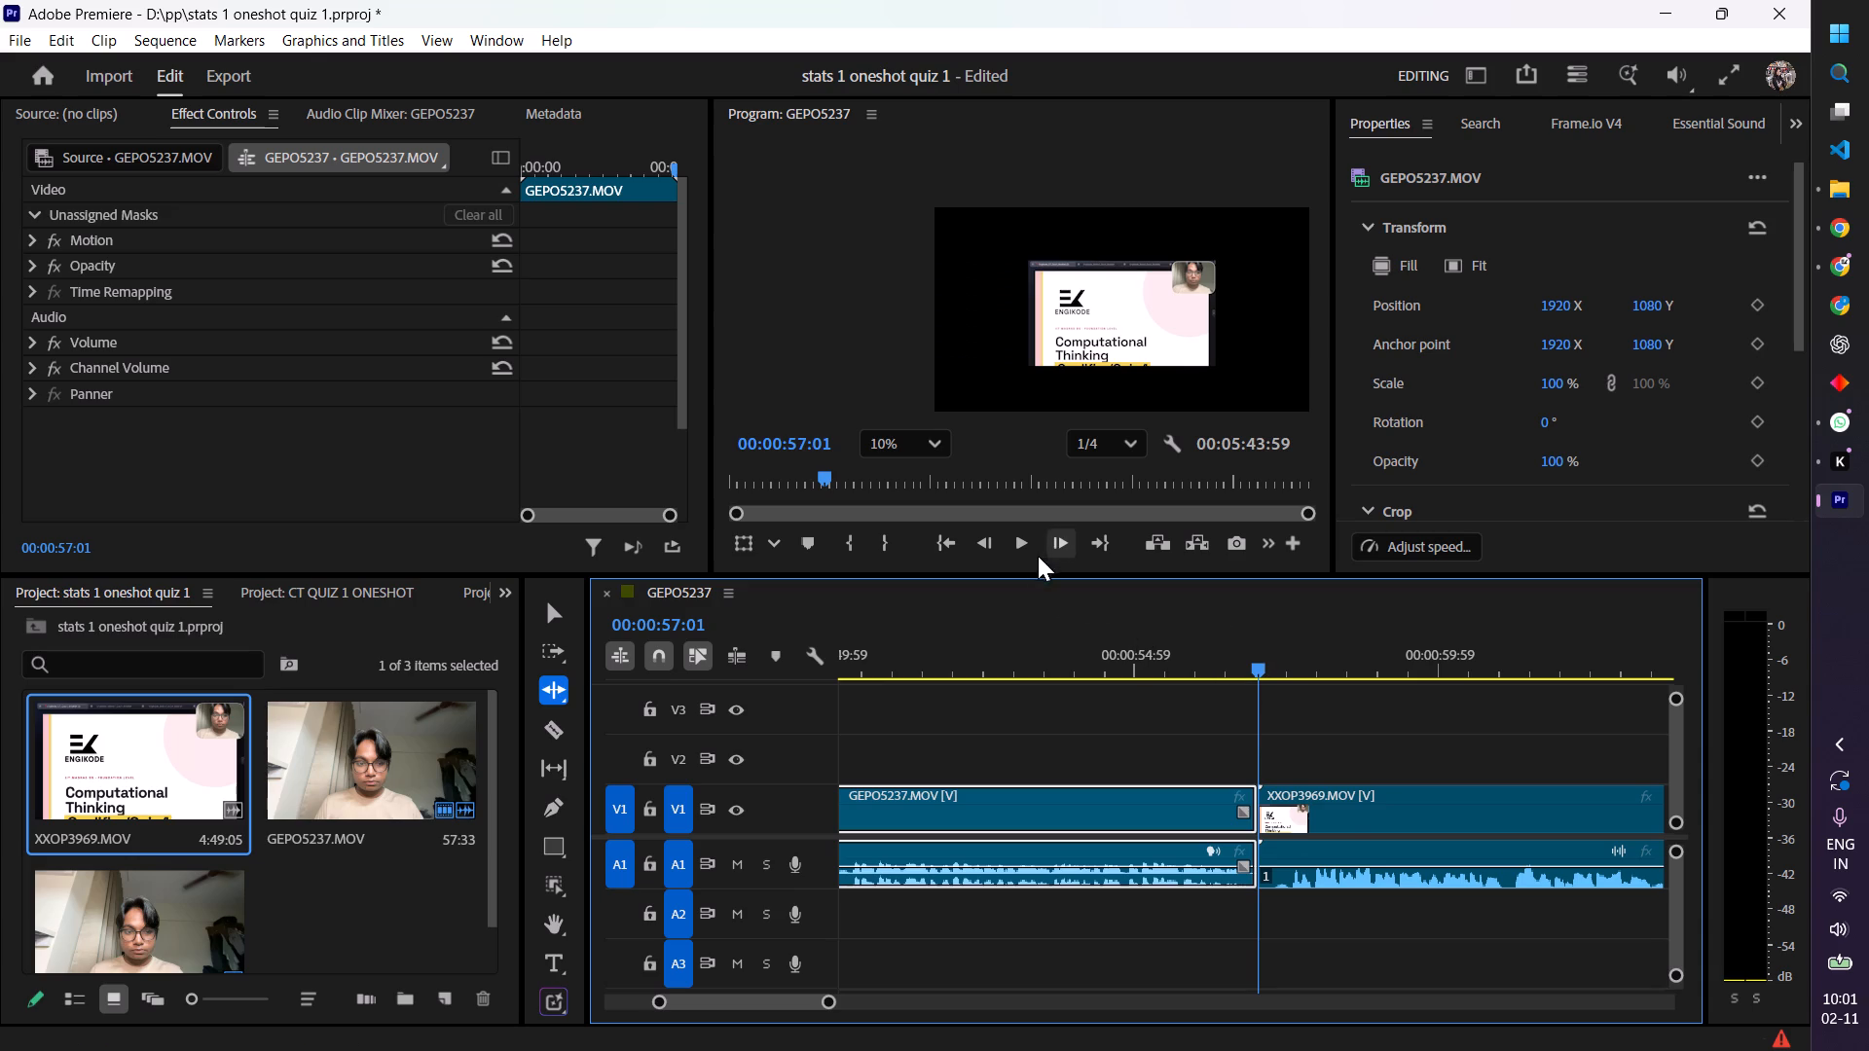
Apply Fit to the XXOP3969.MOV clip on V1 so it matches the frame.
{"action": "left_click", "coordinate": [1352, 802]}
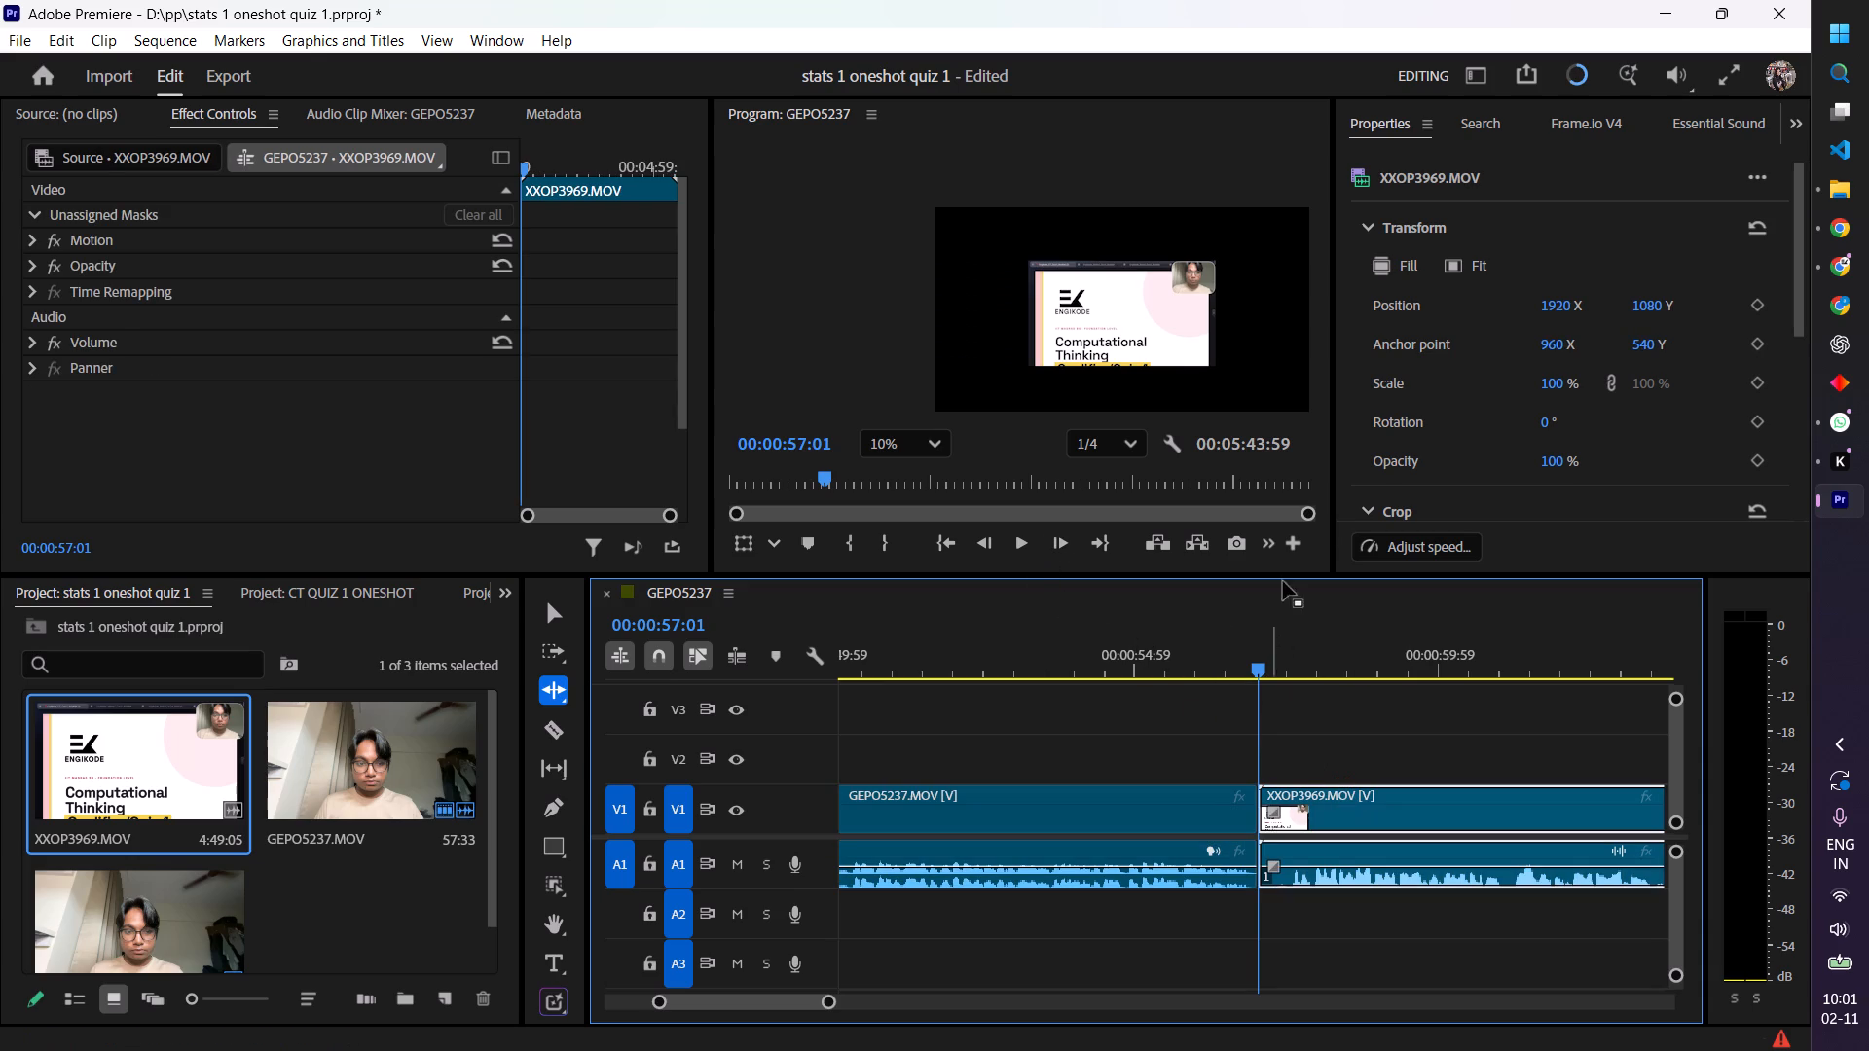
{"action": "left_click", "coordinate": [1469, 258]}
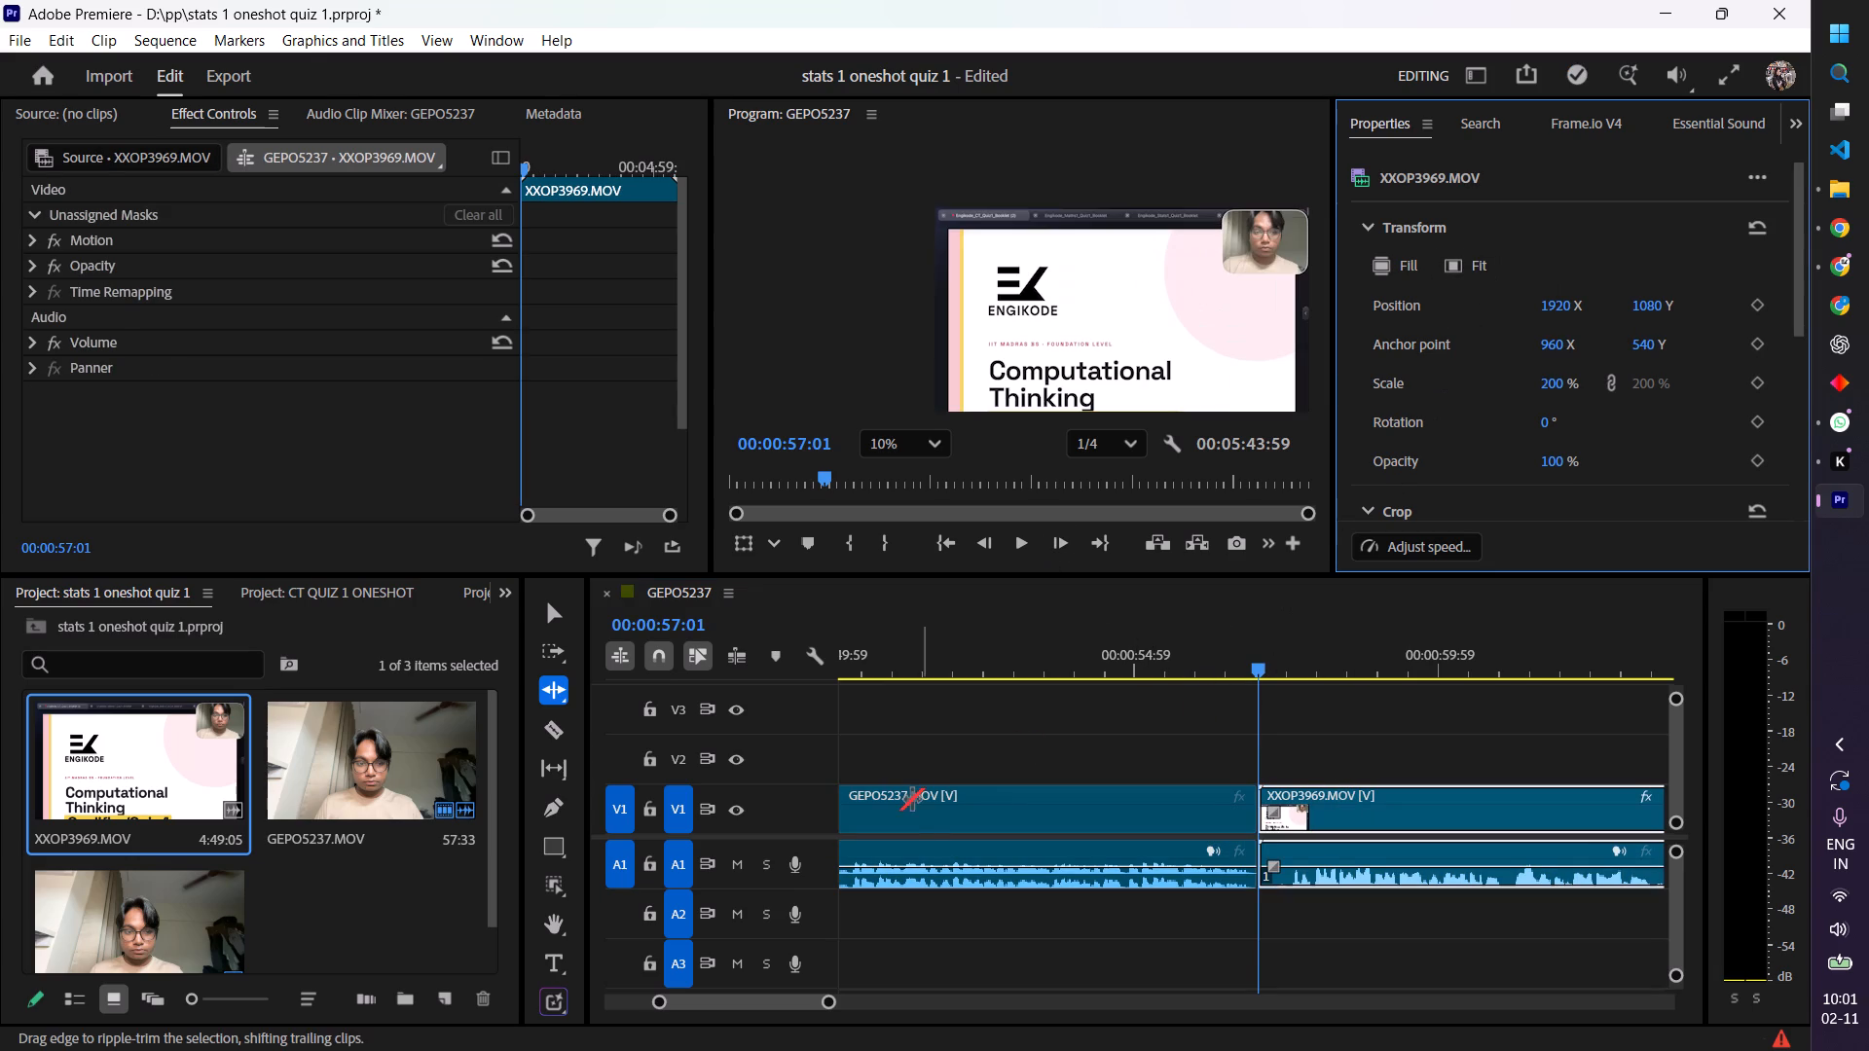
Play back the opening seconds of the XXOP3969.MOV clip to check its beginning.
{"action": "left_click", "coordinate": [1023, 556]}
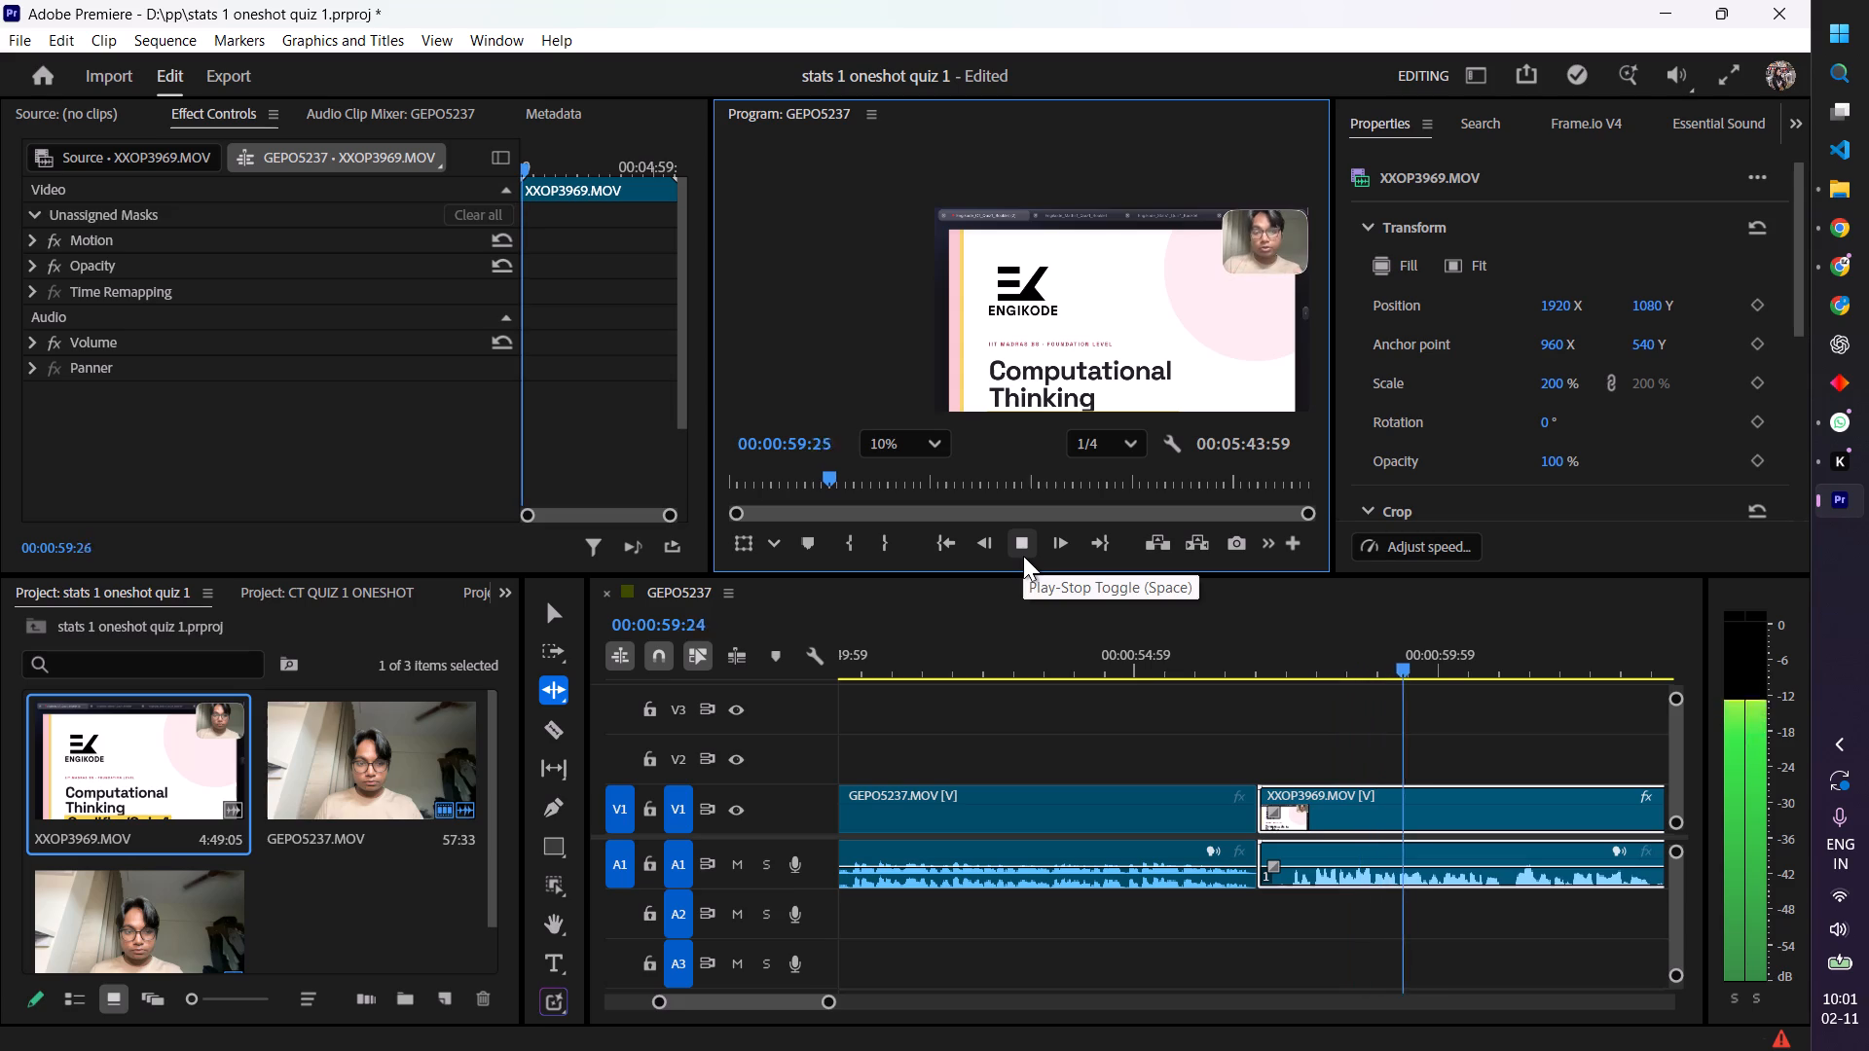
{"action": "left_click_drag", "start_coordinate": [763, 1006], "coordinate": [862, 1015]}
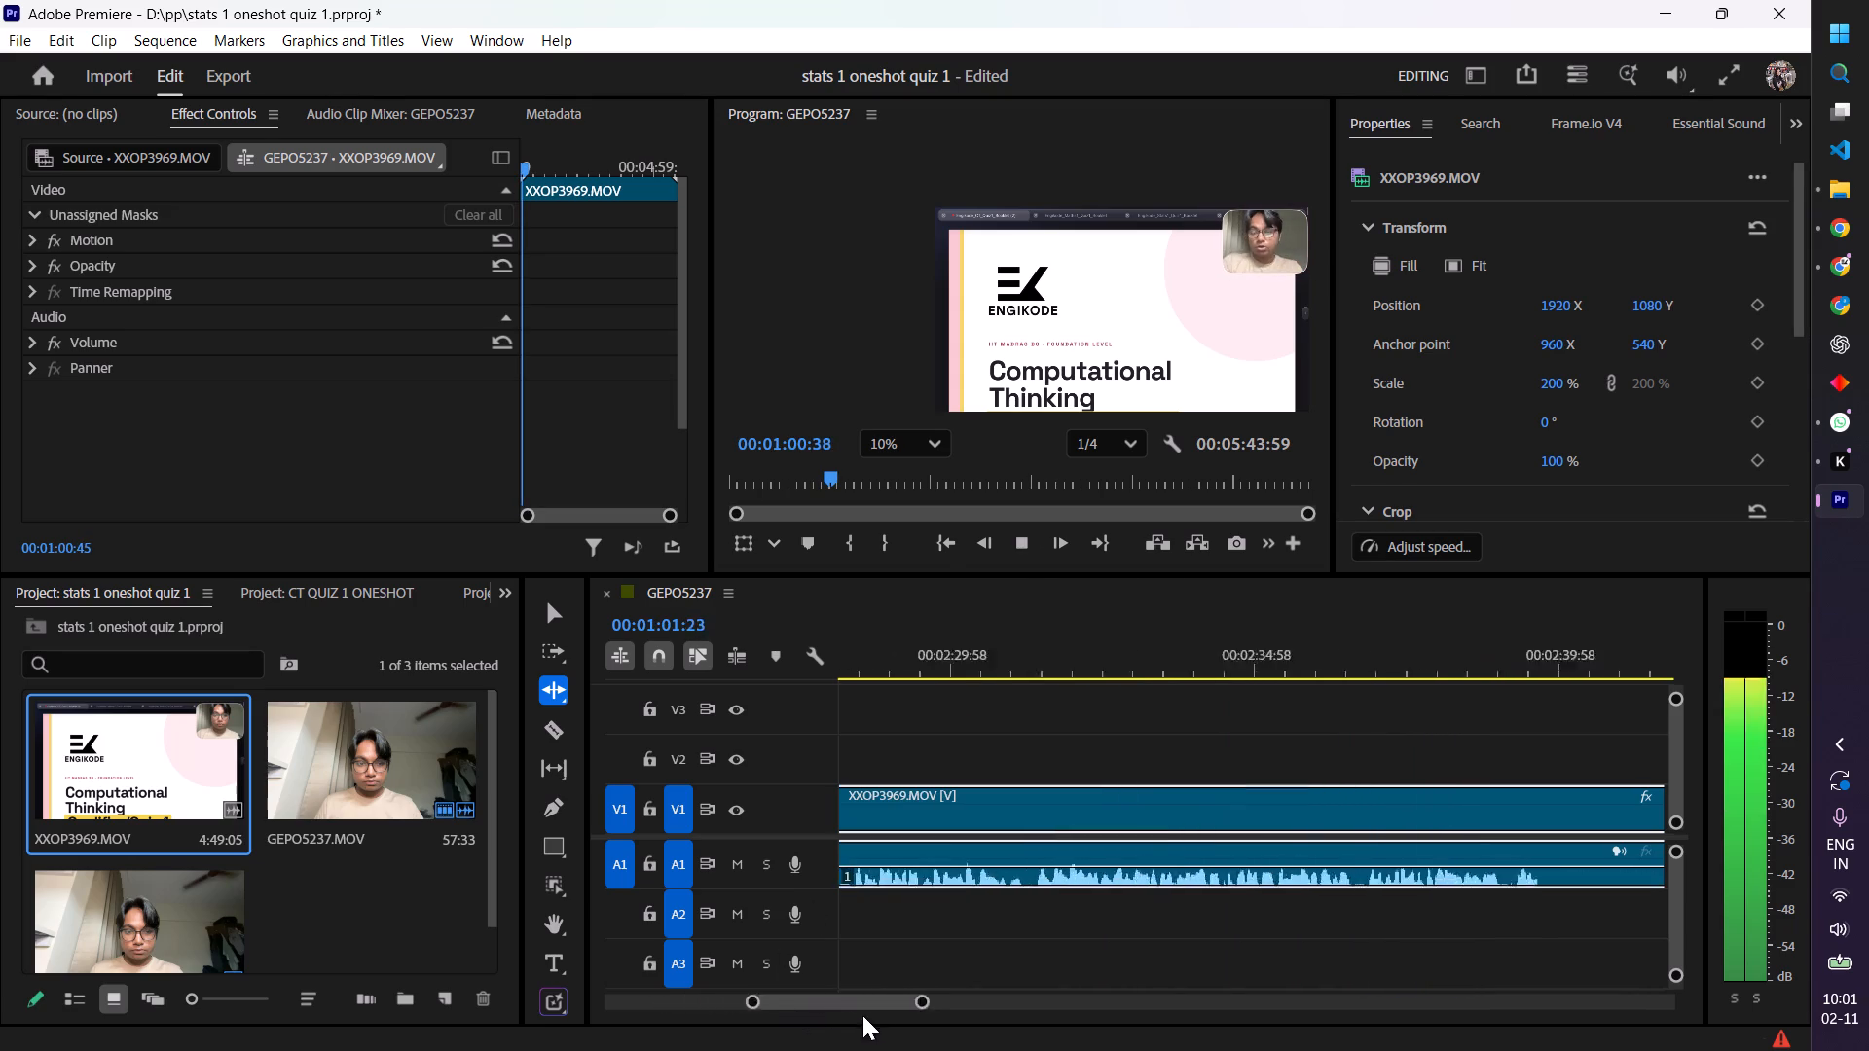
{"action": "left_click_drag", "start_coordinate": [862, 1015], "coordinate": [1069, 1026]}
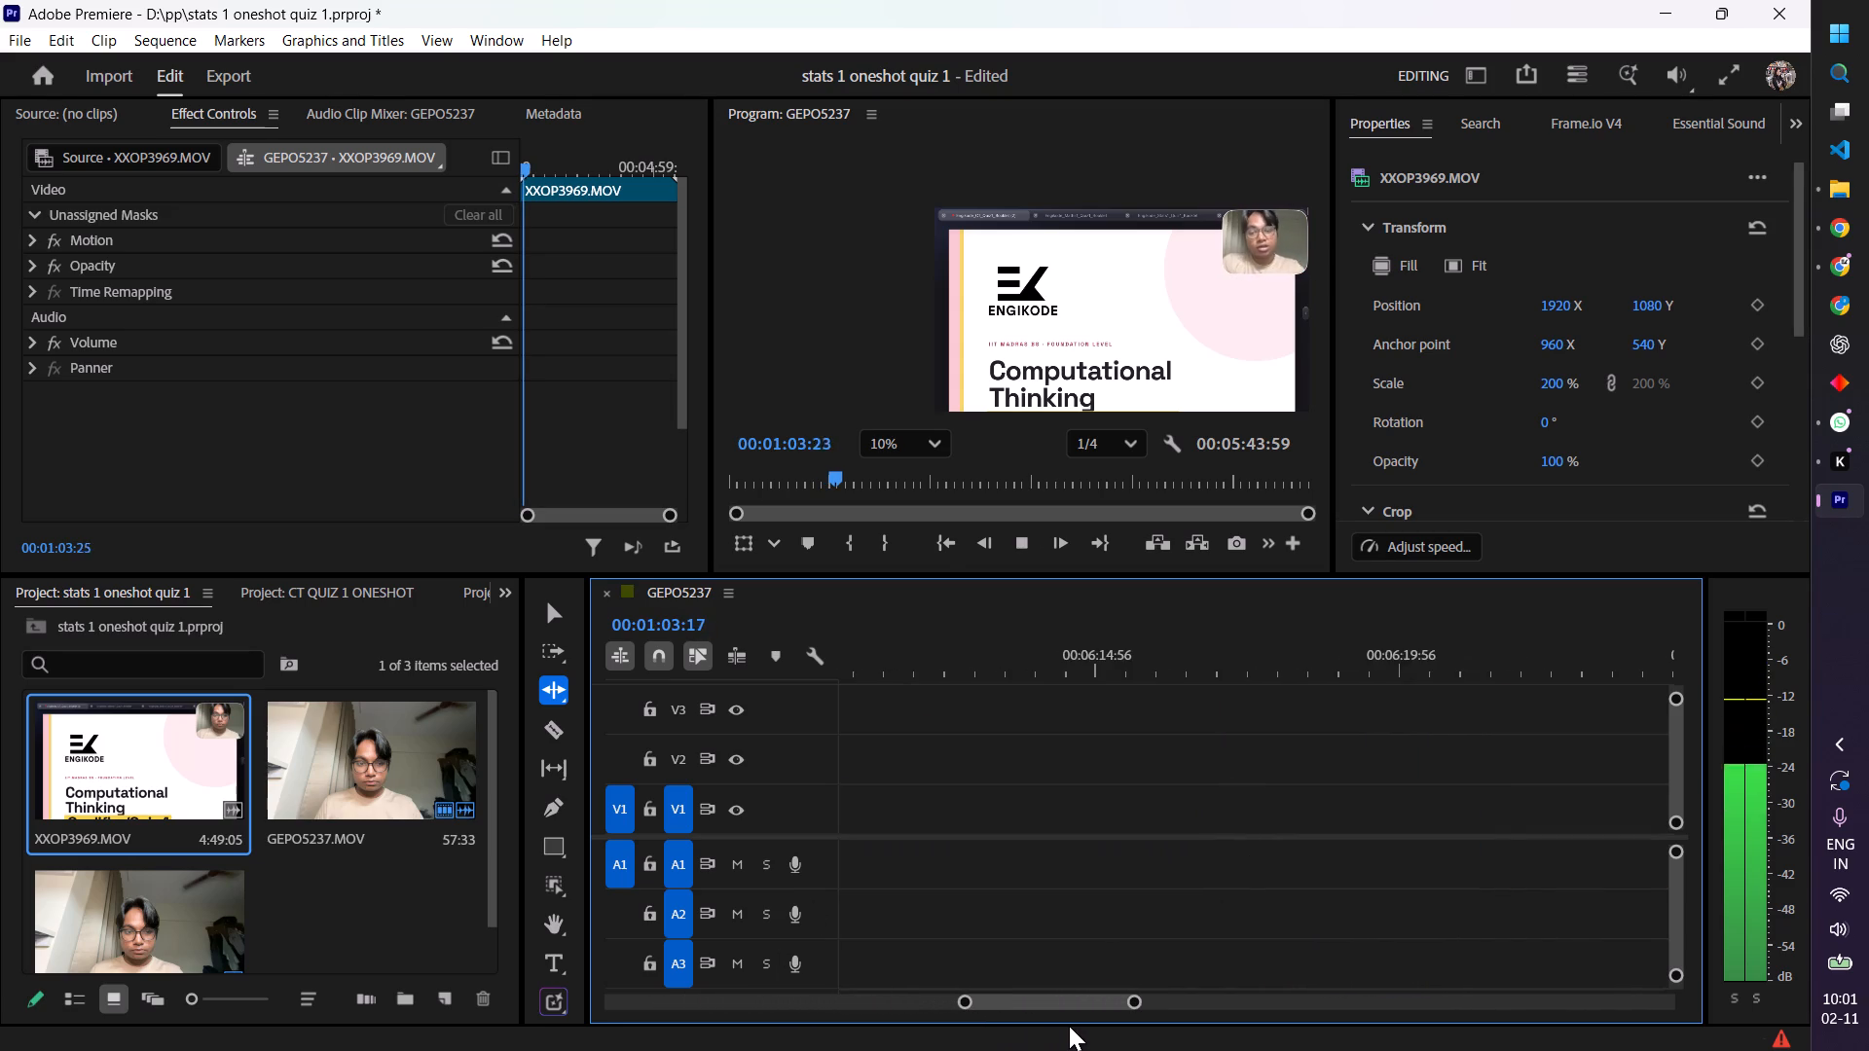
{"action": "left_click_drag", "start_coordinate": [1069, 1026], "coordinate": [1038, 1028]}
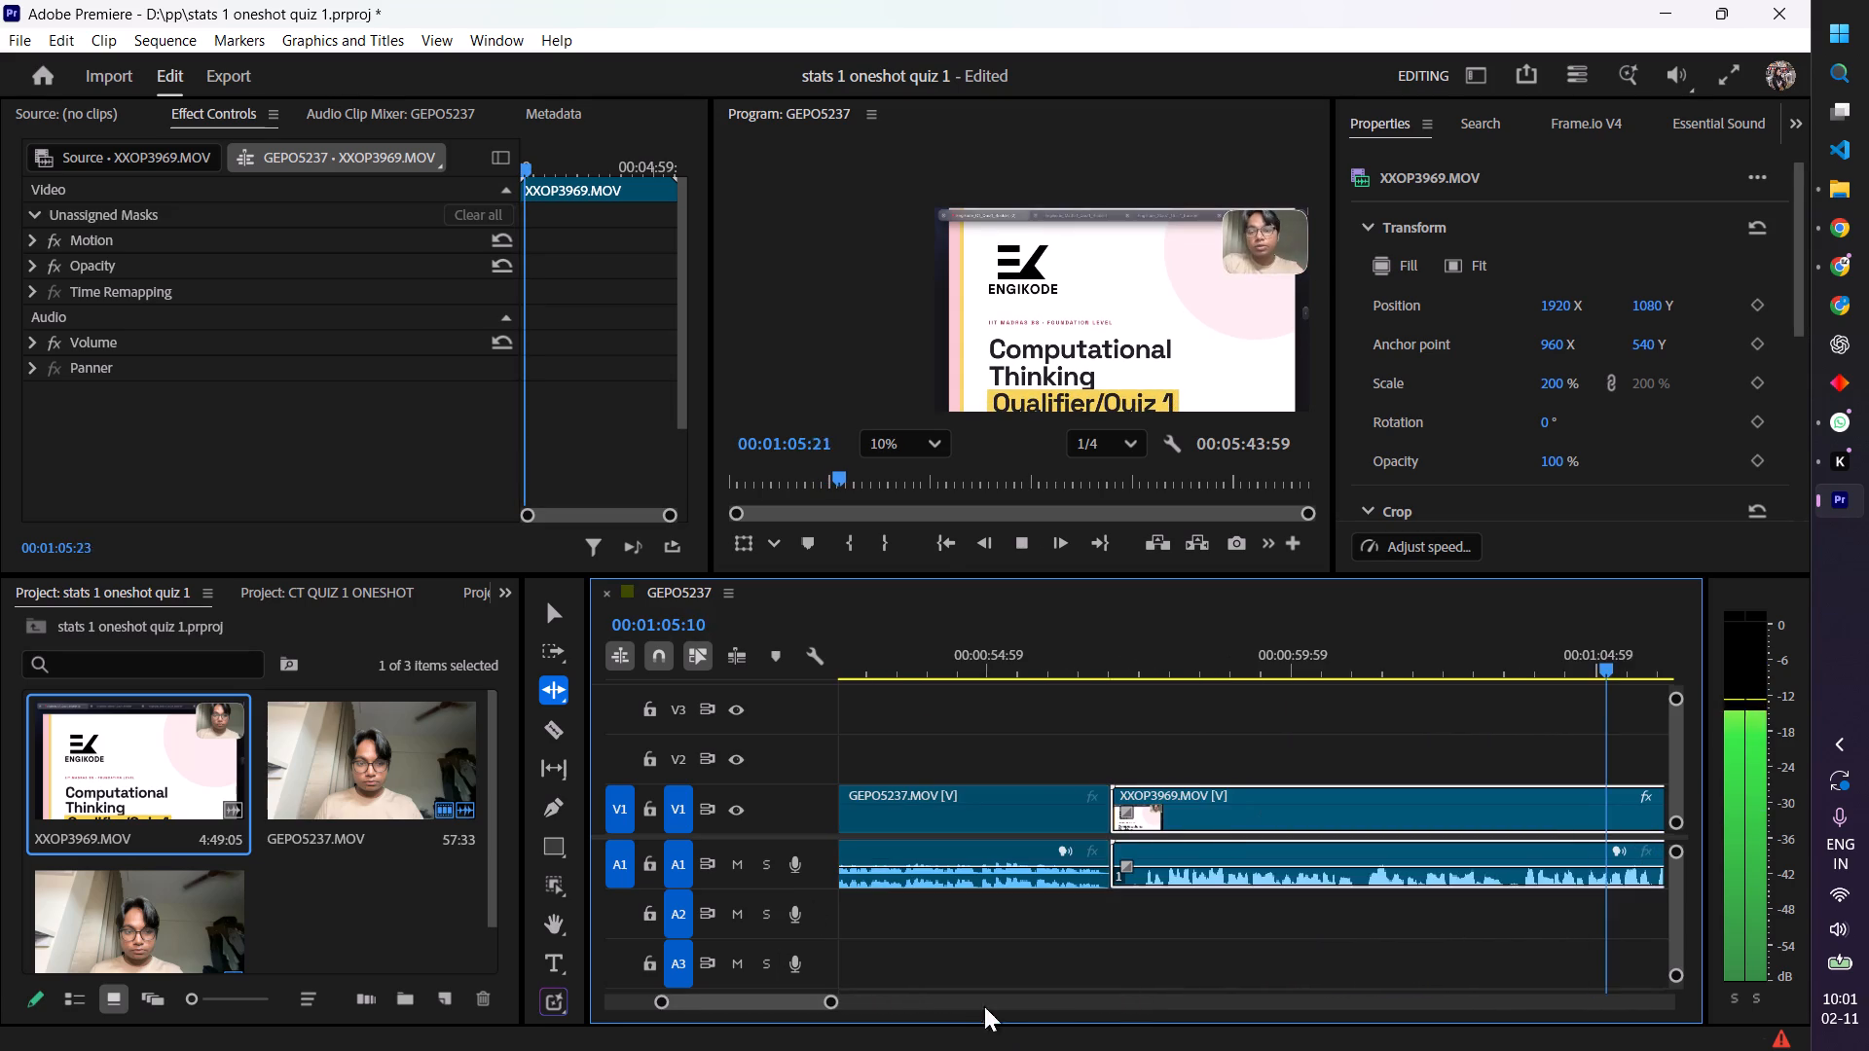
Play the last seconds of the XXOP3969.MOV clip and ripple-trim its end so the sequence ends at 00:05:42:16.
{"action": "left_click_drag", "start_coordinate": [840, 1007], "coordinate": [1837, 1007]}
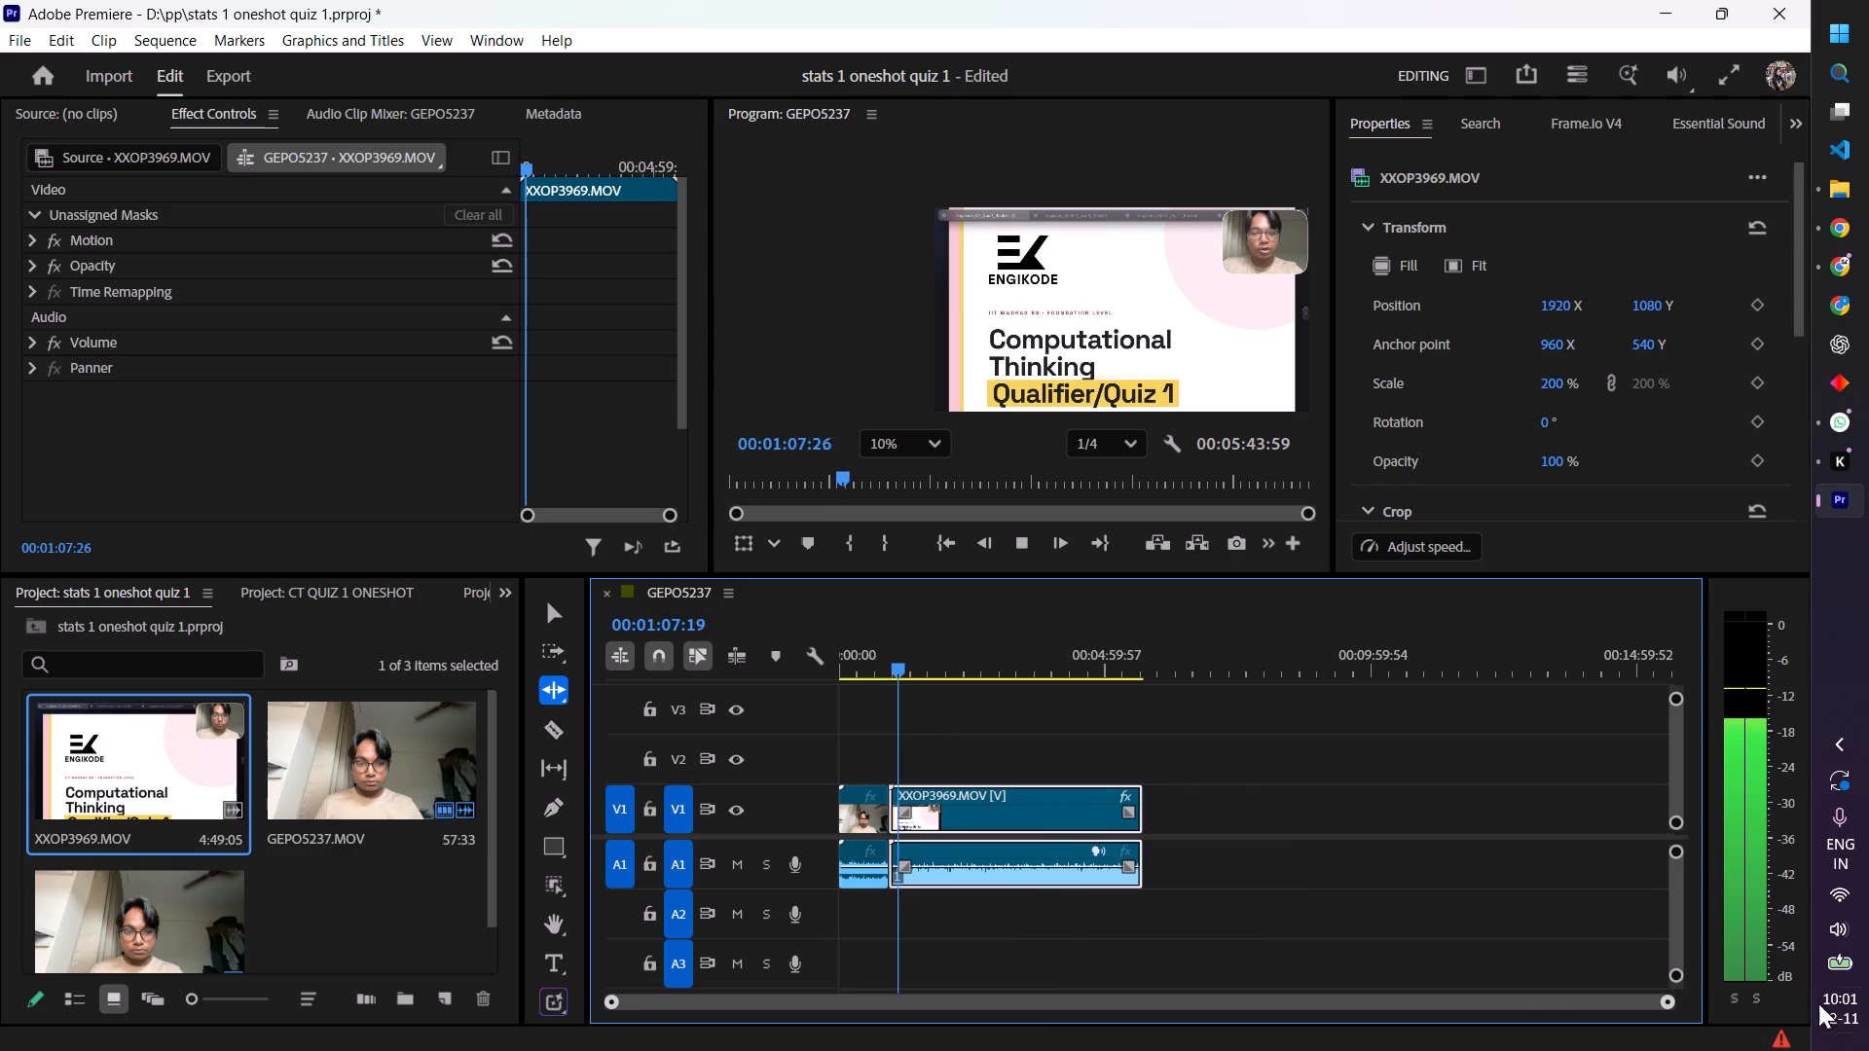
{"action": "left_click", "coordinate": [1114, 676]}
{"action": "left_click_drag", "start_coordinate": [1112, 671], "coordinate": [1118, 674]}
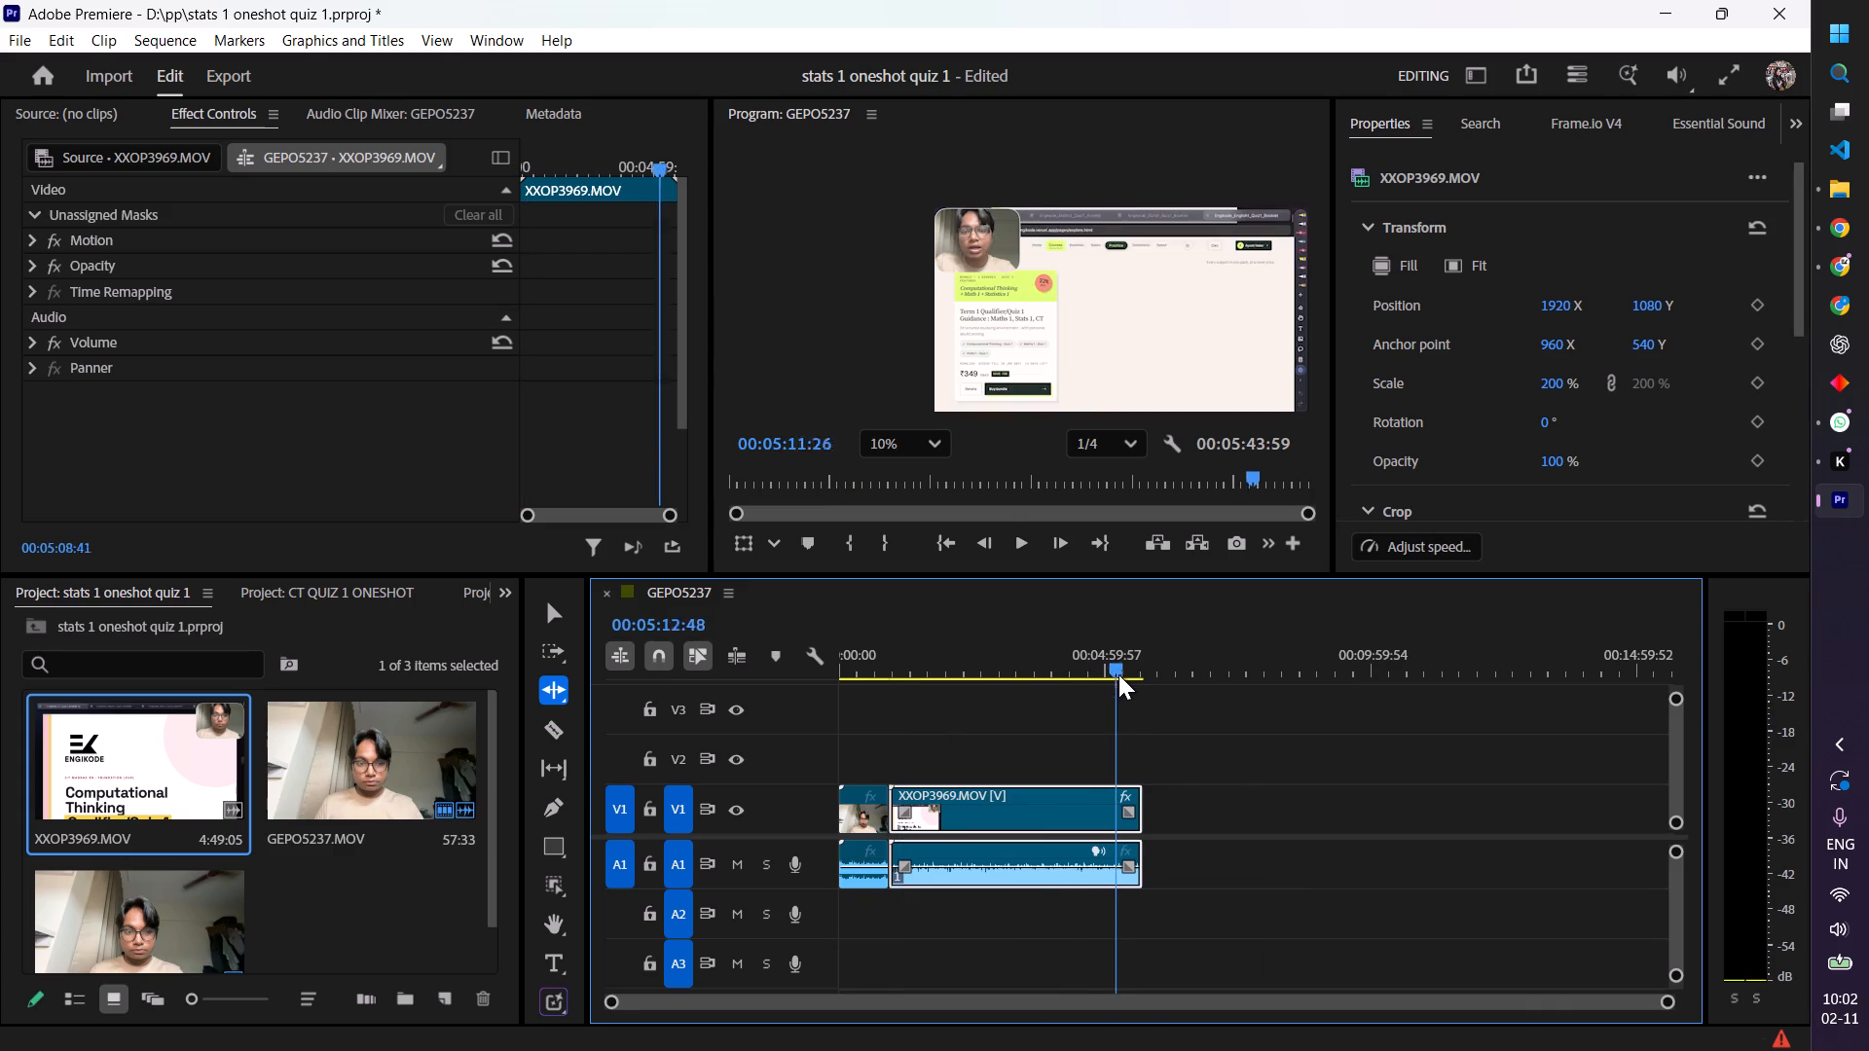
{"action": "left_click_drag", "start_coordinate": [1118, 674], "coordinate": [1135, 680]}
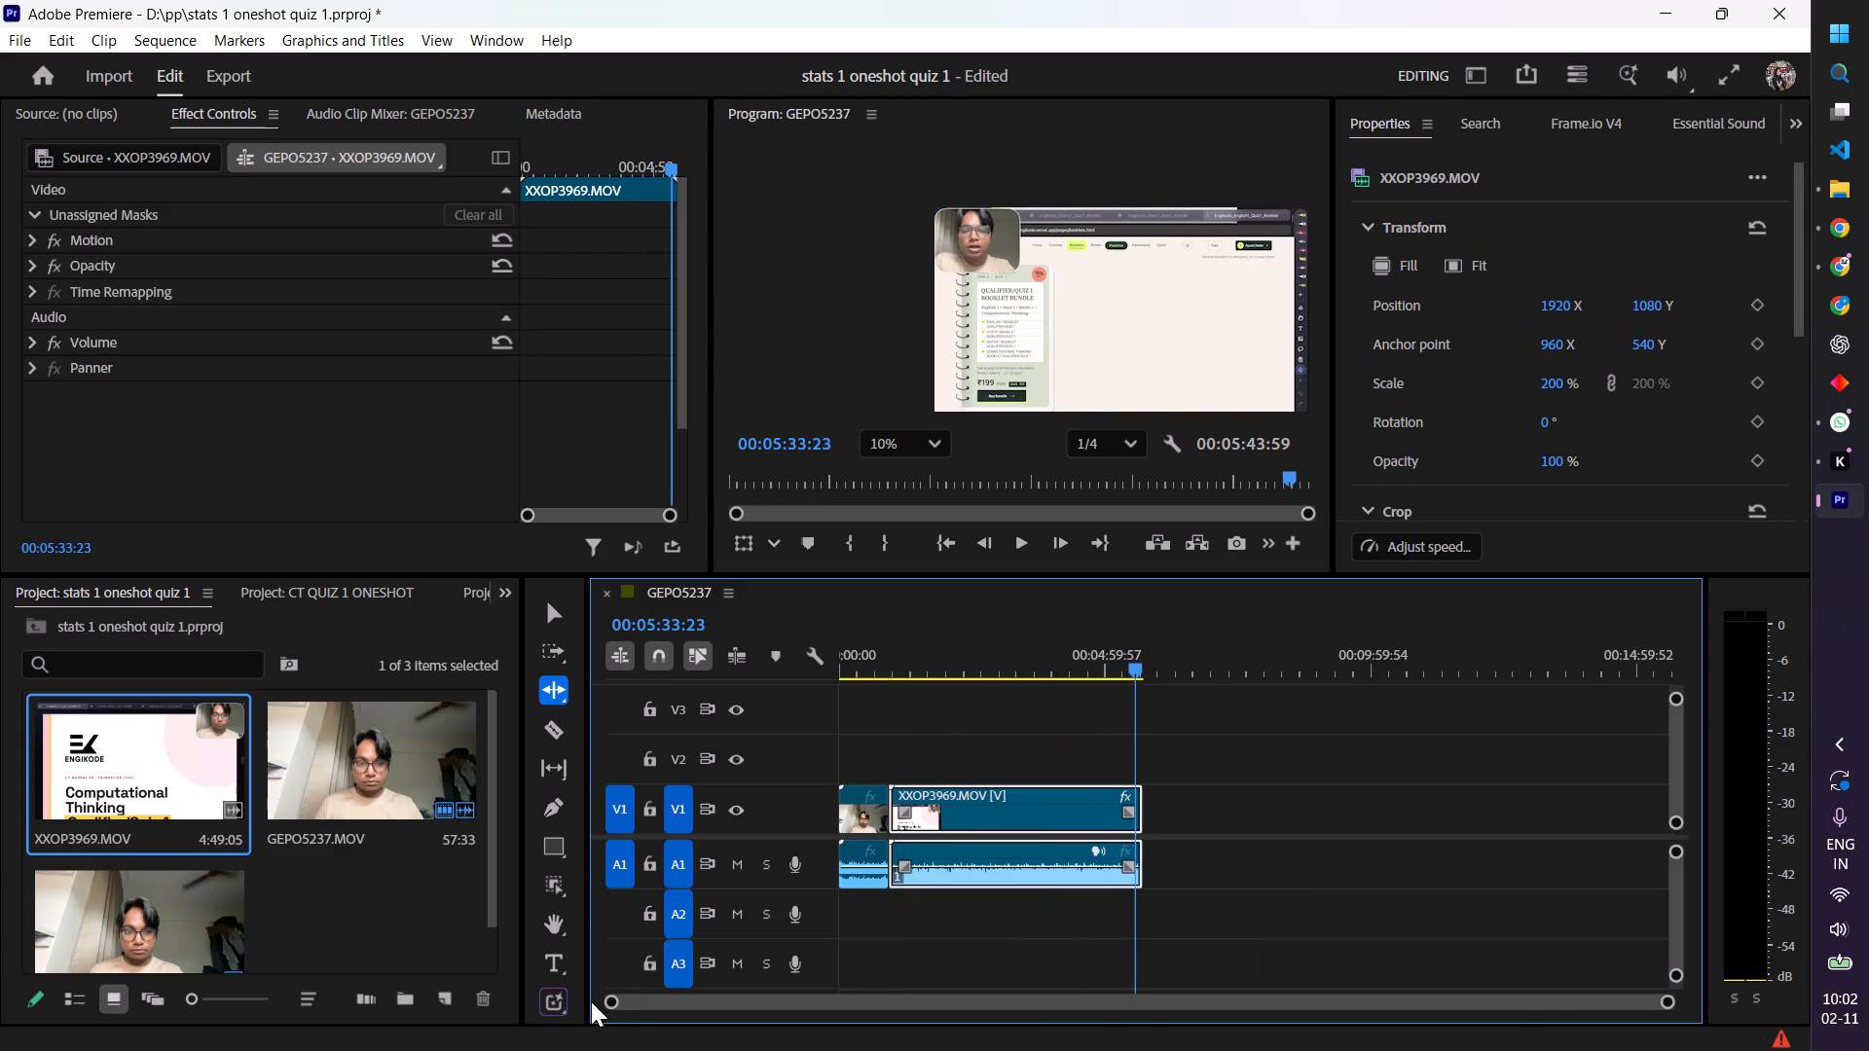
{"action": "left_click_drag", "start_coordinate": [609, 1001], "coordinate": [1448, 1001]}
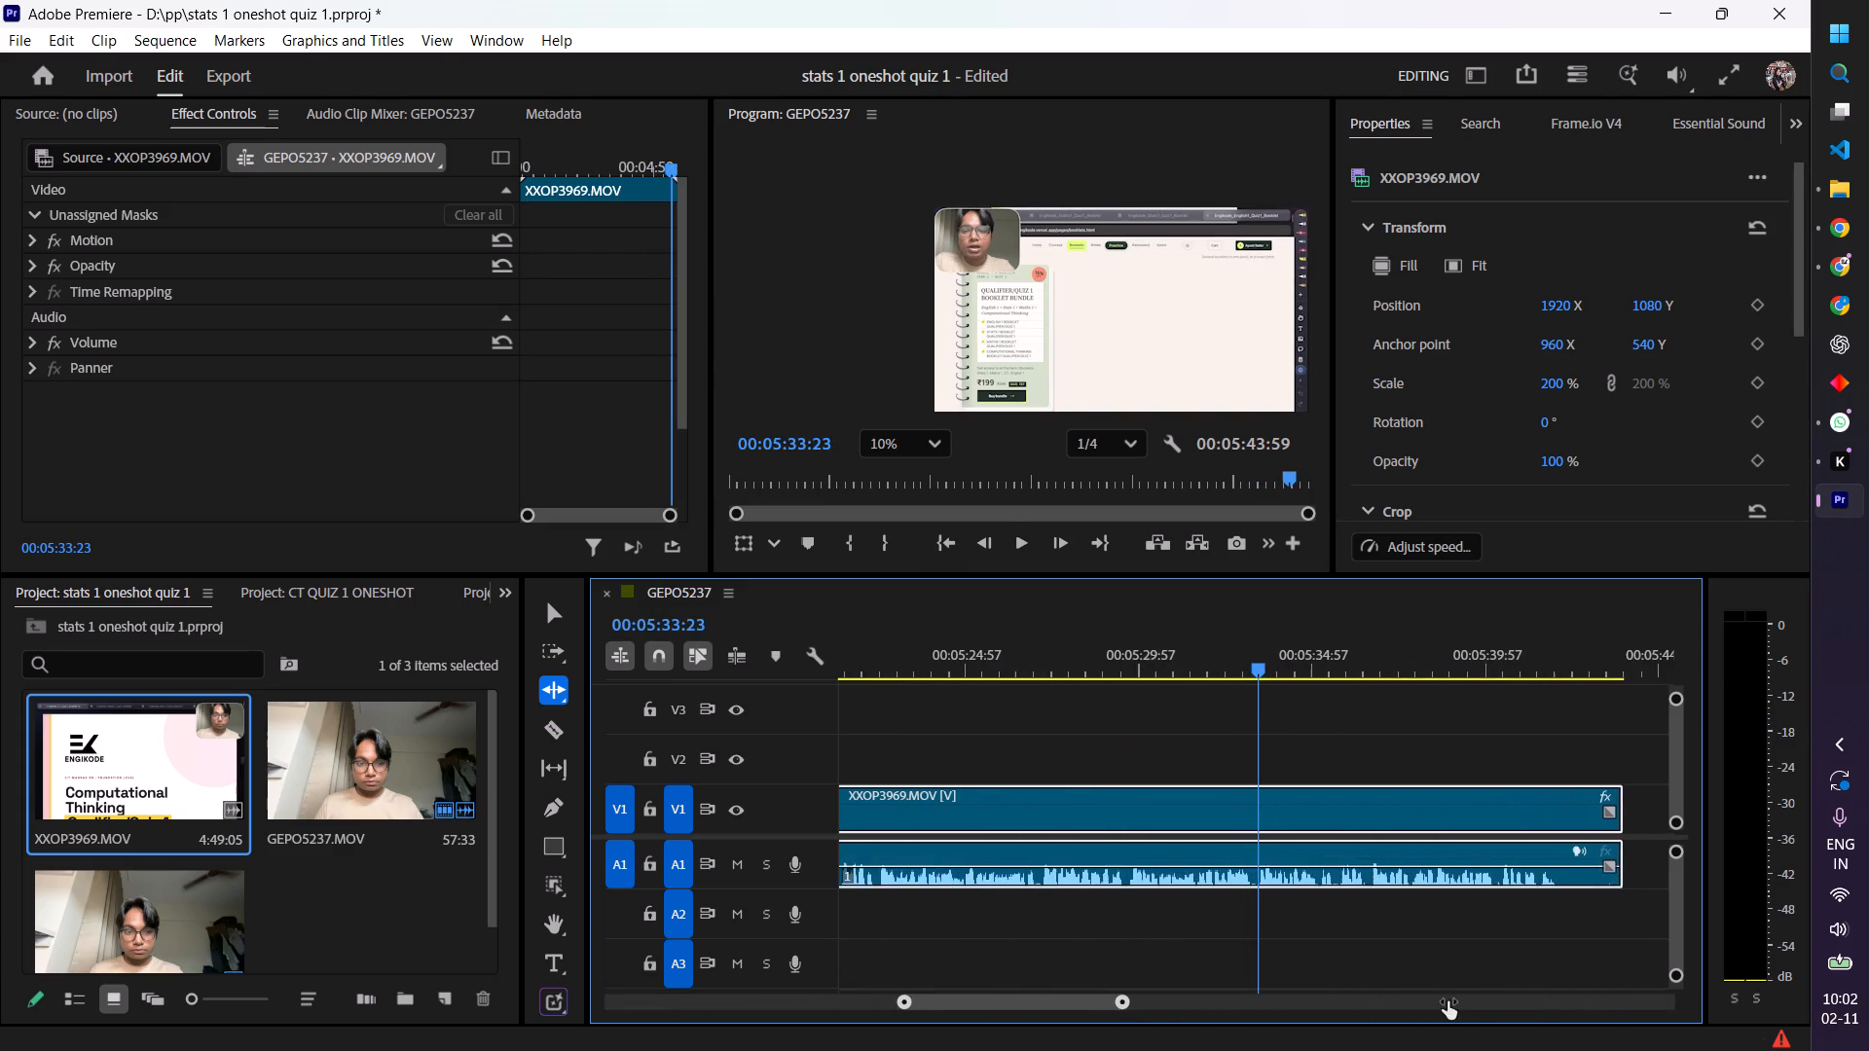
{"action": "left_click_drag", "start_coordinate": [1448, 1001], "coordinate": [1425, 1007]}
{"action": "left_click", "coordinate": [1026, 550]}
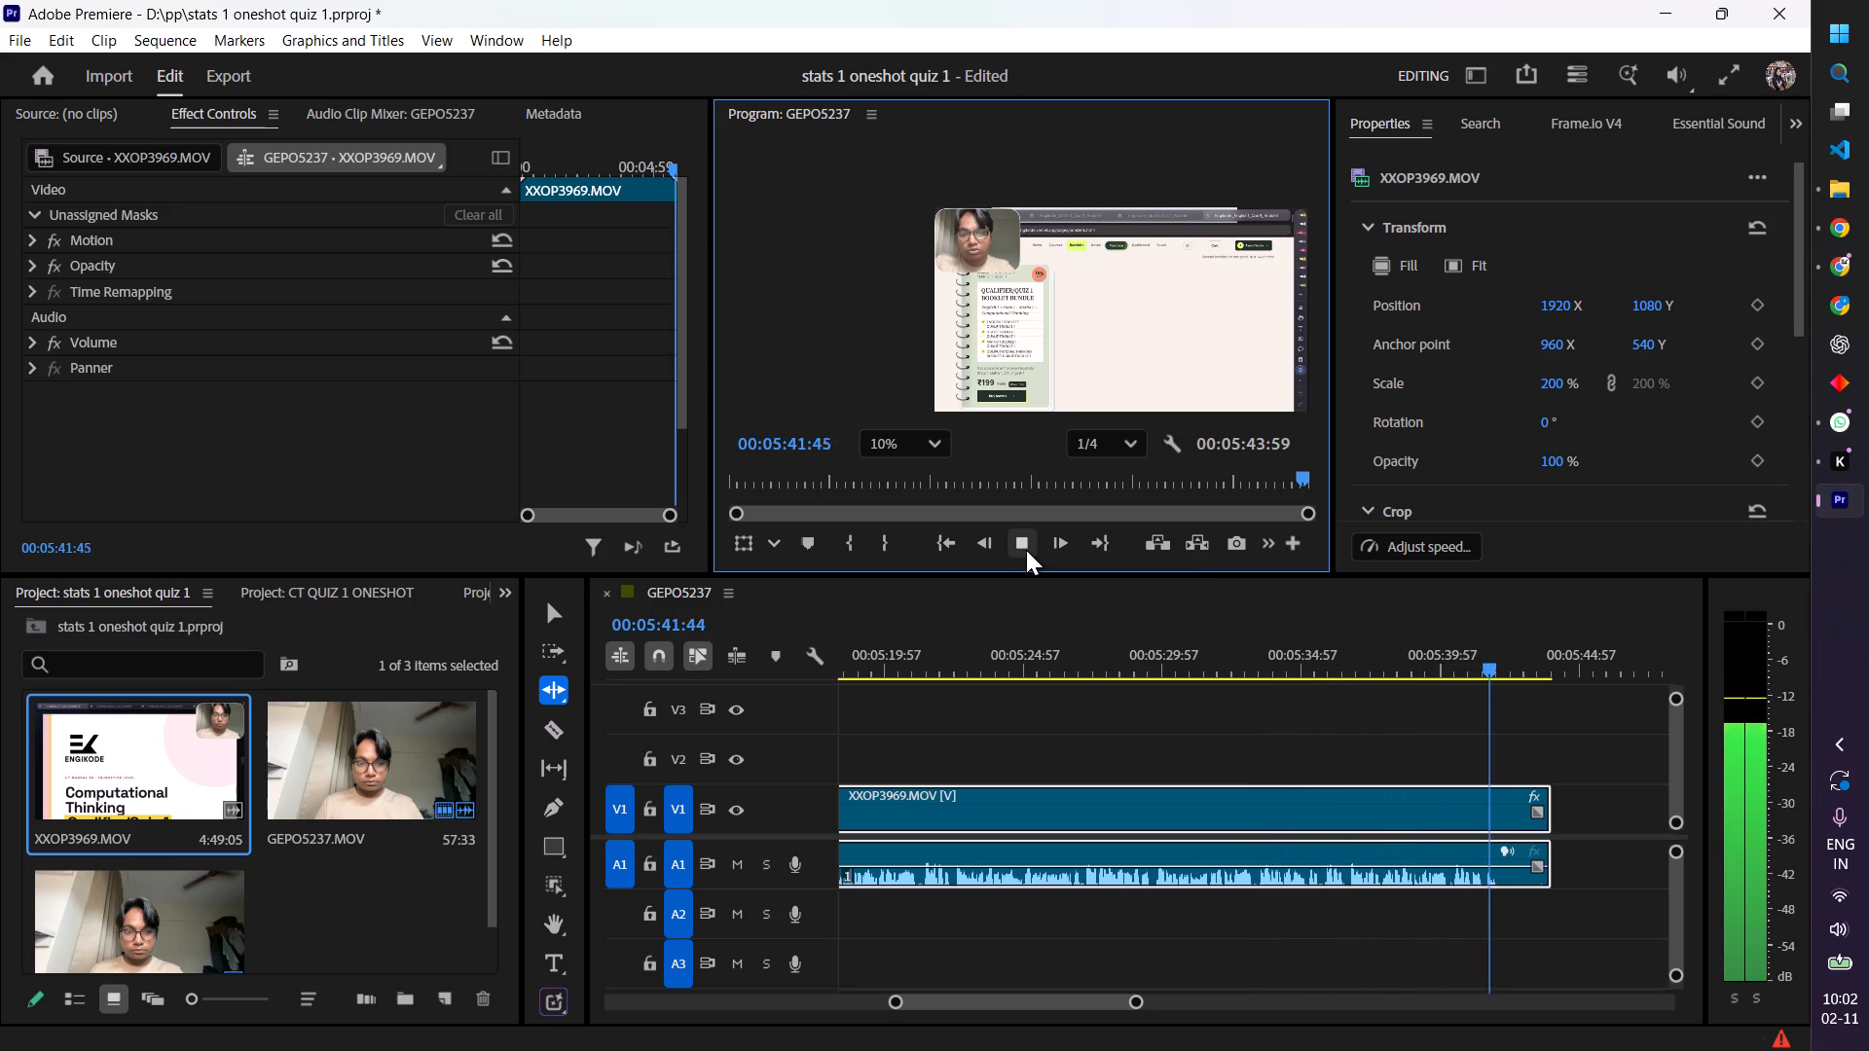
{"action": "left_click", "coordinate": [1026, 550]}
{"action": "left_click_drag", "start_coordinate": [1551, 802], "coordinate": [1508, 823]}
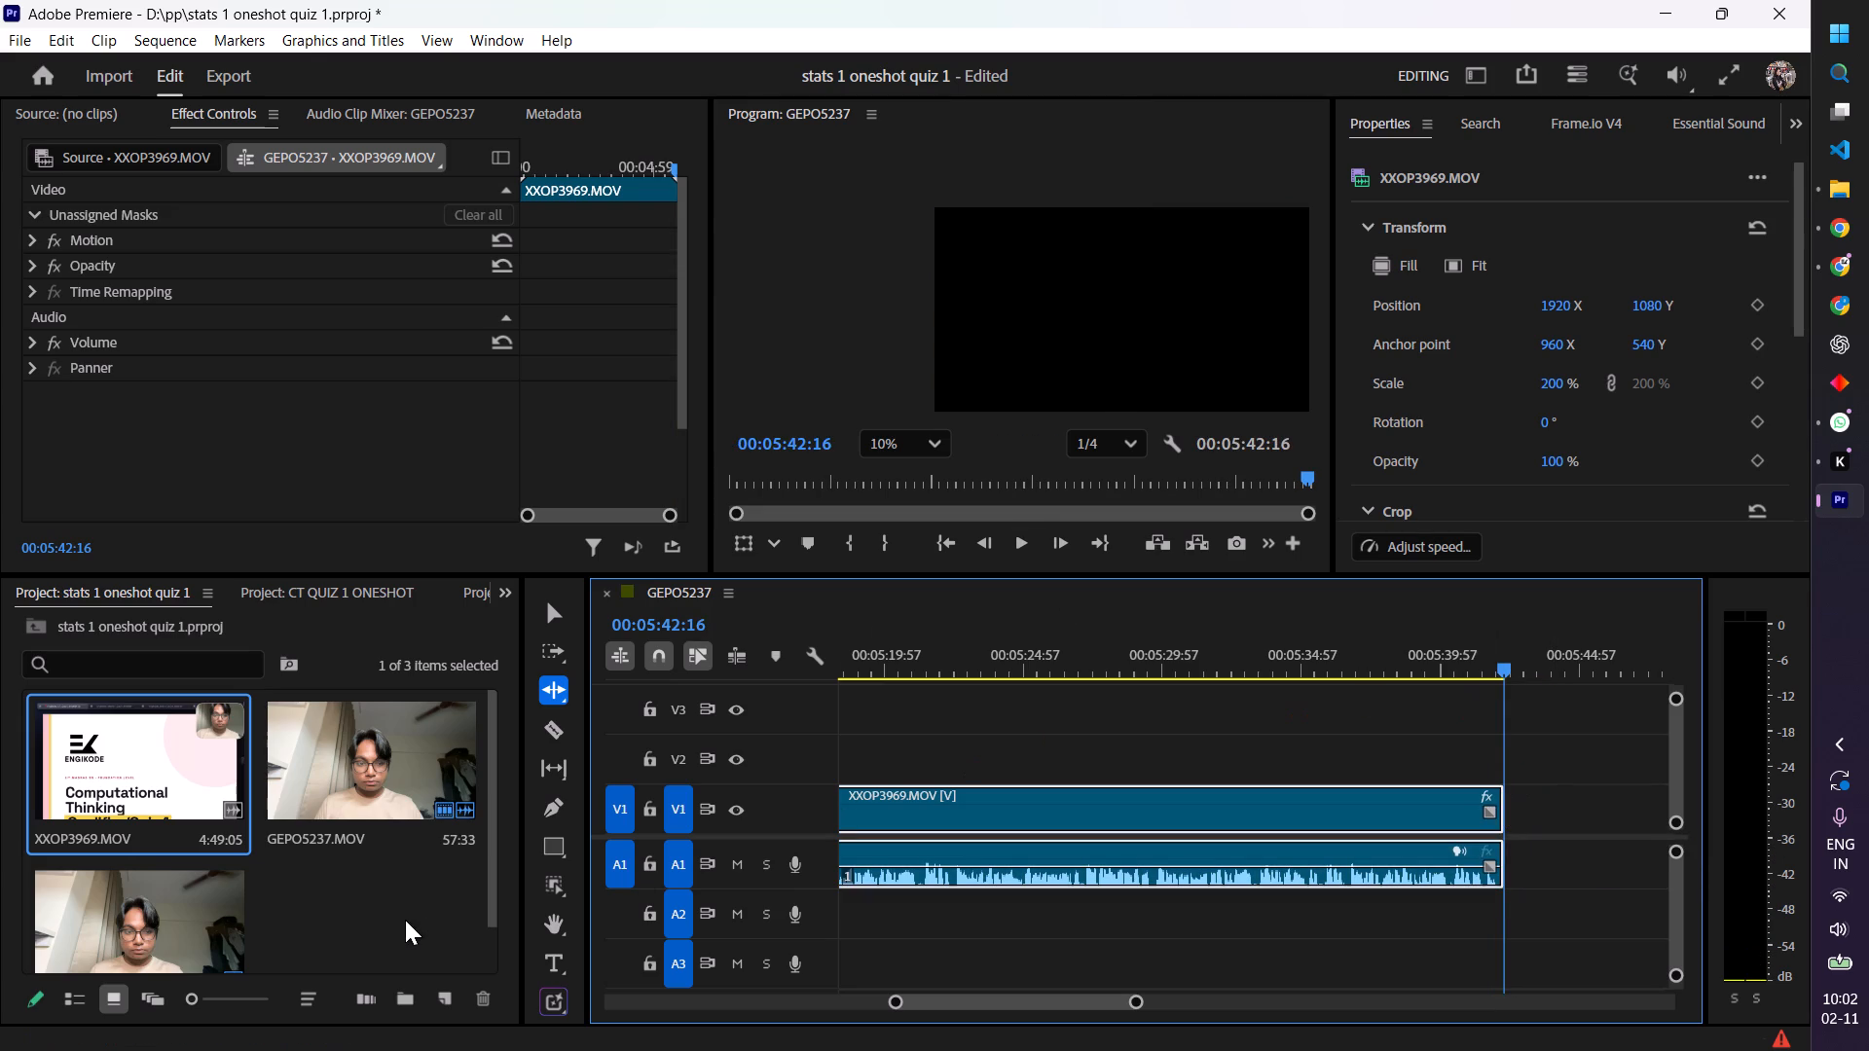
Scrub the last seconds of the trimmed XXOP3969.MOV clip and view the whole sequence to check its ending.
{"action": "left_click", "coordinate": [405, 920]}
{"action": "left_click_drag", "start_coordinate": [1503, 663], "coordinate": [1379, 681]}
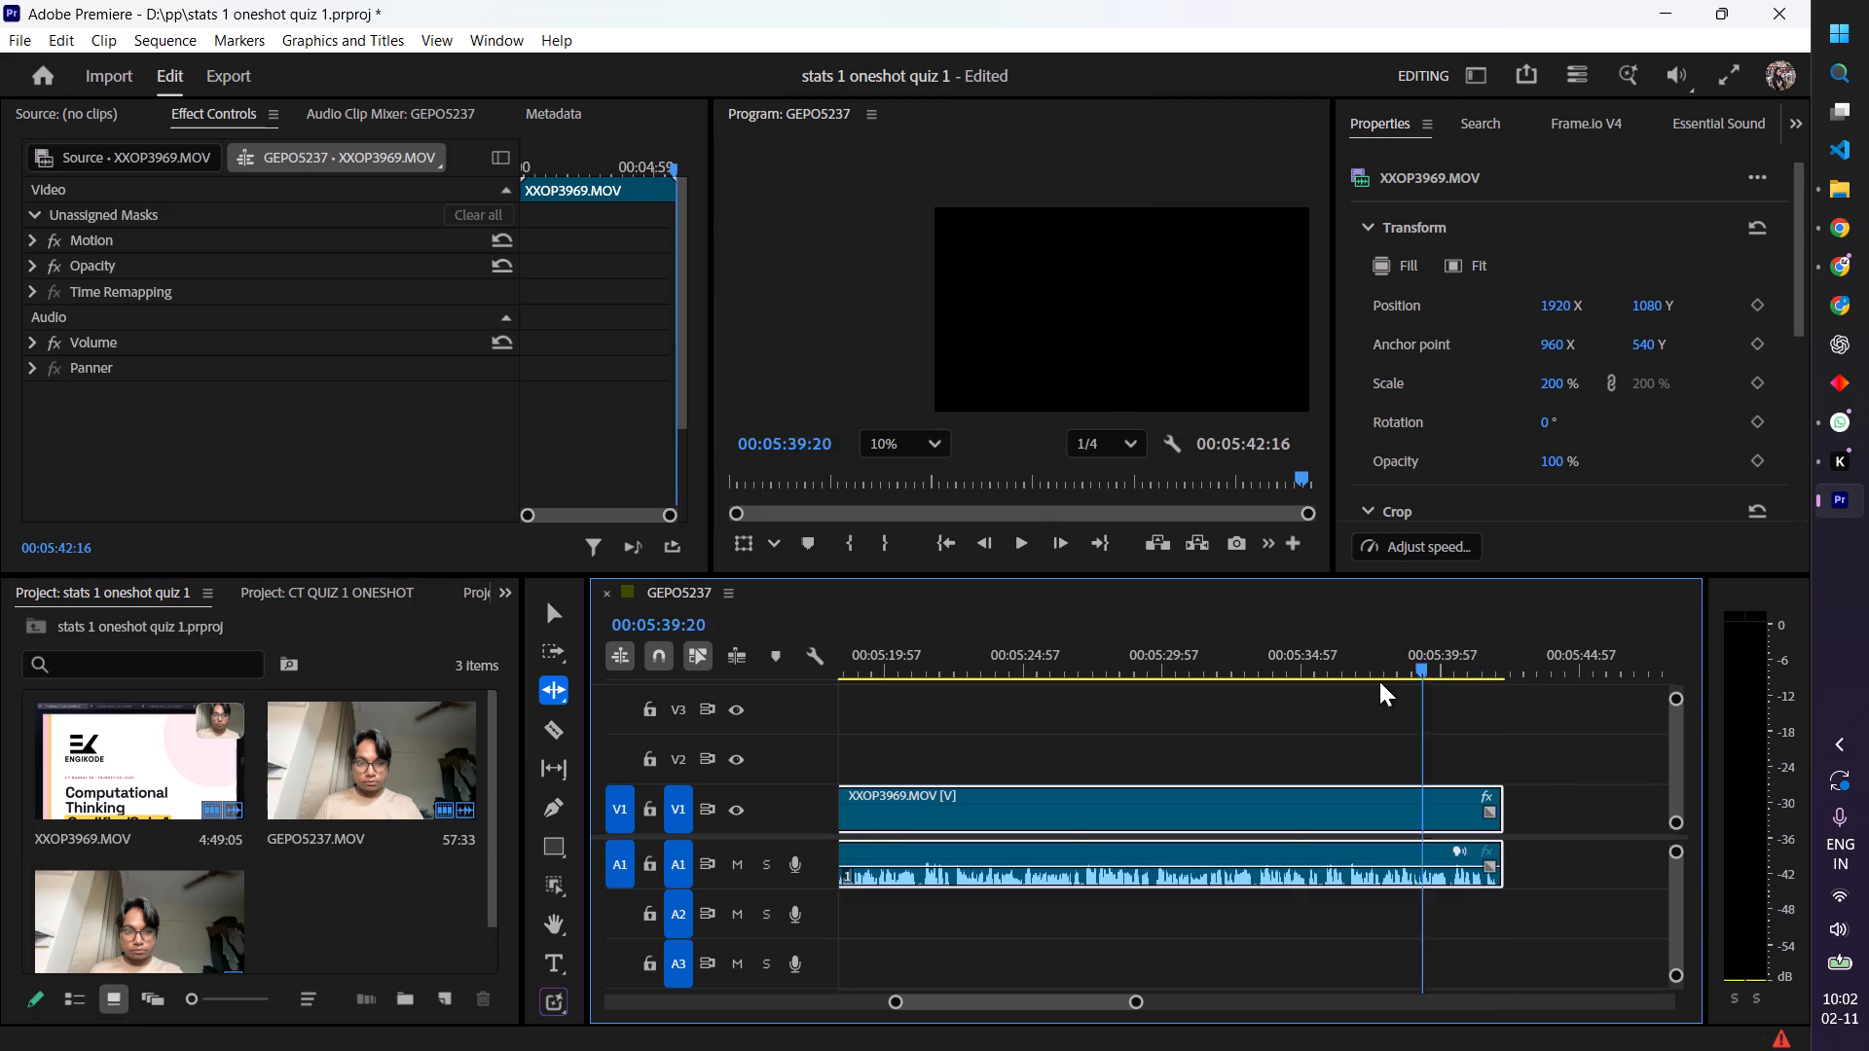
{"action": "left_click_drag", "start_coordinate": [1379, 681], "coordinate": [1191, 729]}
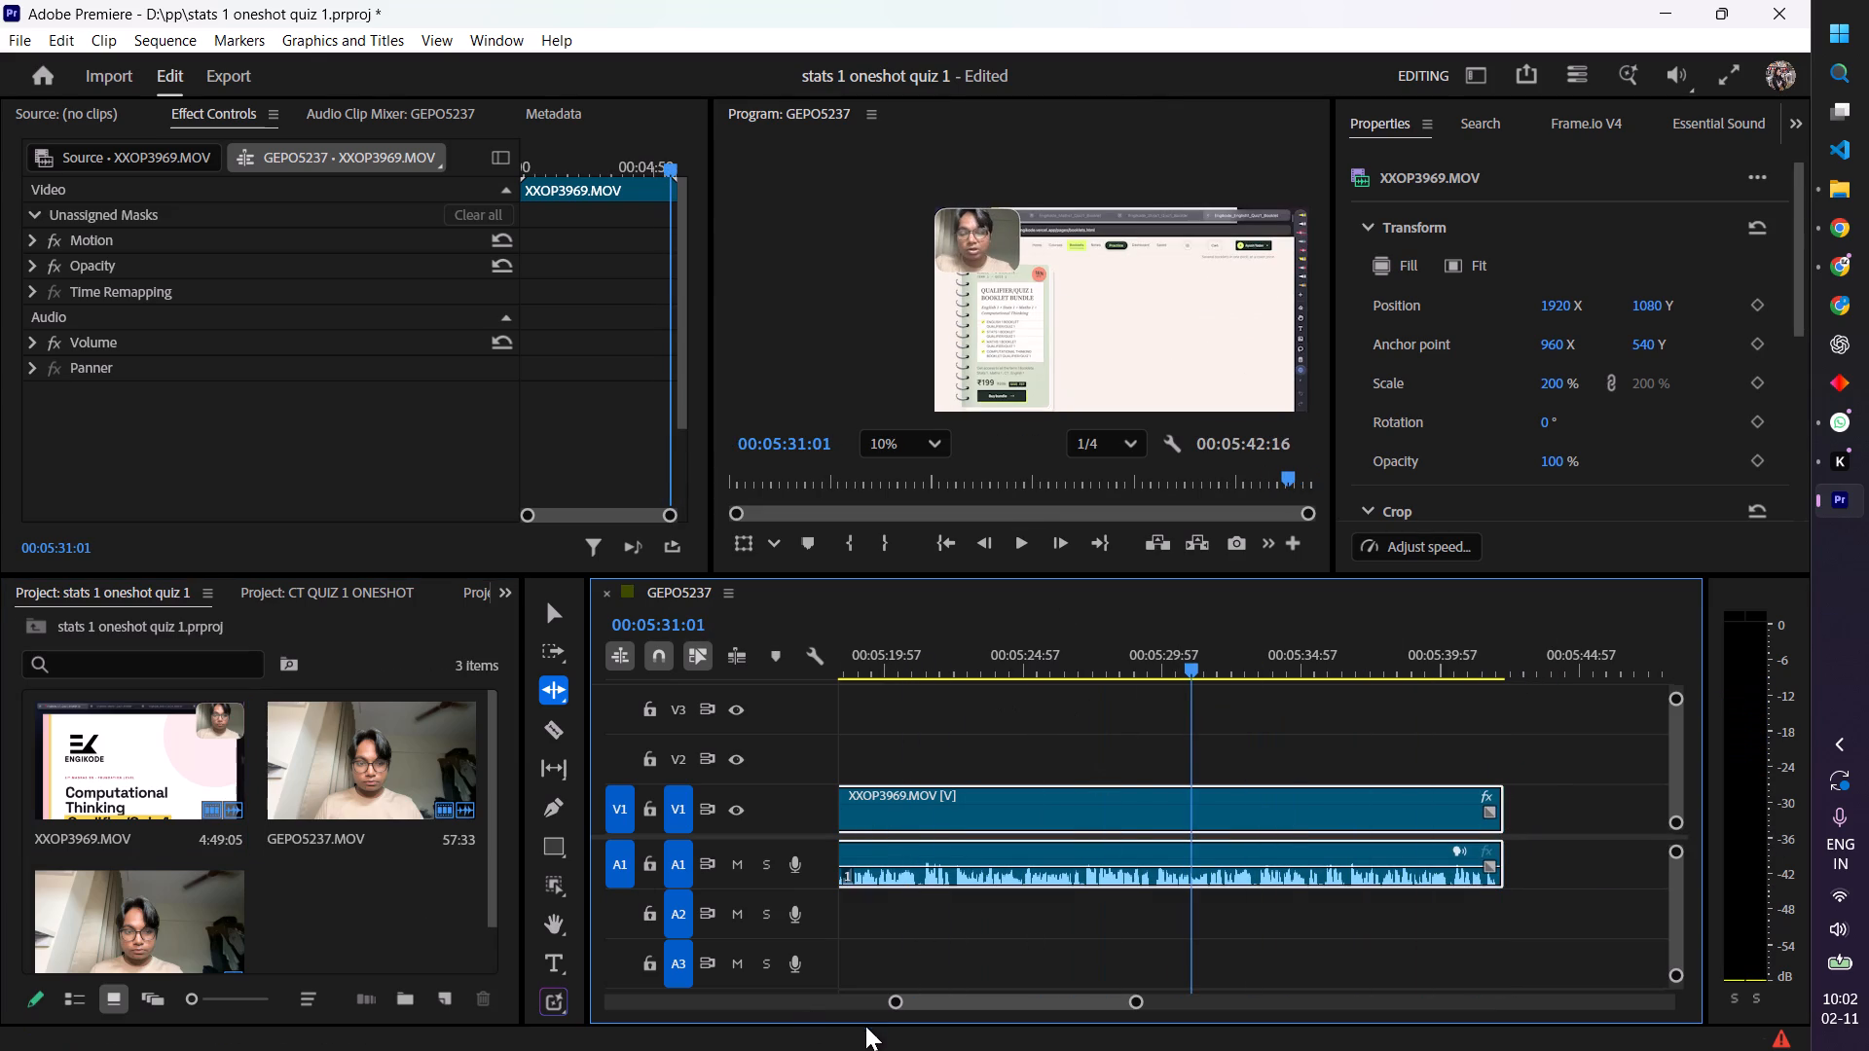
{"action": "left_click_drag", "start_coordinate": [891, 998], "coordinate": [0, 921]}
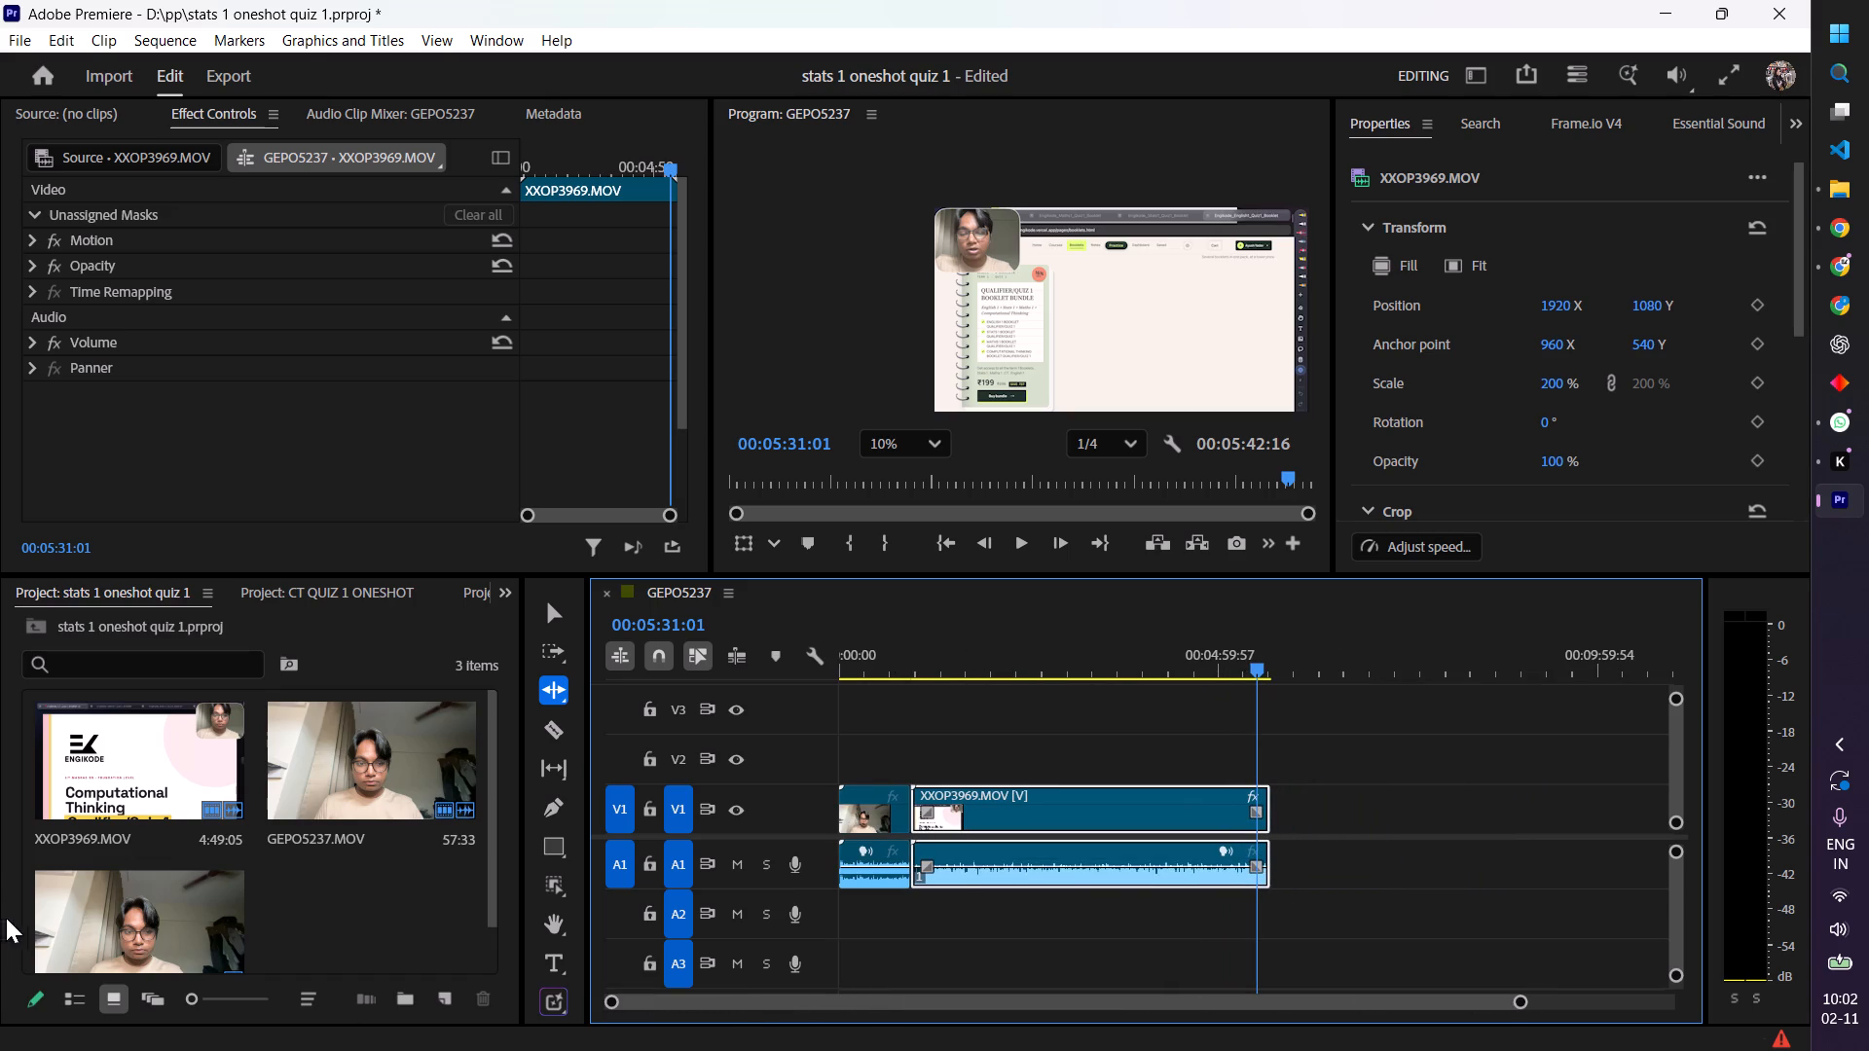
{"action": "left_click_drag", "start_coordinate": [1524, 1005], "coordinate": [1744, 1005]}
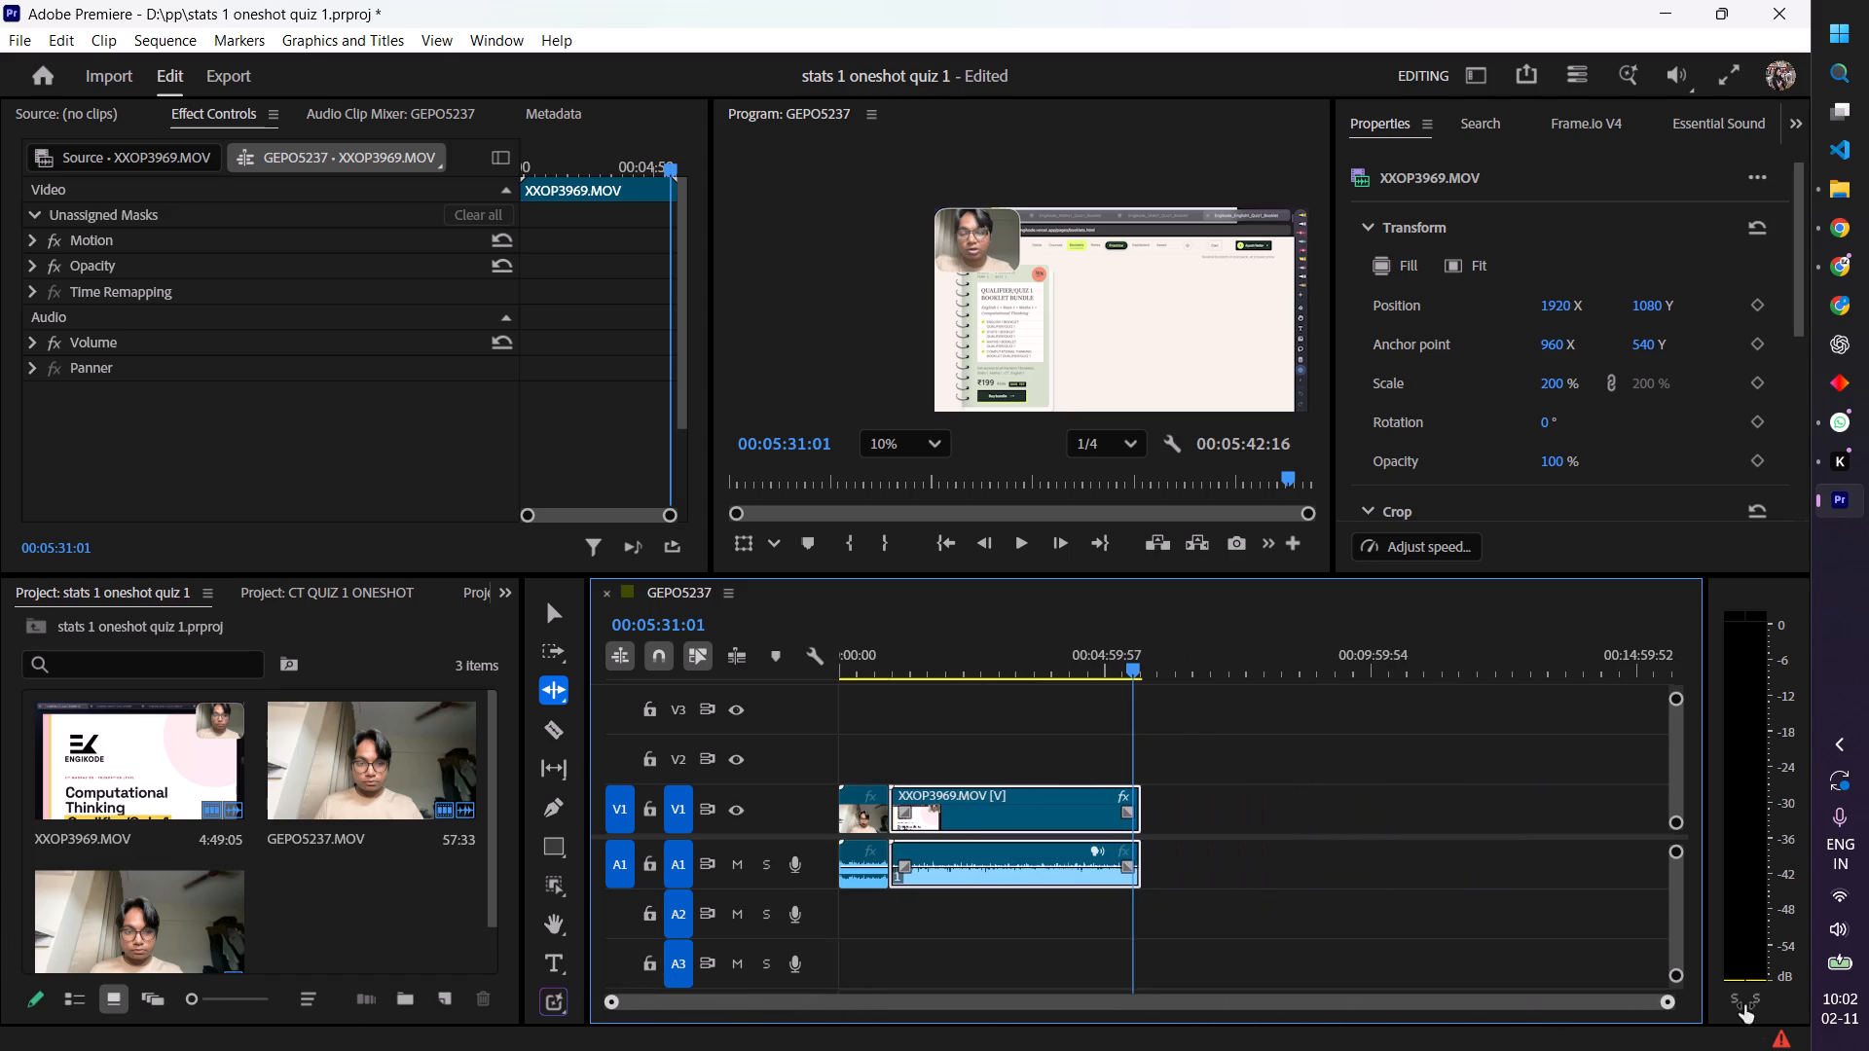
{"action": "left_click_drag", "start_coordinate": [1744, 1005], "coordinate": [1775, 1005]}
{"action": "left_click", "coordinate": [357, 880]}
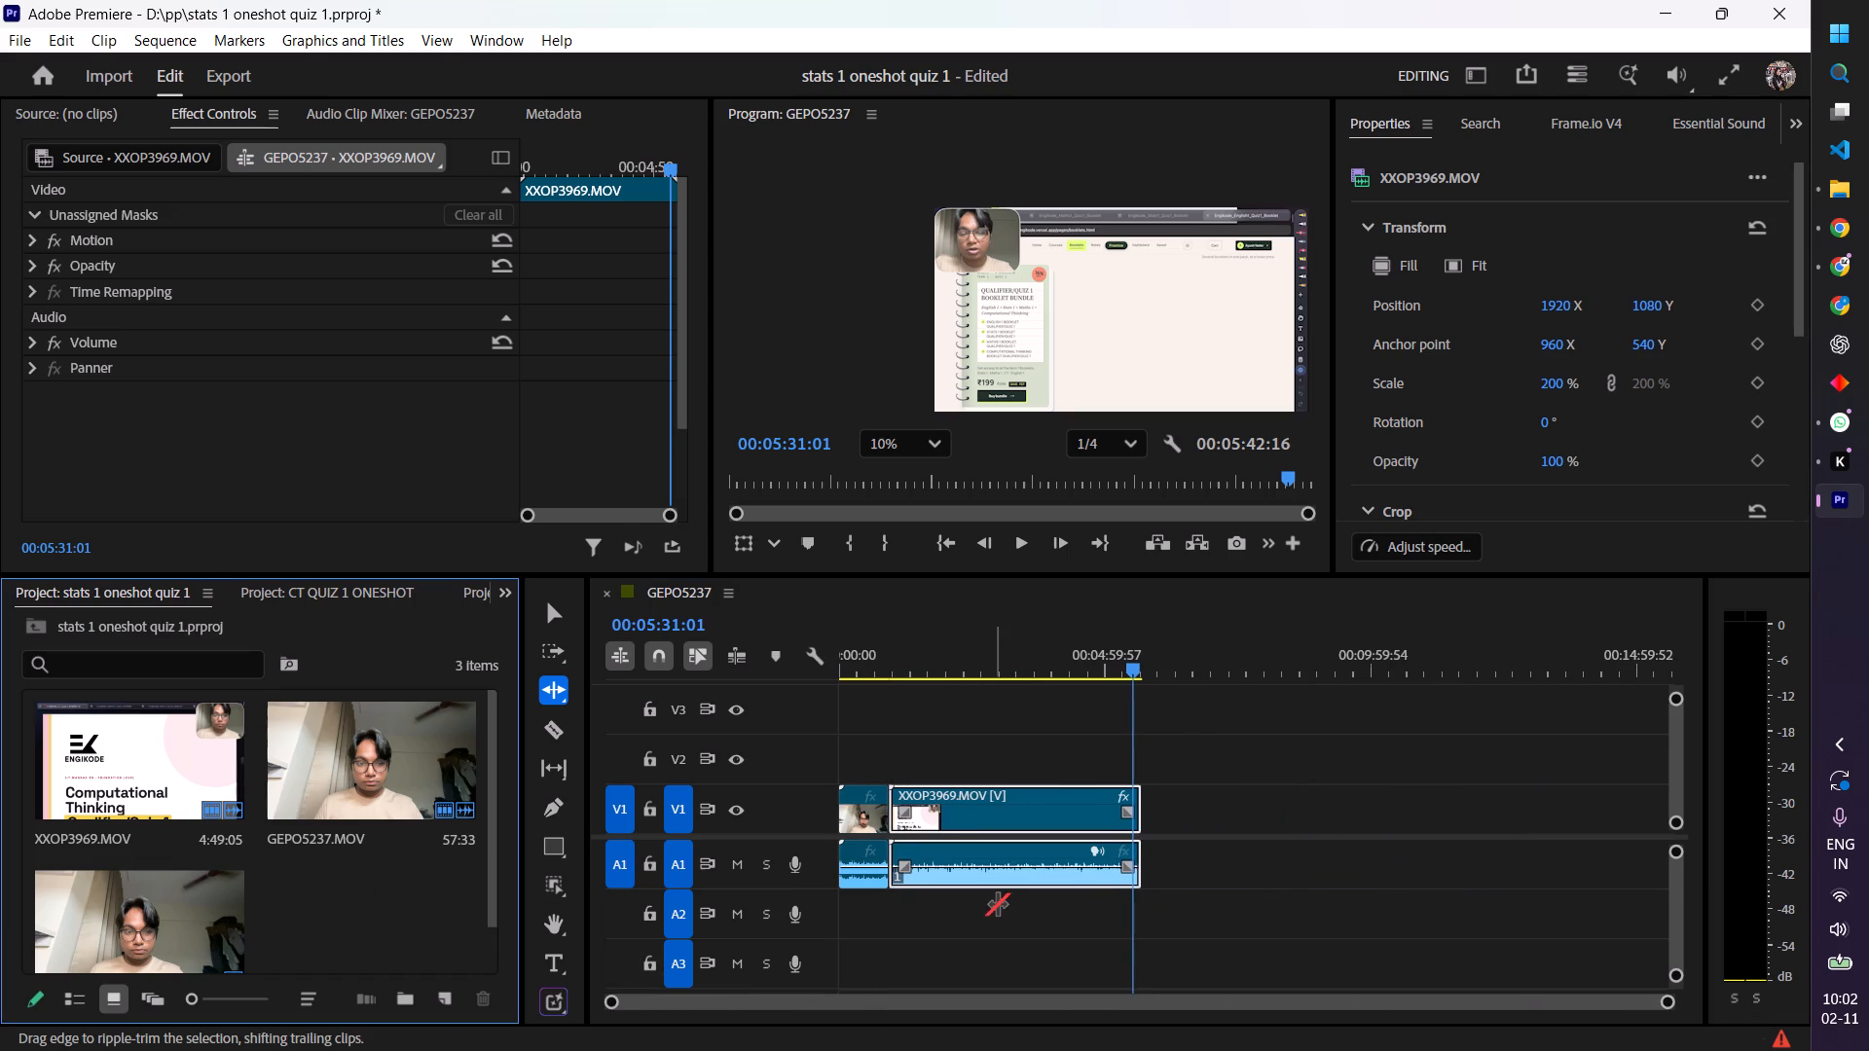
{"action": "left_click", "coordinate": [1005, 905]}
{"action": "left_click", "coordinate": [370, 902]}
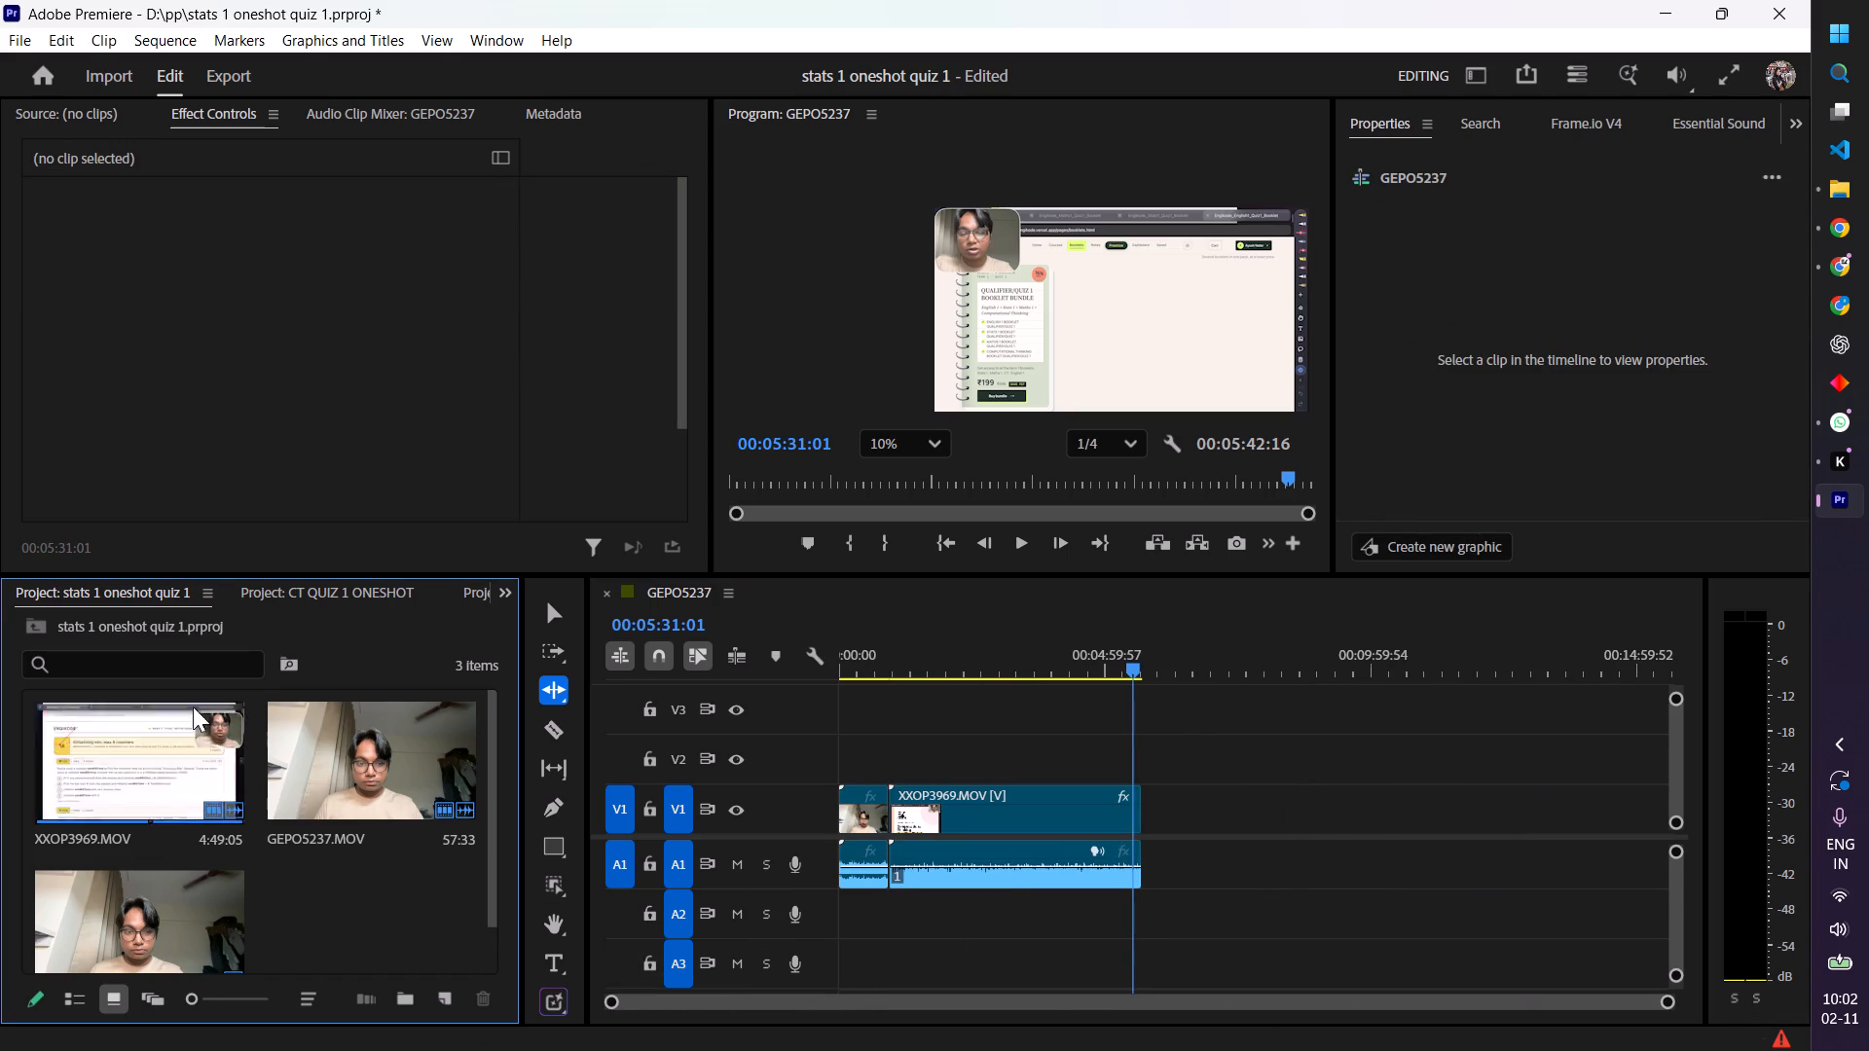
{"action": "left_click", "coordinate": [386, 319]}
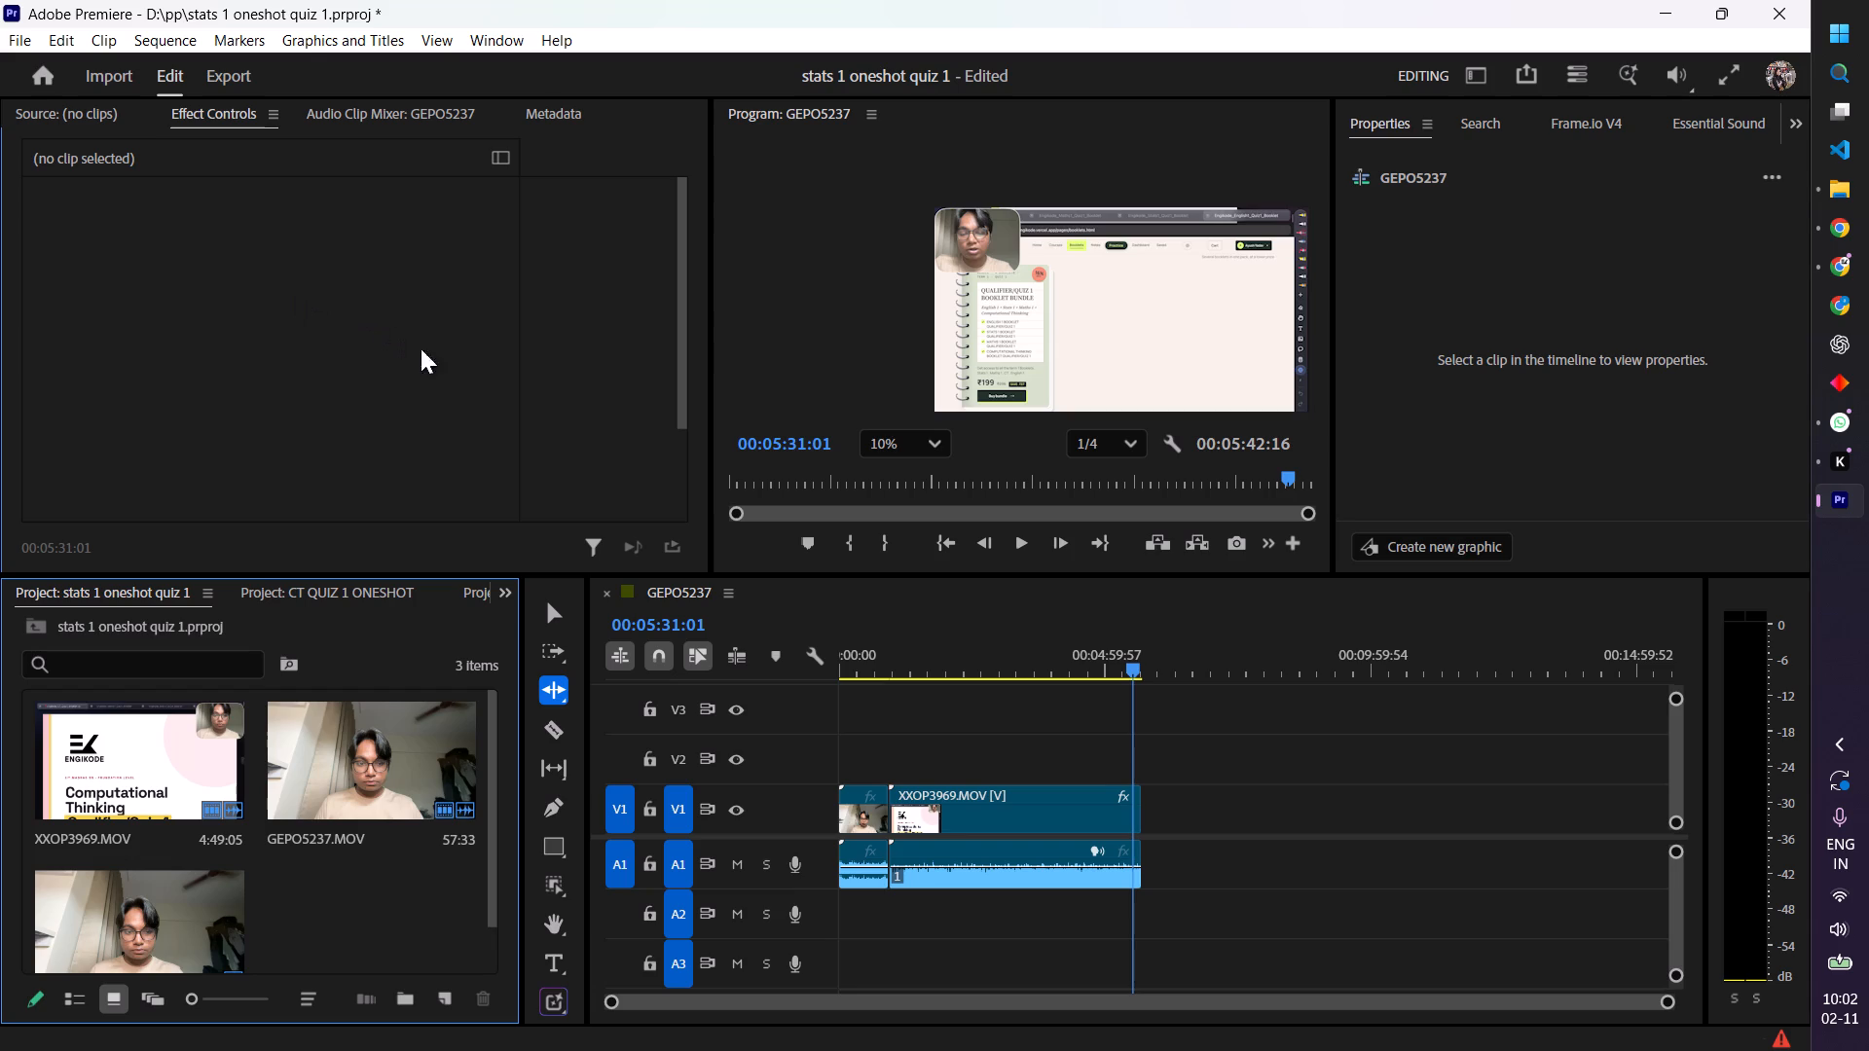
{"action": "left_click_drag", "start_coordinate": [1134, 668], "coordinate": [1145, 671]}
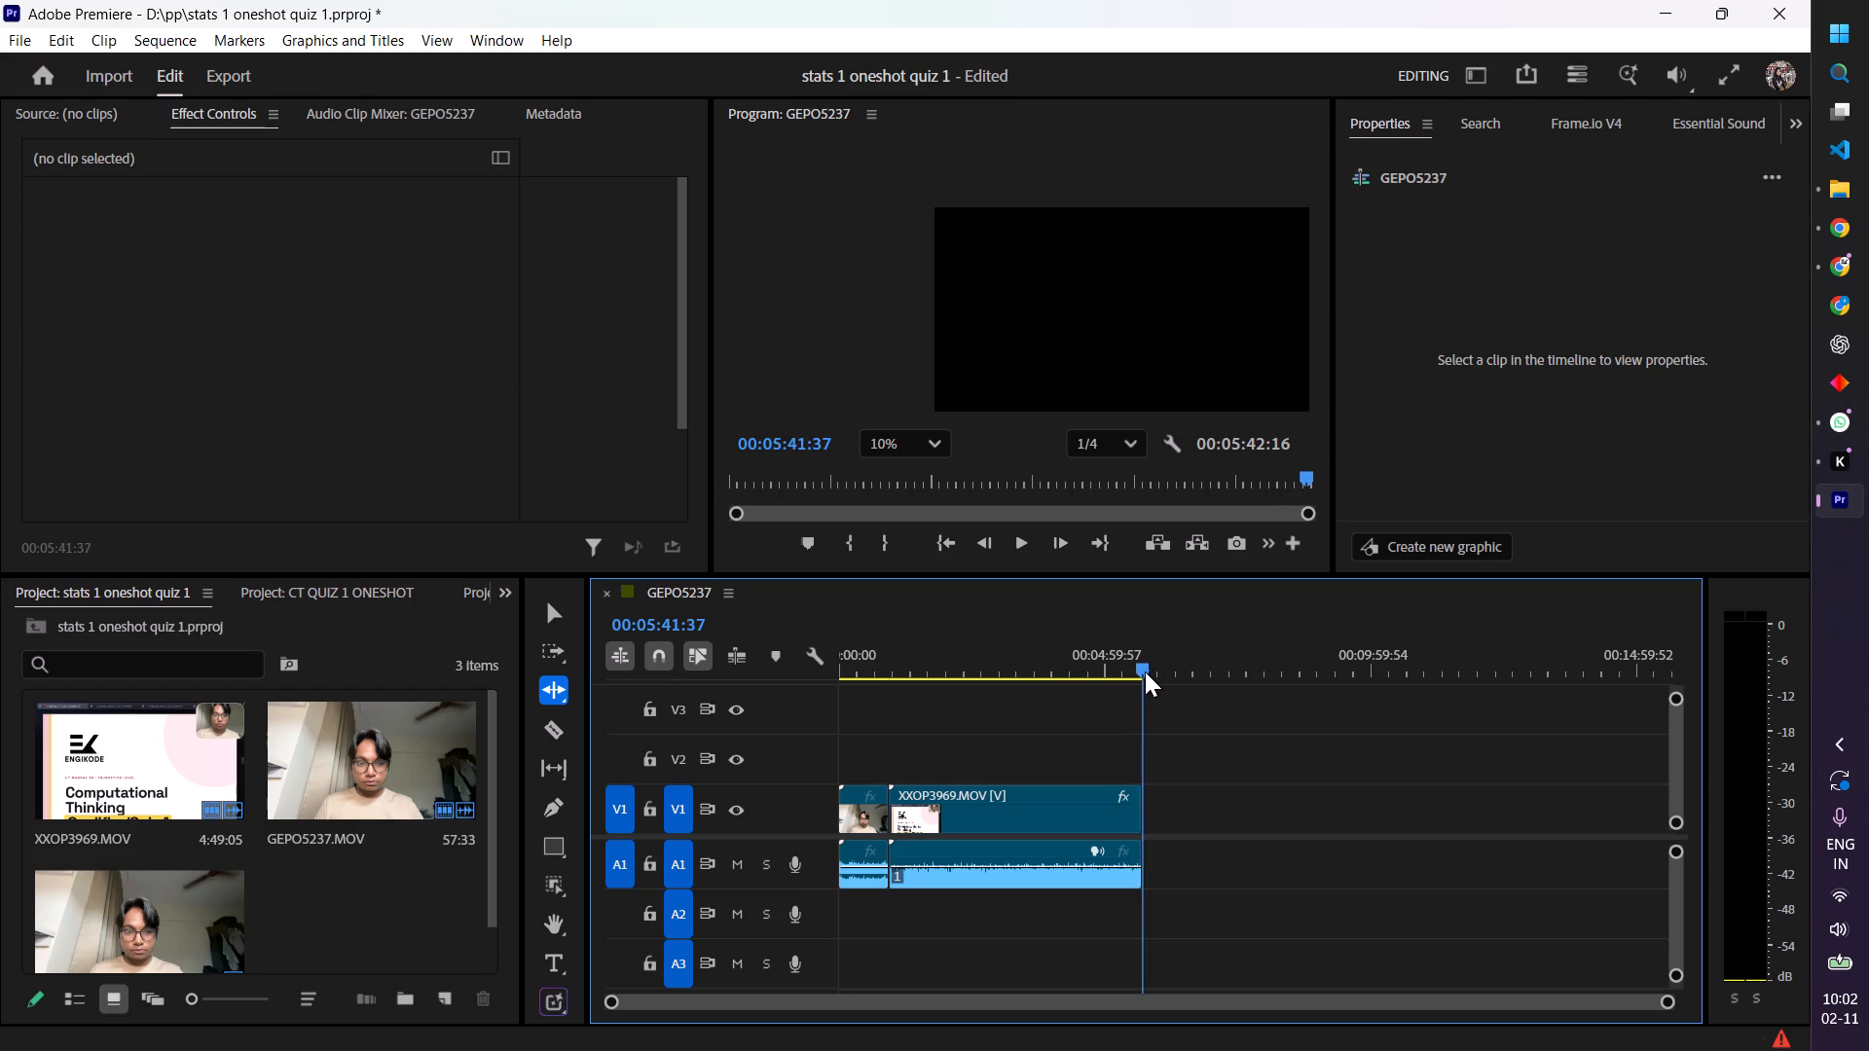
{"action": "left_click_drag", "start_coordinate": [1145, 671], "coordinate": [1155, 687]}
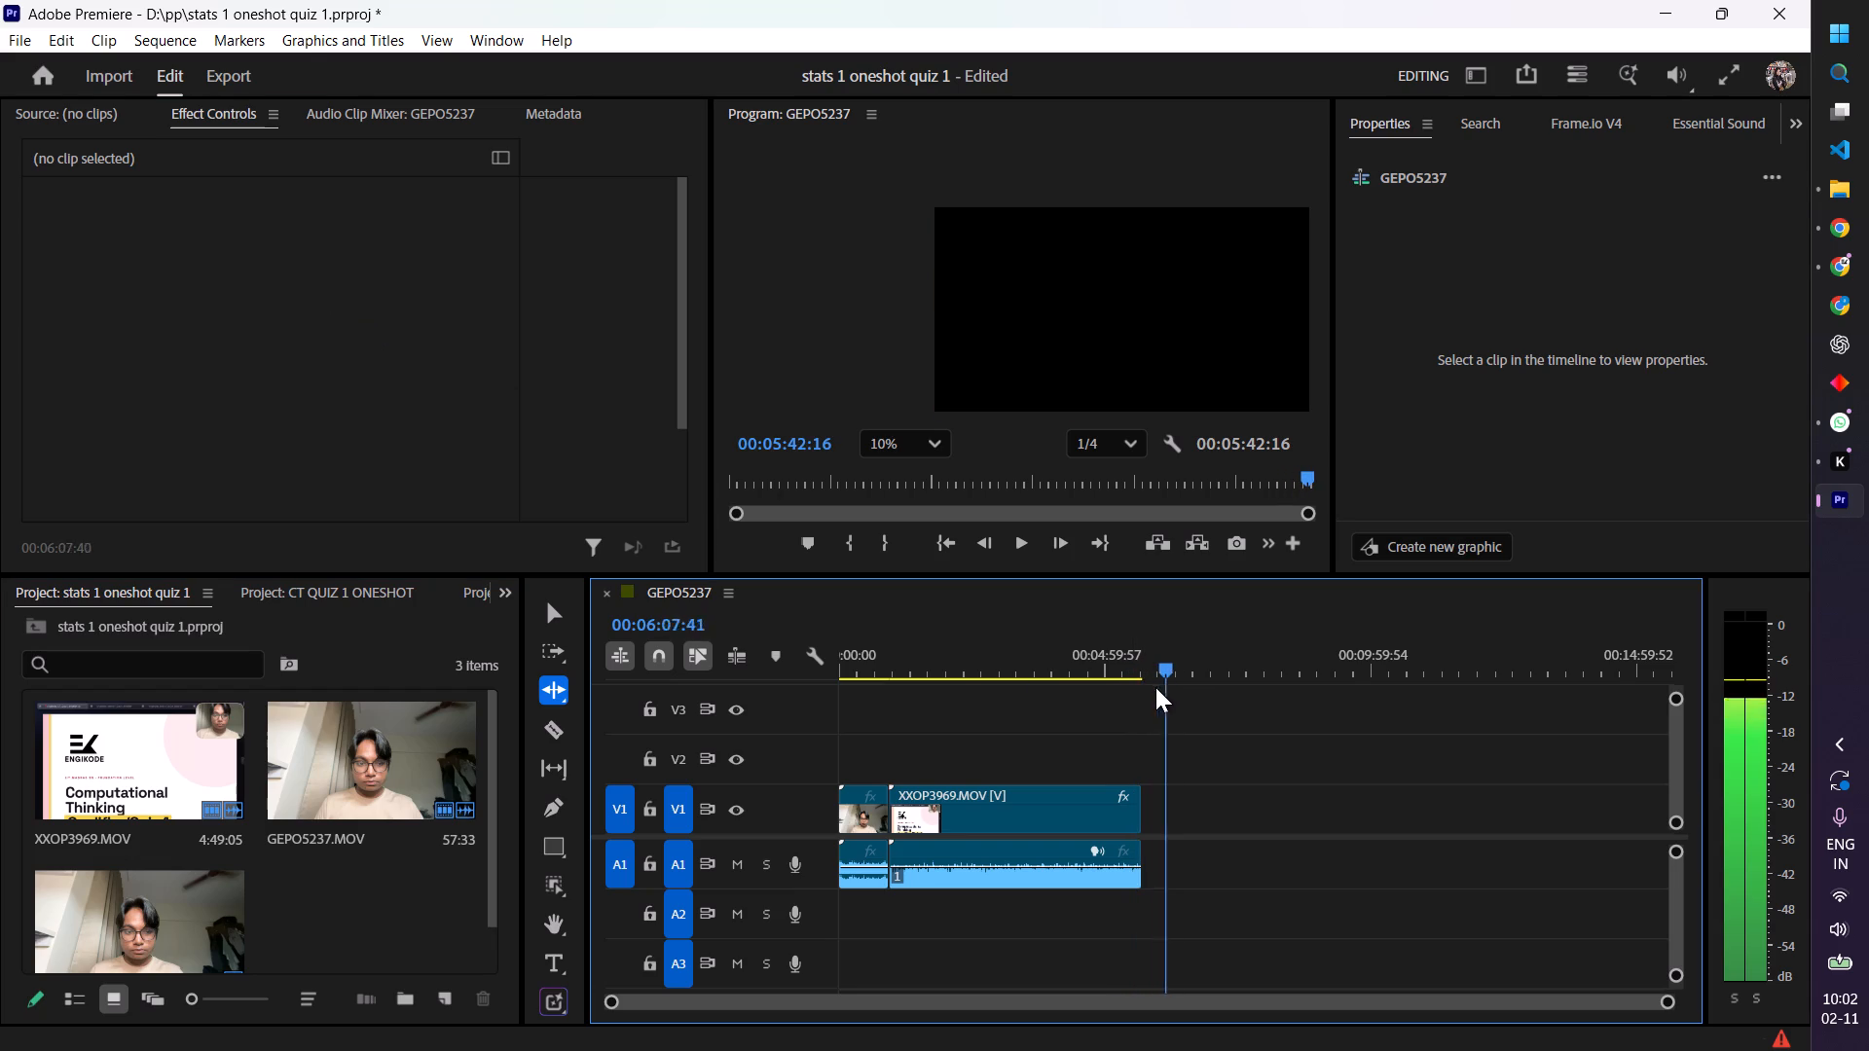
{"action": "left_click_drag", "start_coordinate": [1155, 687], "coordinate": [1144, 692]}
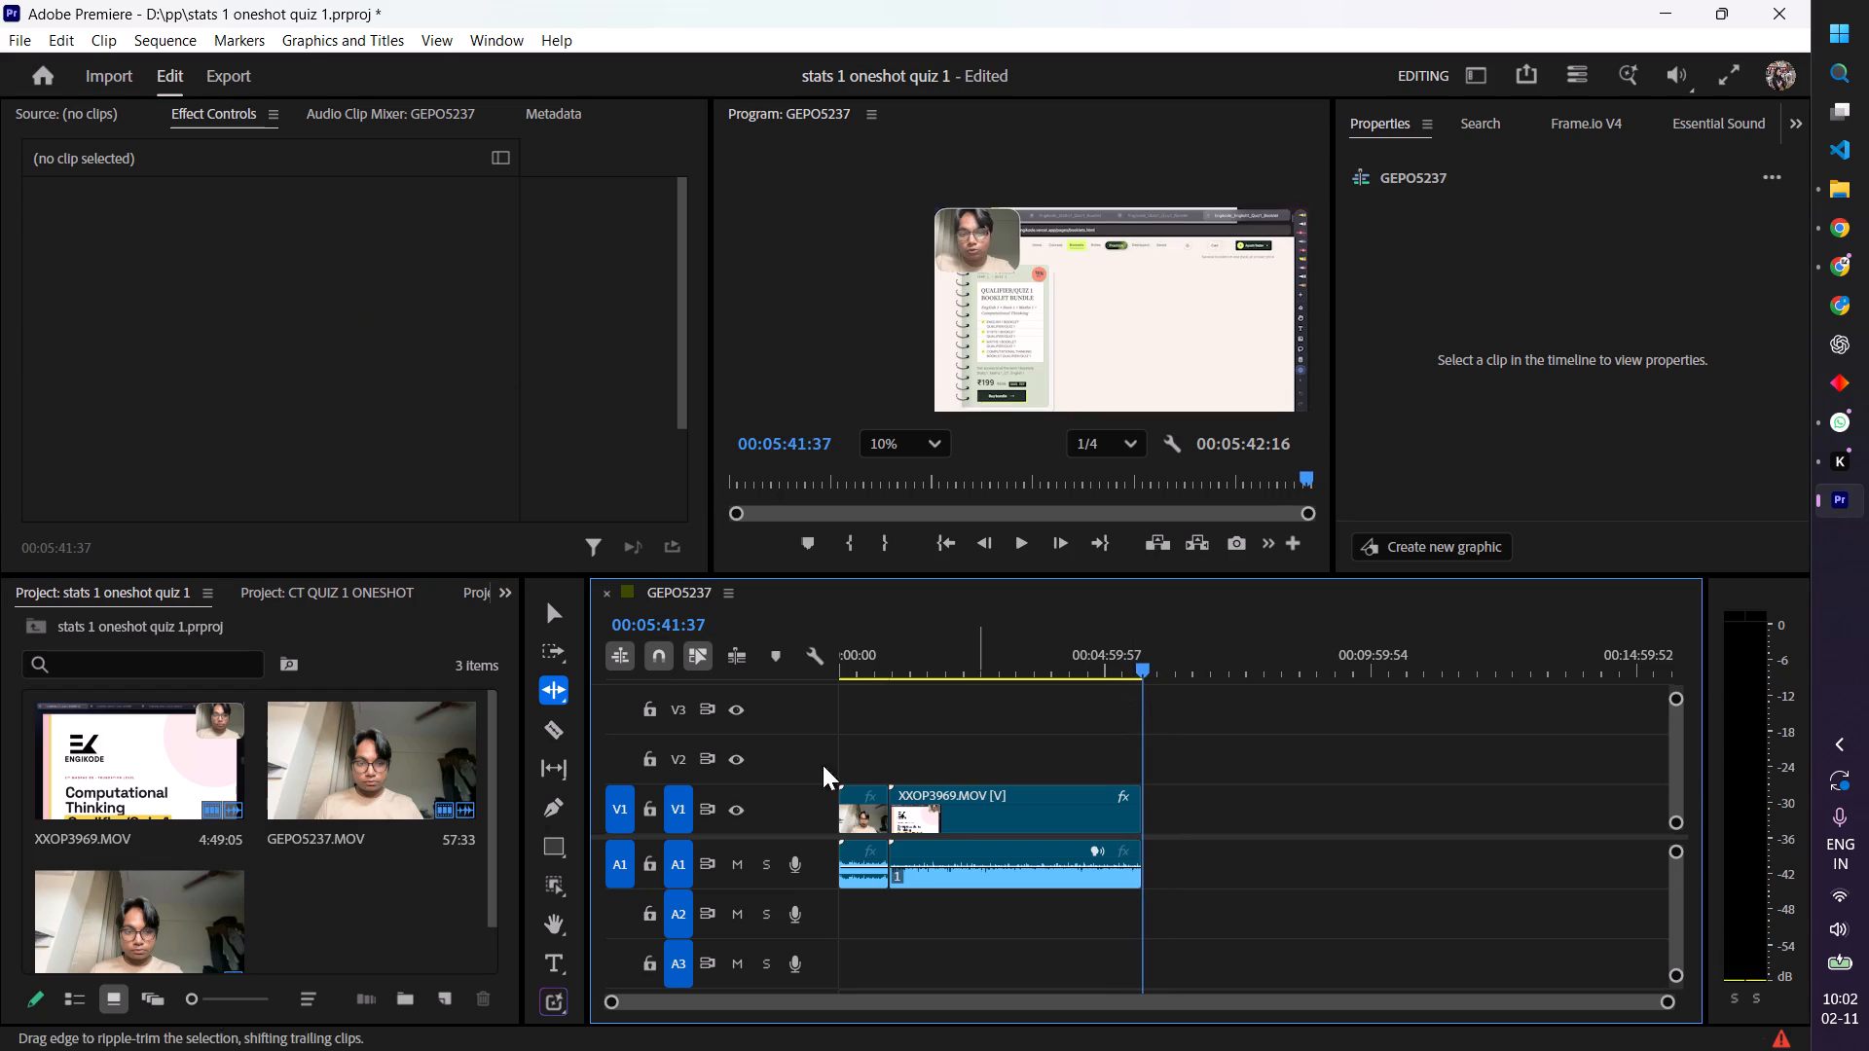
Import the four Stats 1 Week 1, Week 2, Week 3 and Week 4 lecture videos from the Downloads folder.
{"action": "left_click", "coordinate": [368, 936]}
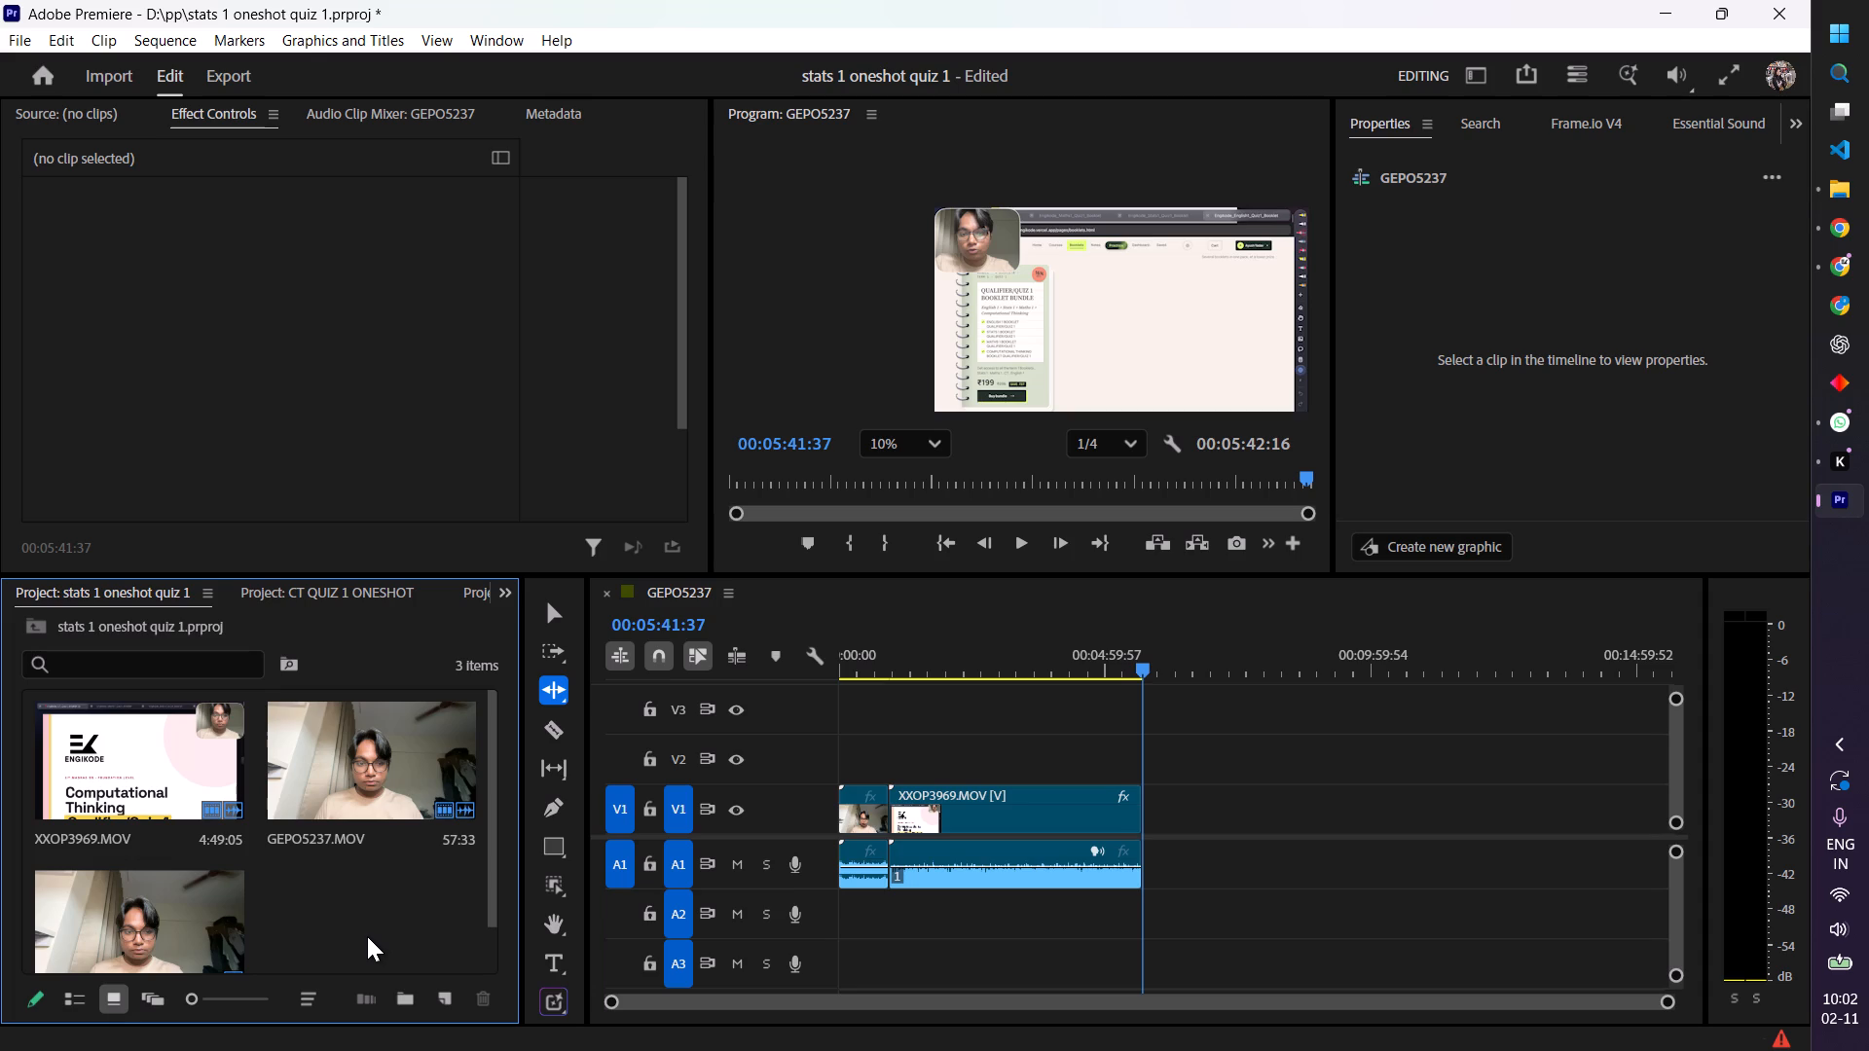
{"action": "key", "text": "ctrl+i"}
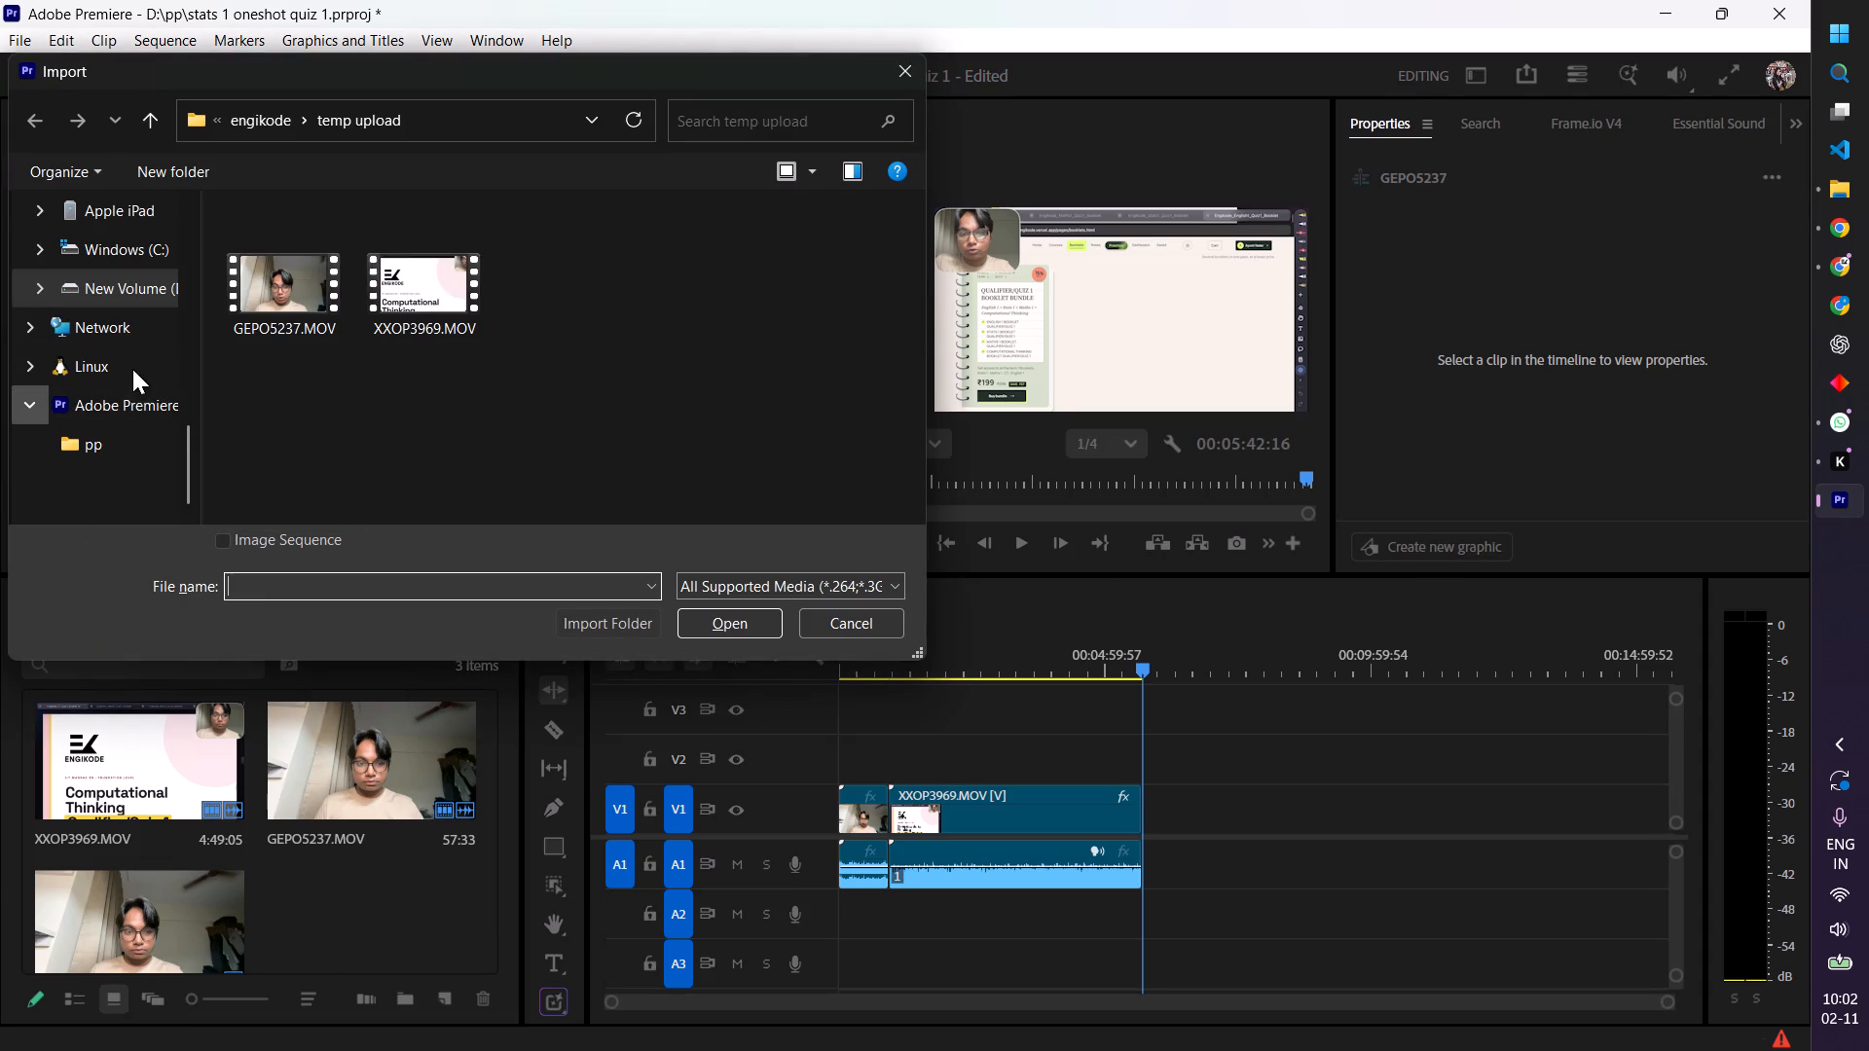
{"action": "scroll", "coordinate": [136, 323], "scroll_direction": "up", "scroll_amount": 2}
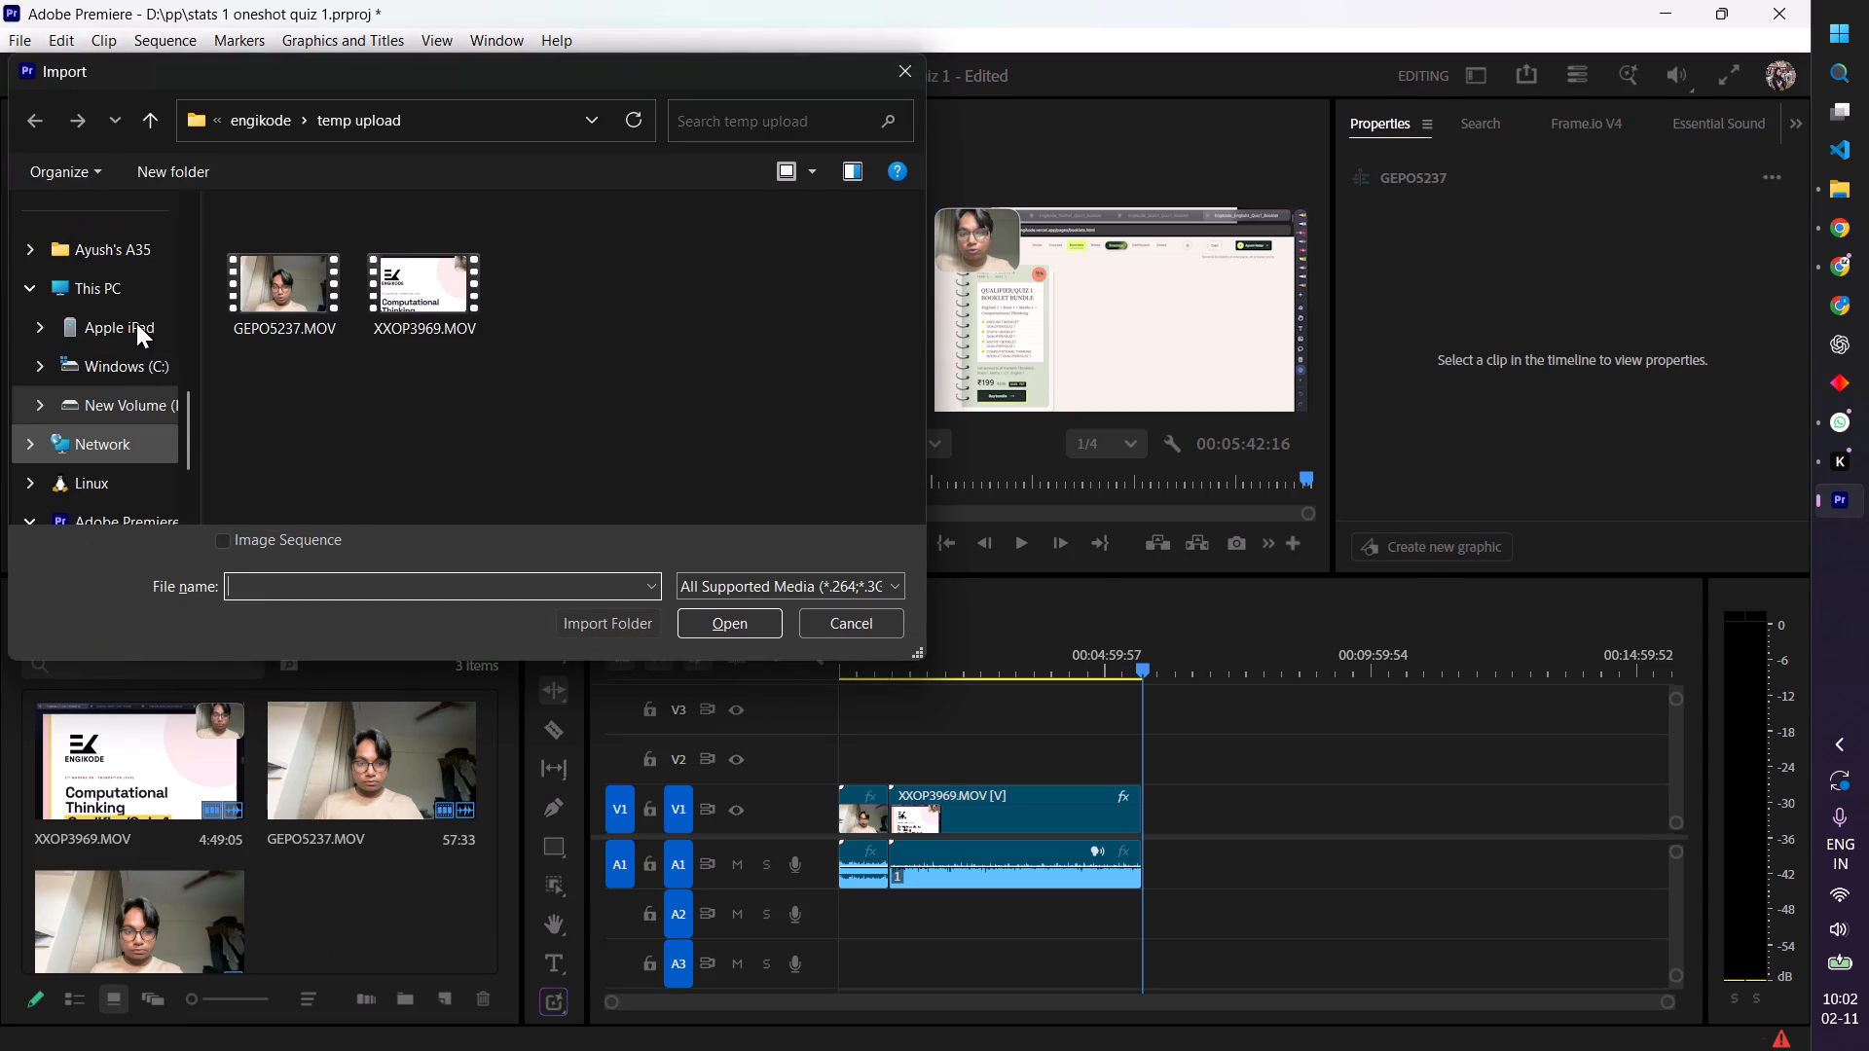
{"action": "scroll", "coordinate": [136, 323], "scroll_direction": "up", "scroll_amount": 1}
{"action": "scroll", "coordinate": [138, 322], "scroll_direction": "down", "scroll_amount": 1}
{"action": "scroll", "coordinate": [139, 322], "scroll_direction": "up", "scroll_amount": 3}
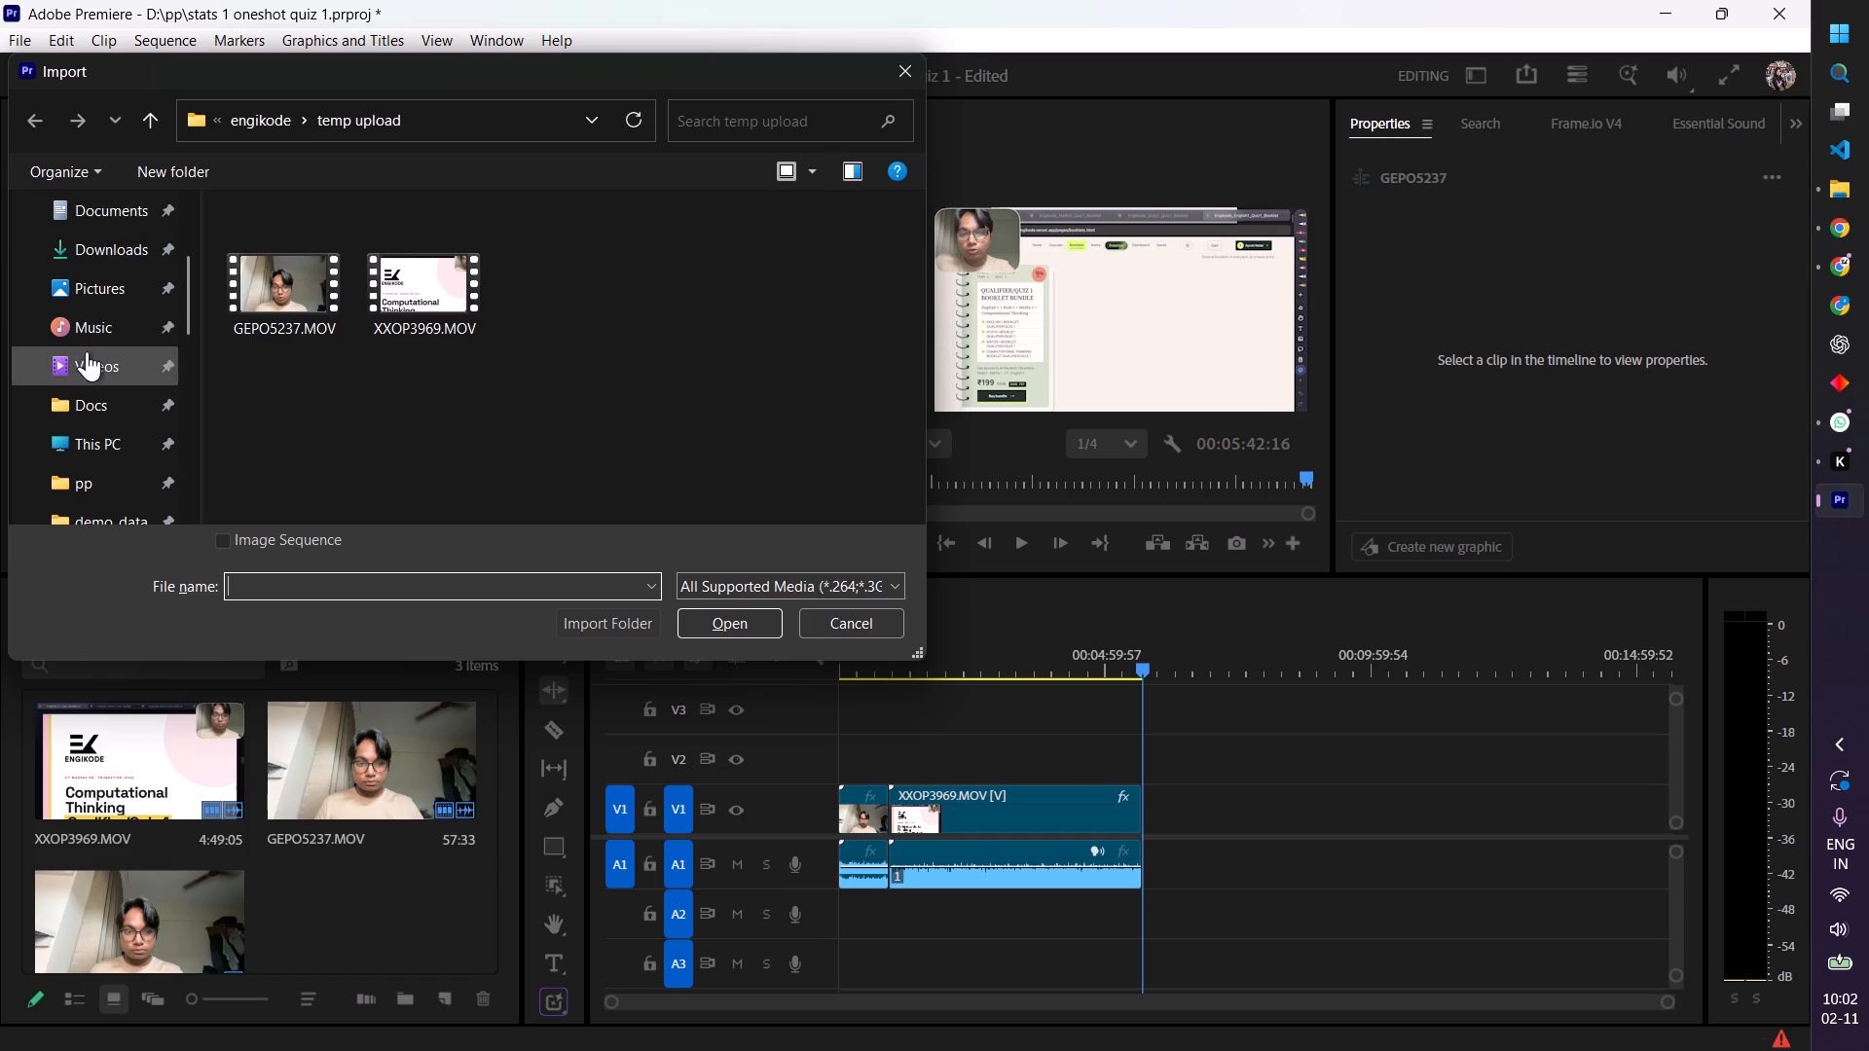
{"action": "left_click", "coordinate": [124, 253]}
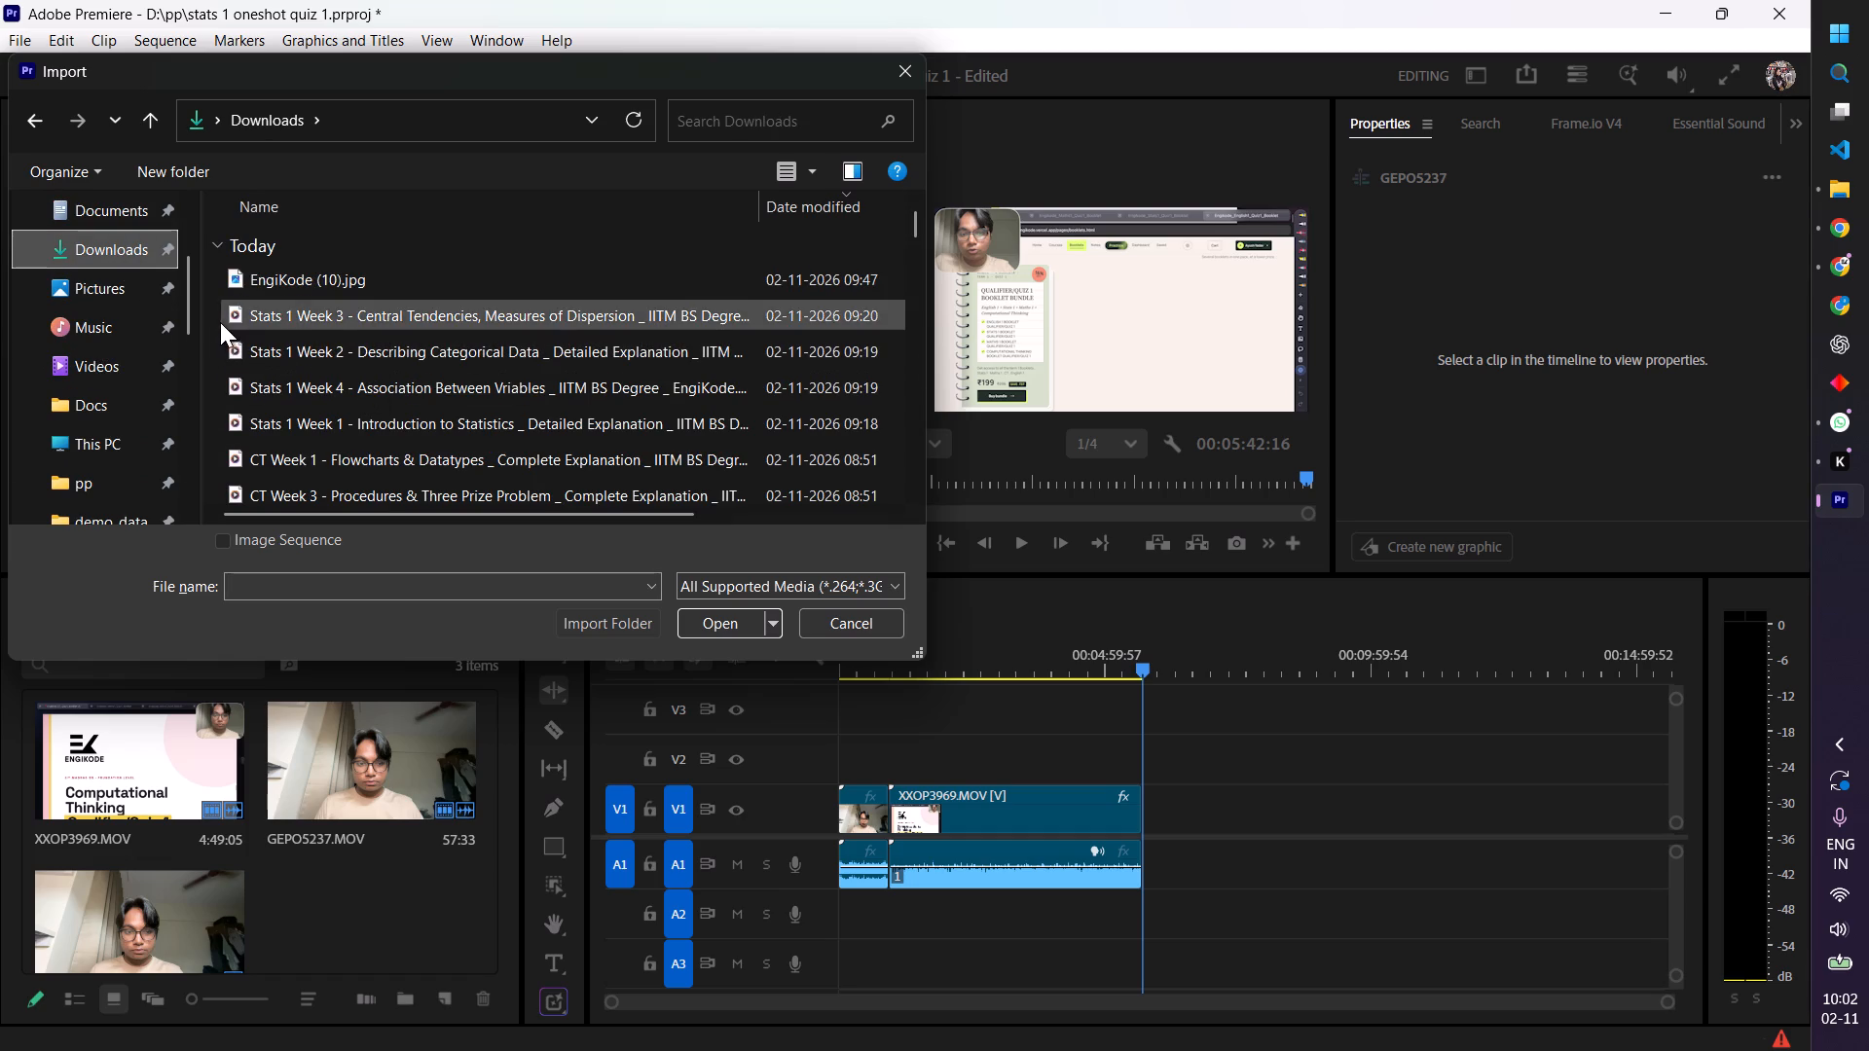
{"action": "left_click_drag", "start_coordinate": [213, 319], "coordinate": [368, 421]}
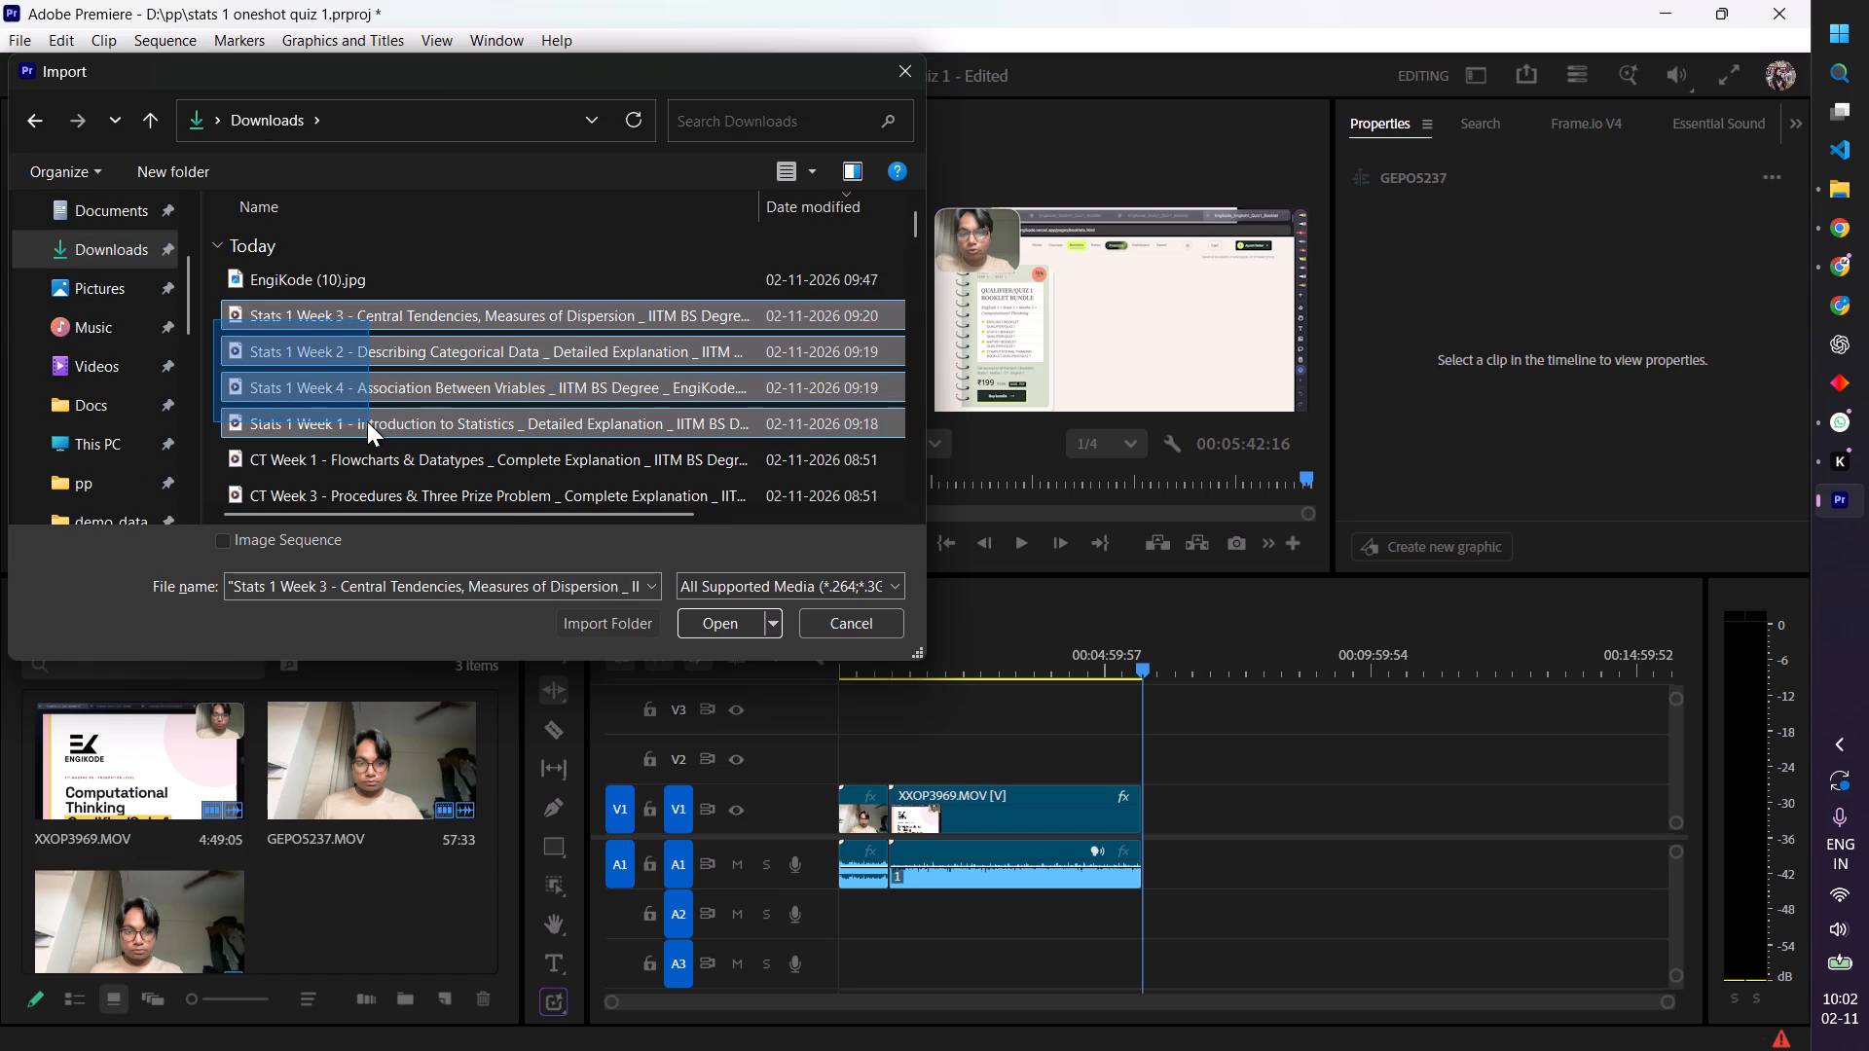
{"action": "left_click", "coordinate": [733, 633]}
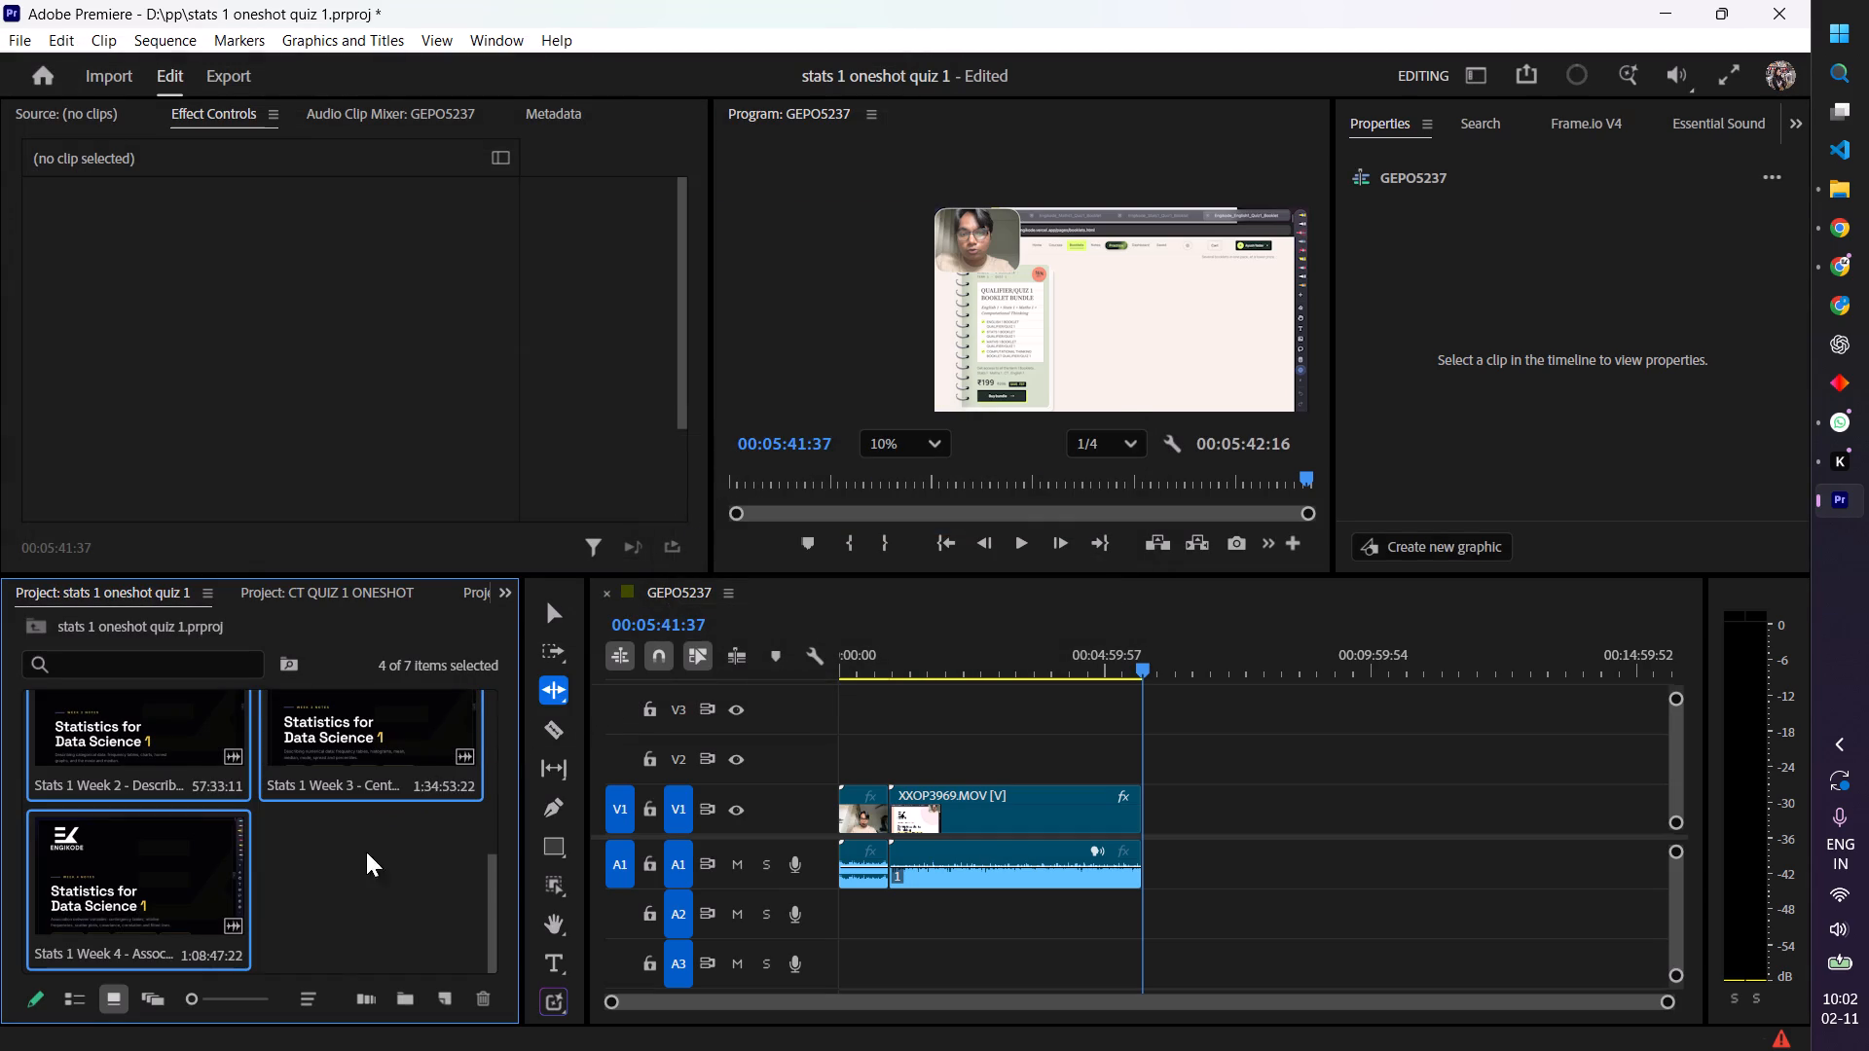
Place the Stats 1 Week 1 lecture on V1 and A1 directly after the XXOP3969.MOV clip.
{"action": "left_click", "coordinate": [350, 877]}
{"action": "scroll", "coordinate": [350, 877], "scroll_direction": "up", "scroll_amount": 2}
{"action": "scroll", "coordinate": [349, 879], "scroll_direction": "down", "scroll_amount": 1}
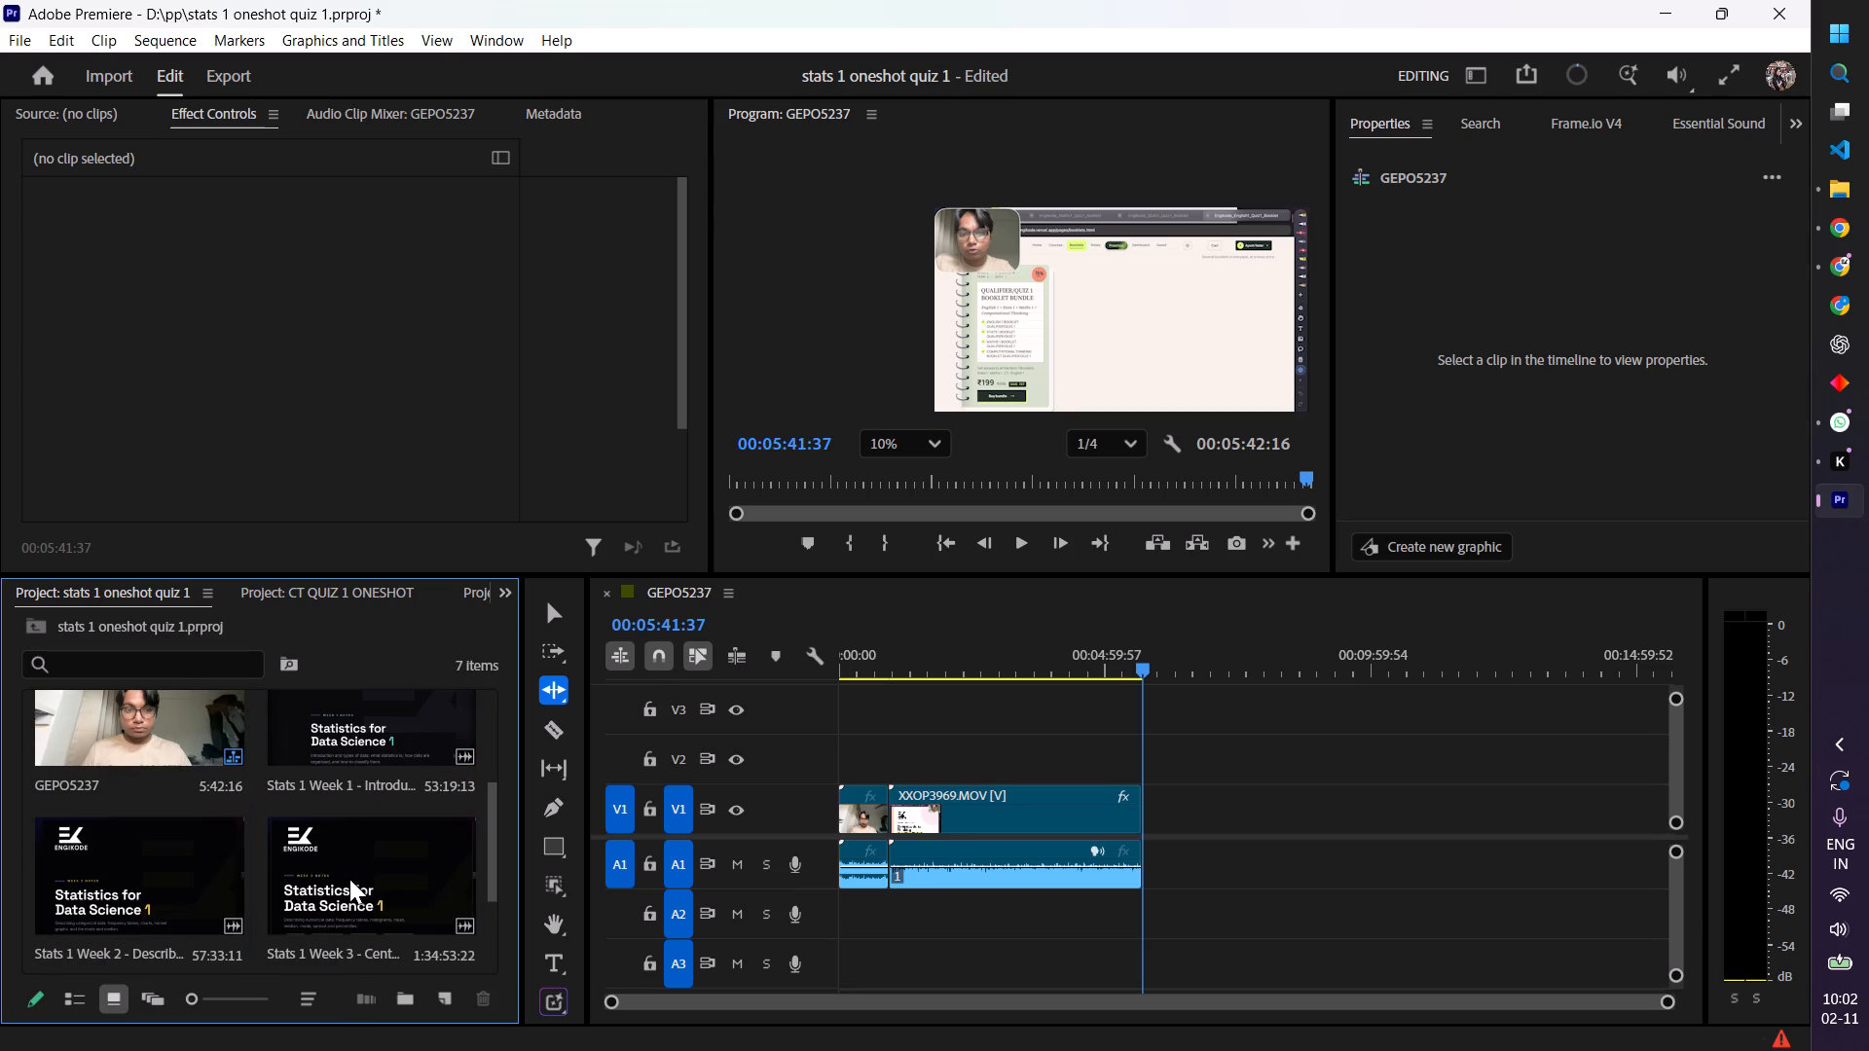
{"action": "scroll", "coordinate": [355, 879], "scroll_direction": "up", "scroll_amount": 1}
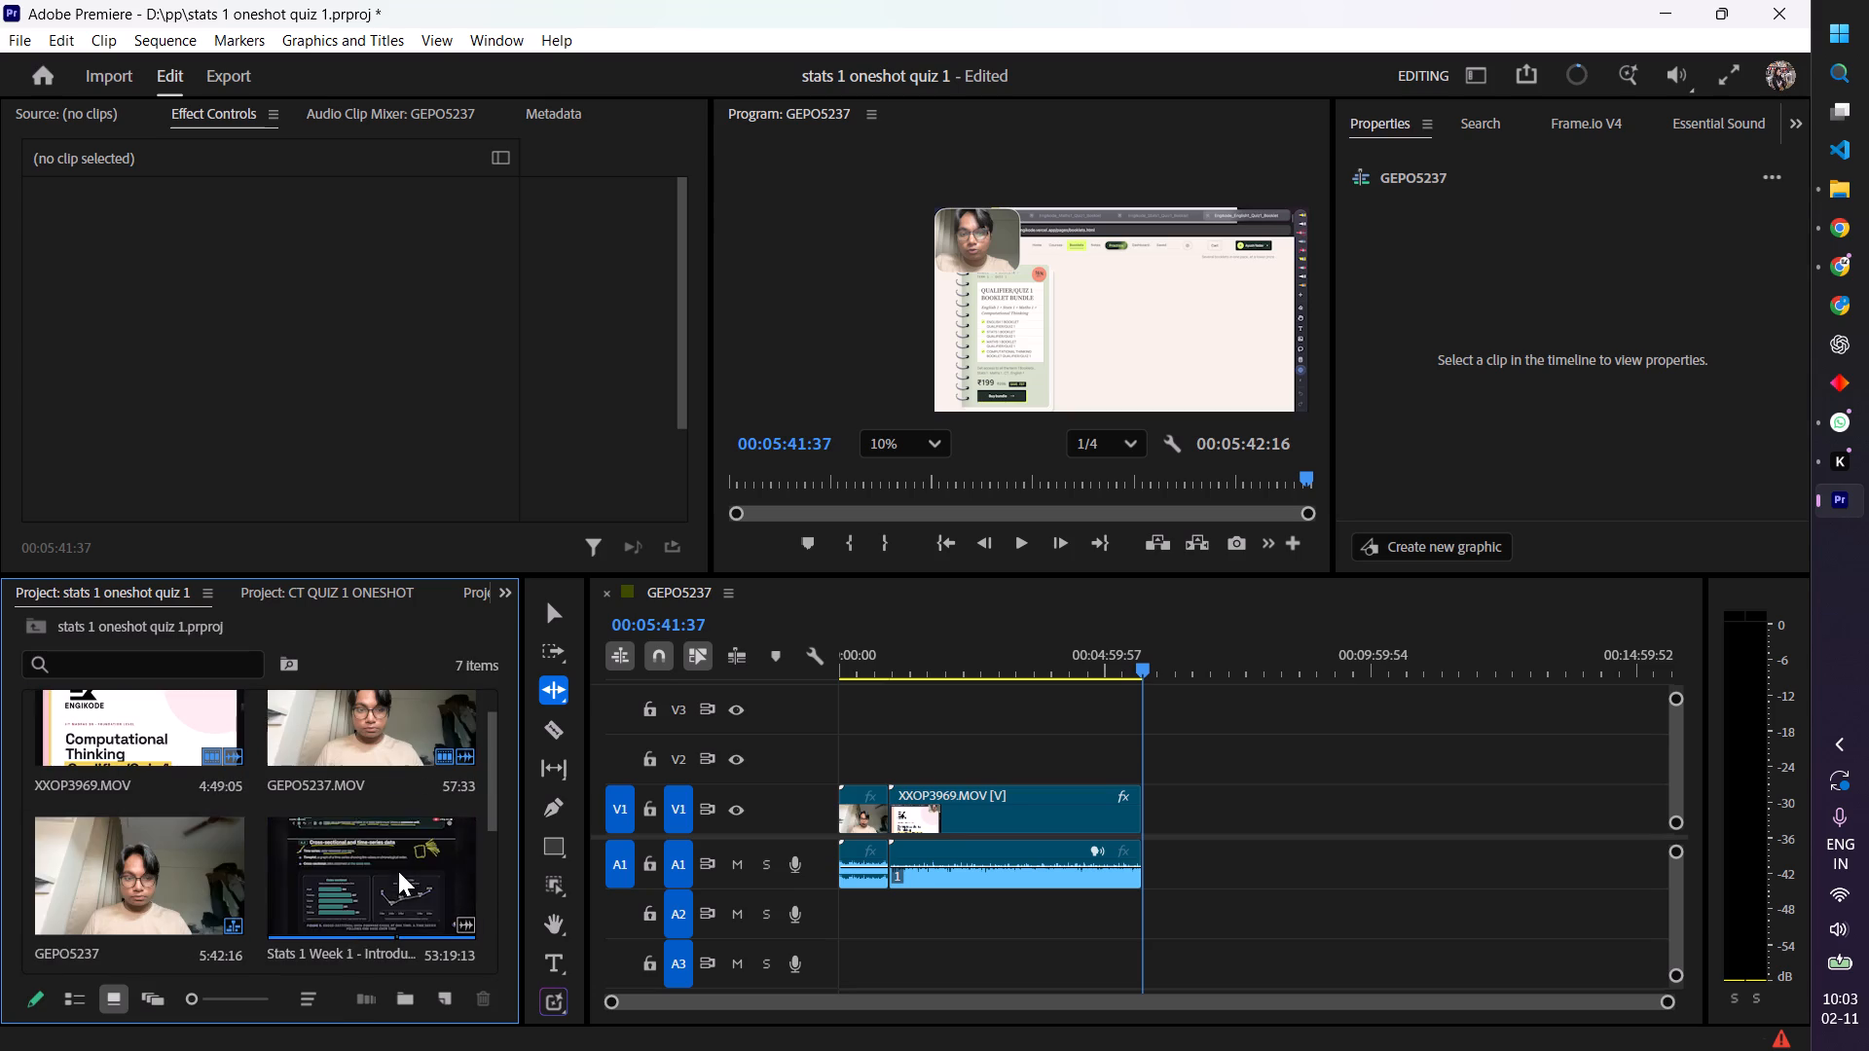
{"action": "left_click_drag", "start_coordinate": [330, 871], "coordinate": [1025, 803]}
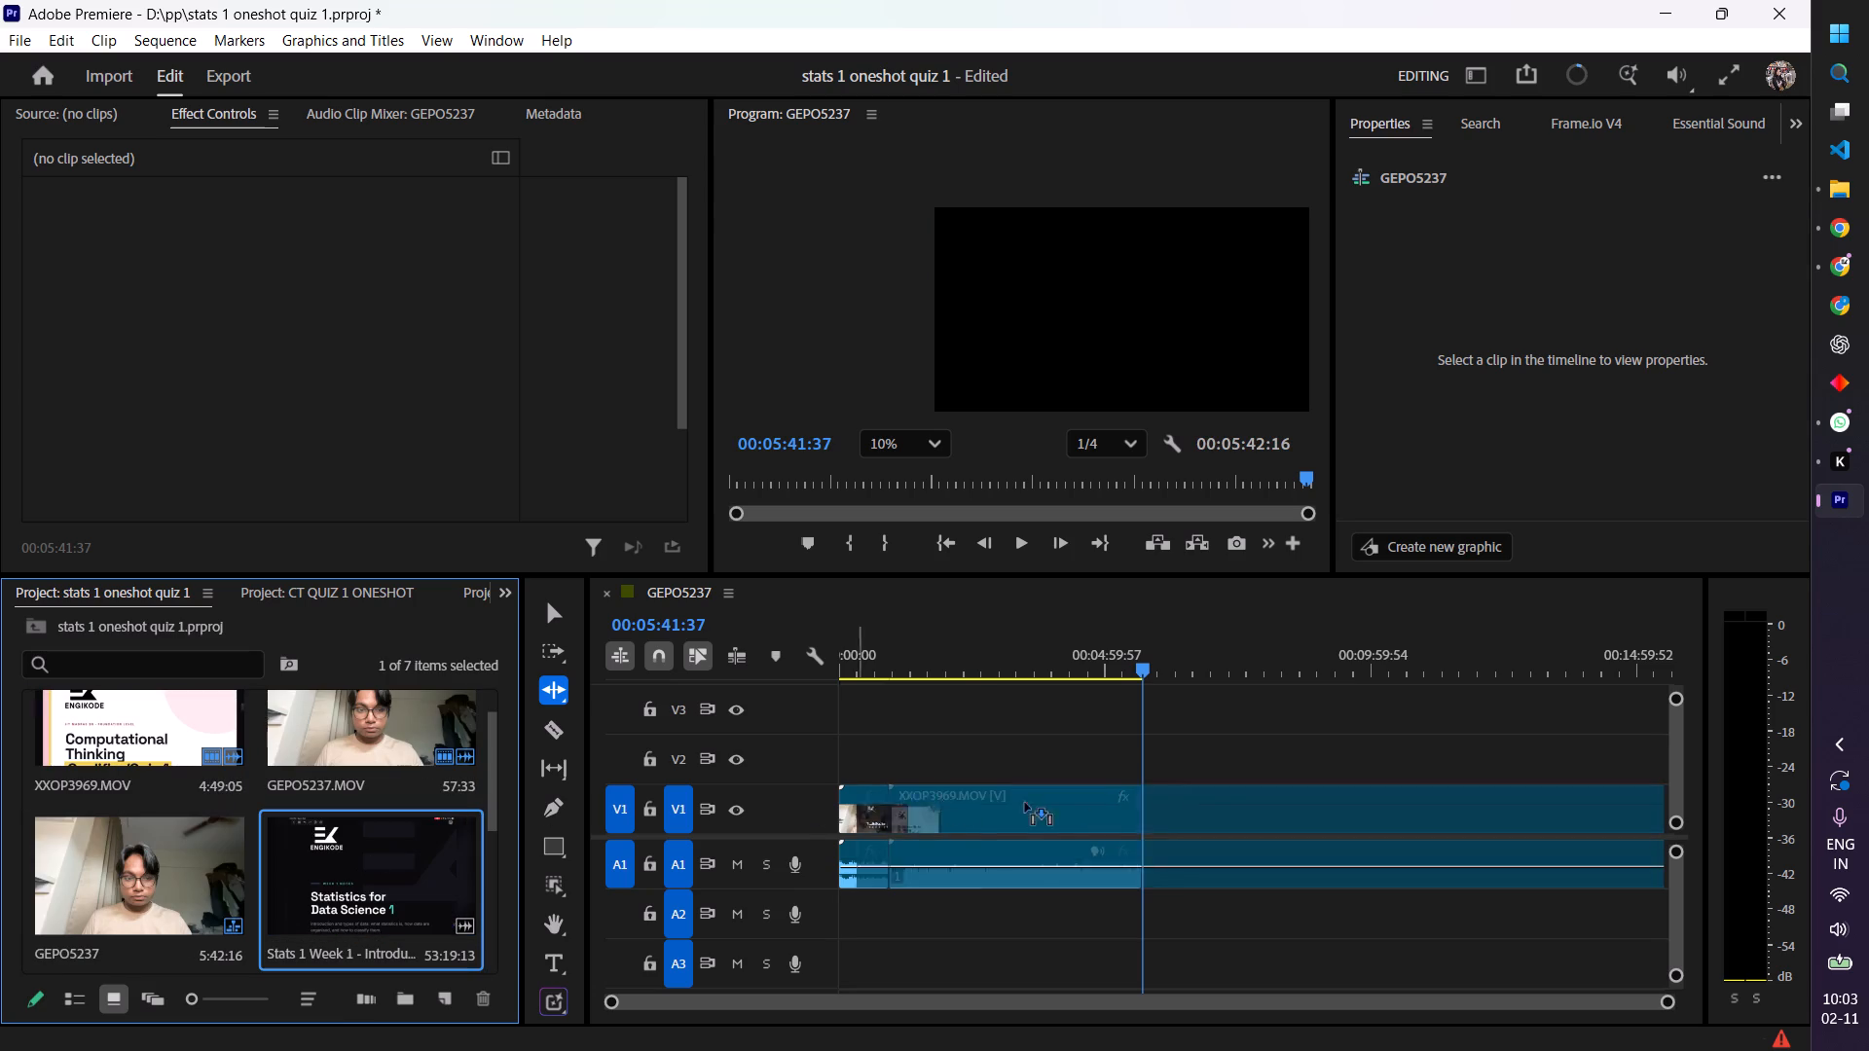
{"action": "left_click_drag", "start_coordinate": [1025, 803], "coordinate": [1154, 823]}
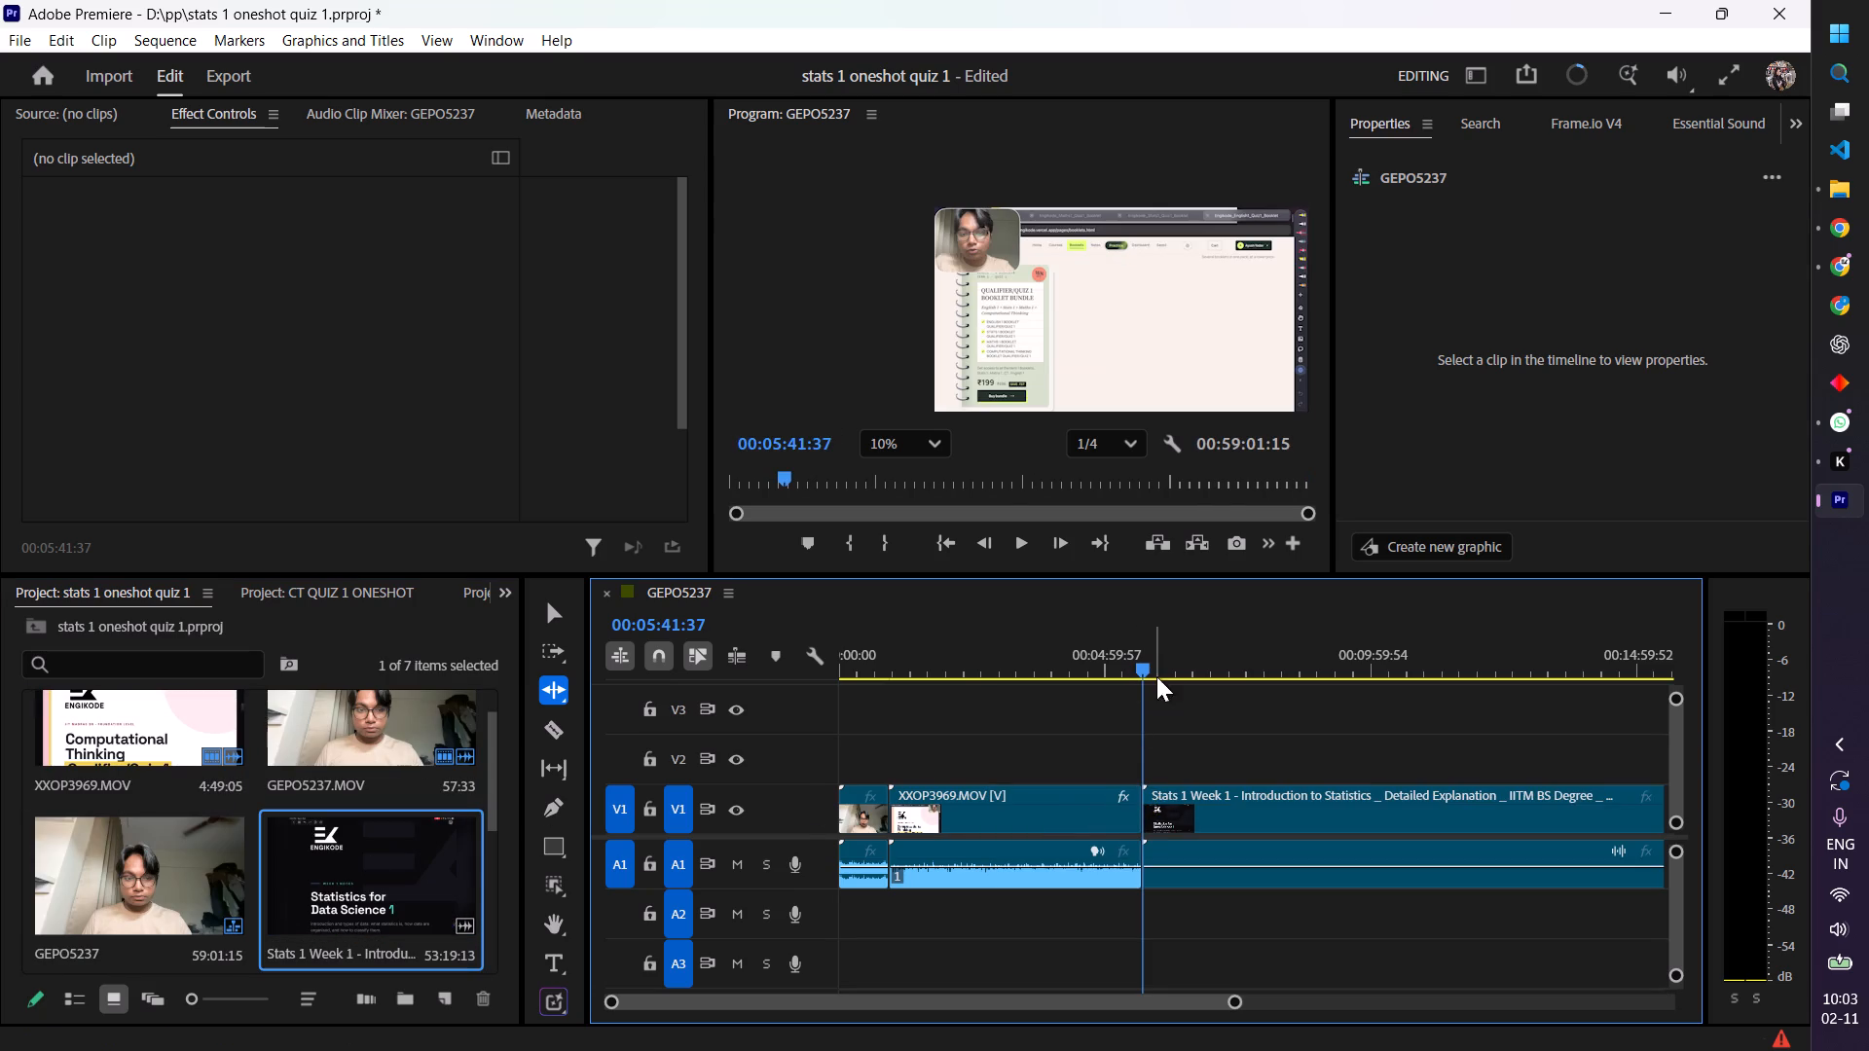
Fit the Week 1 lecture clip to the sequence frame.
{"action": "left_click", "coordinate": [1222, 808]}
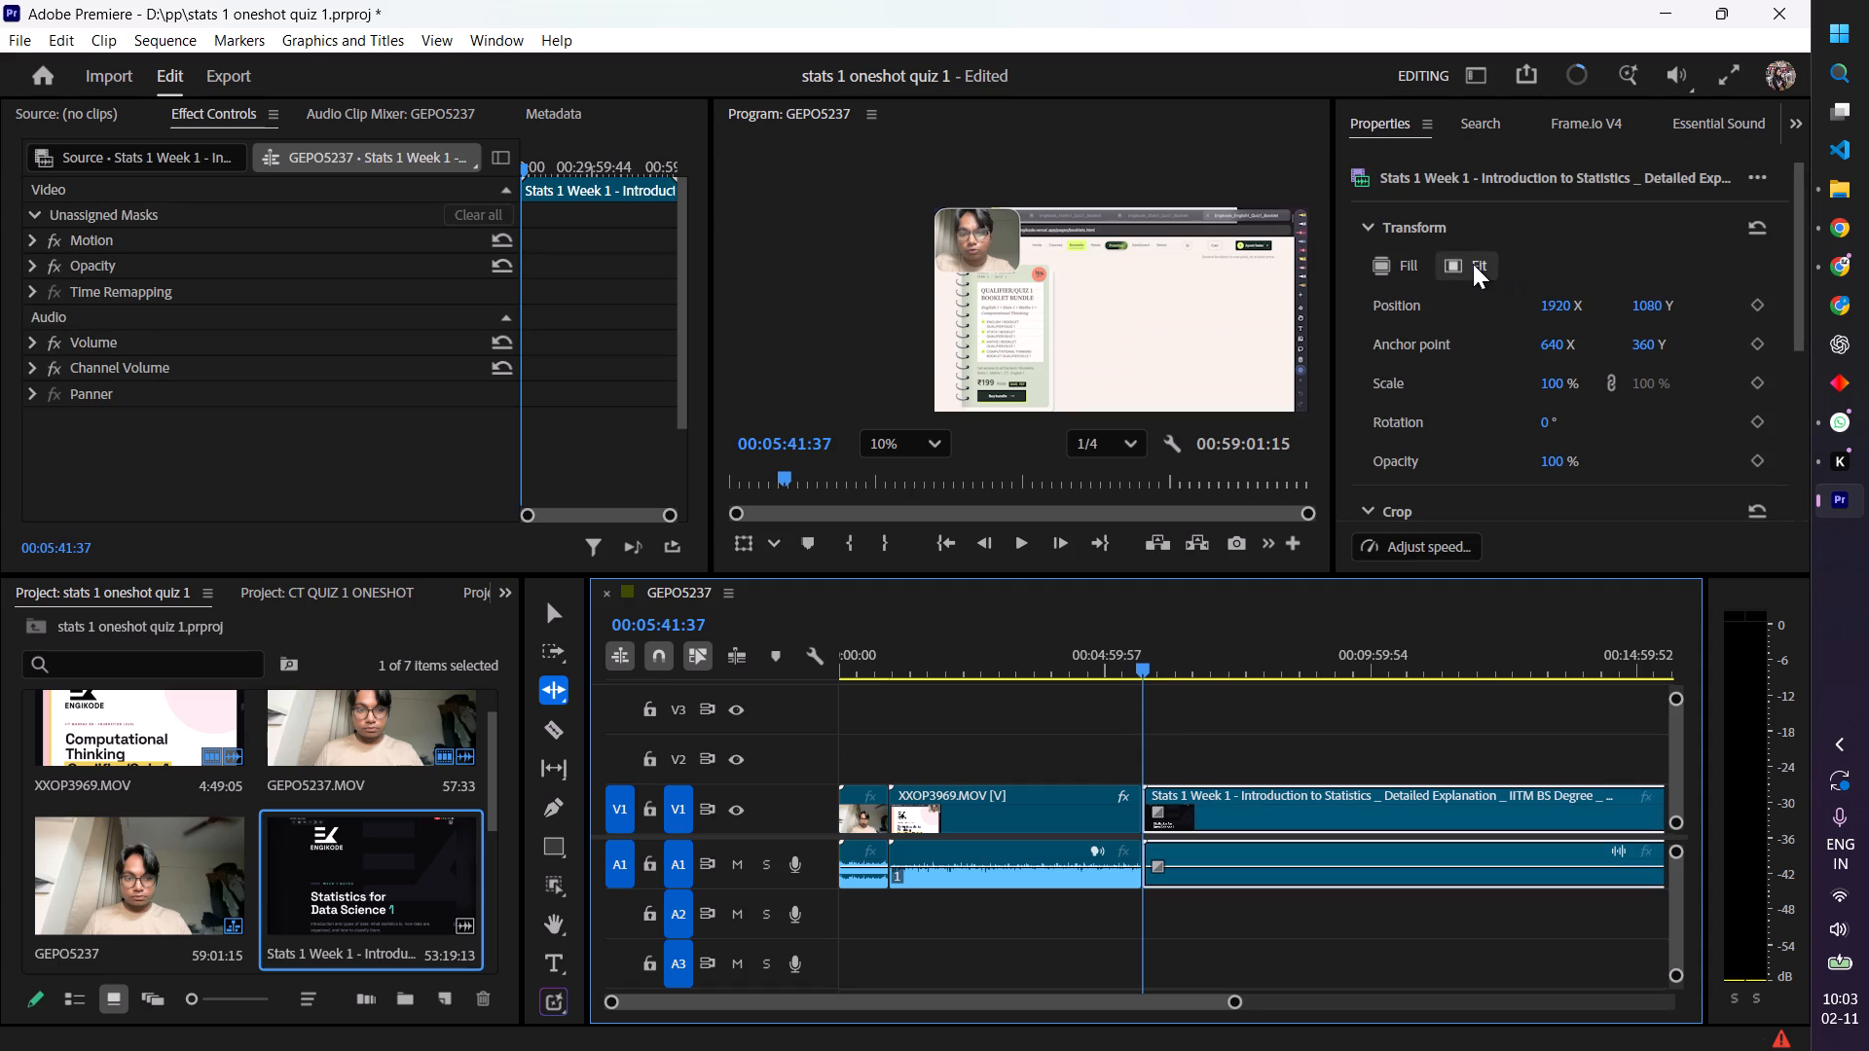
{"action": "left_click", "coordinate": [1473, 264]}
Play the Week 1 lecture's opening, split the clip at 00:06:02:53 and ripple-delete the part before the cut.
{"action": "key", "text": "space"}
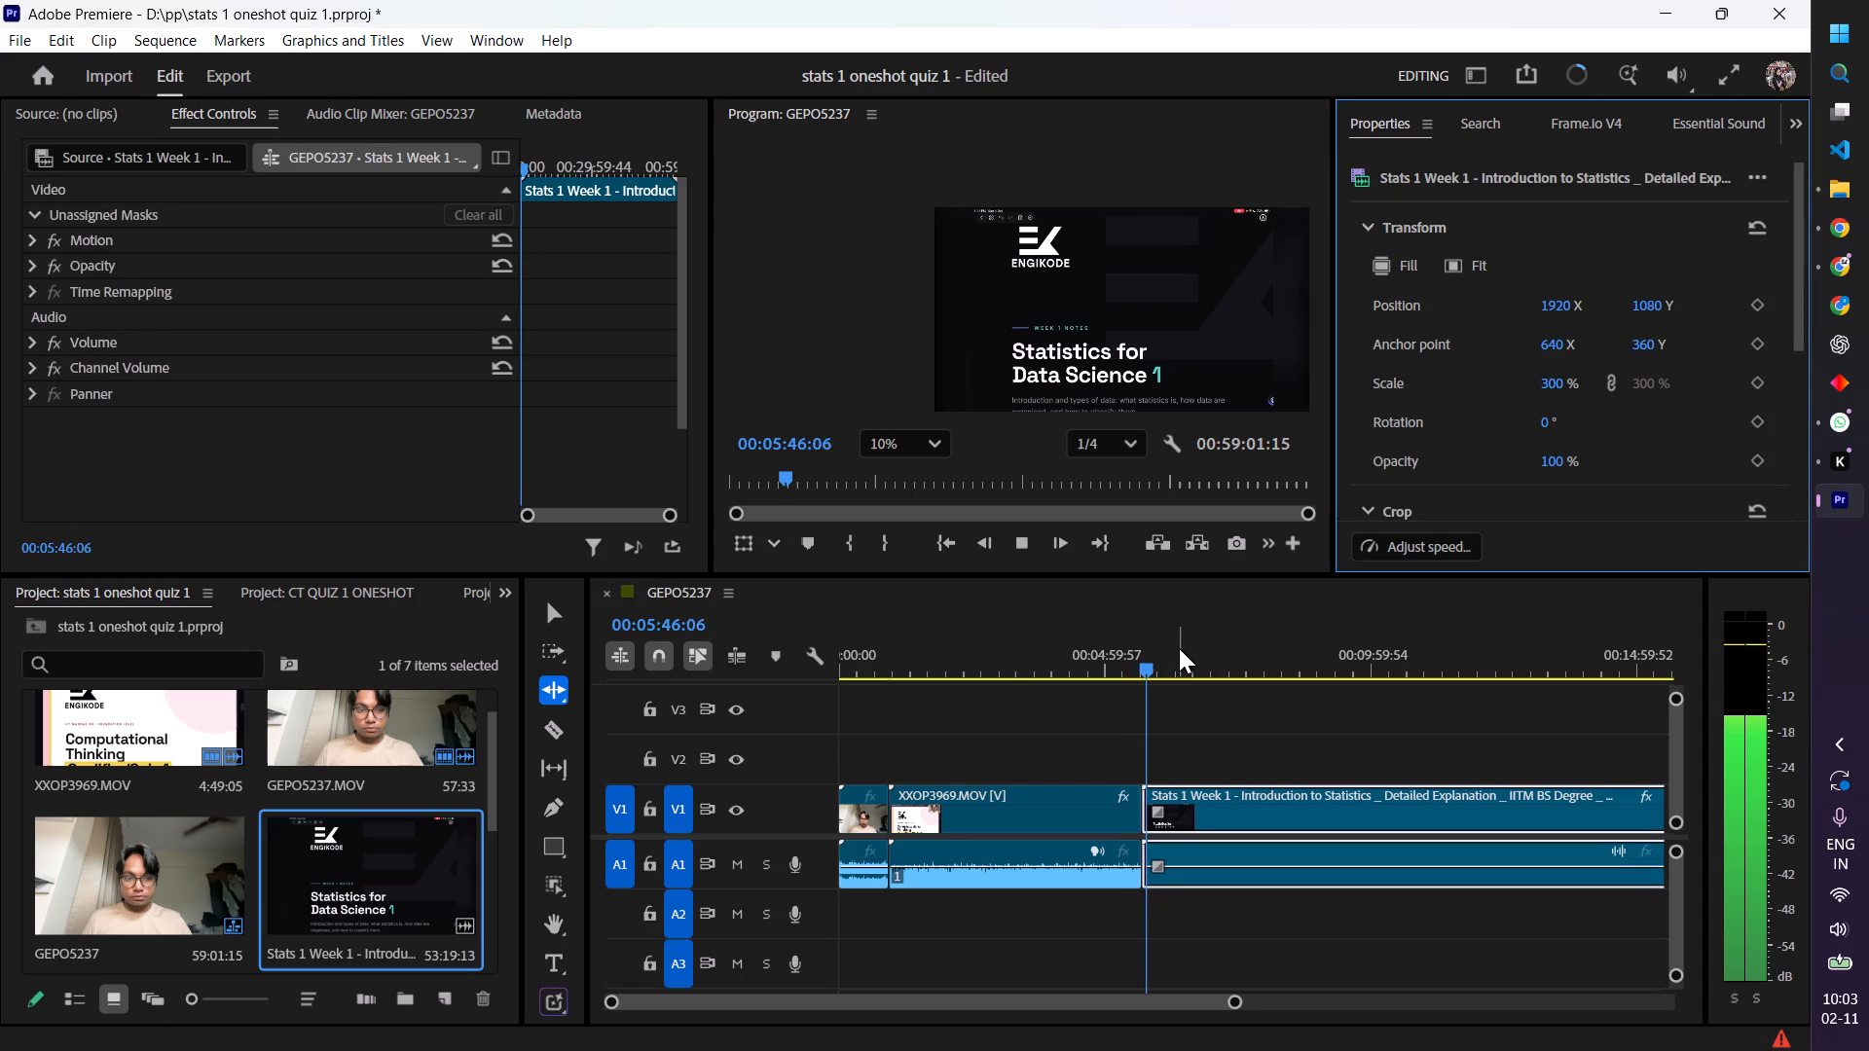
{"action": "left_click_drag", "start_coordinate": [1233, 1002], "coordinate": [1338, 1003]}
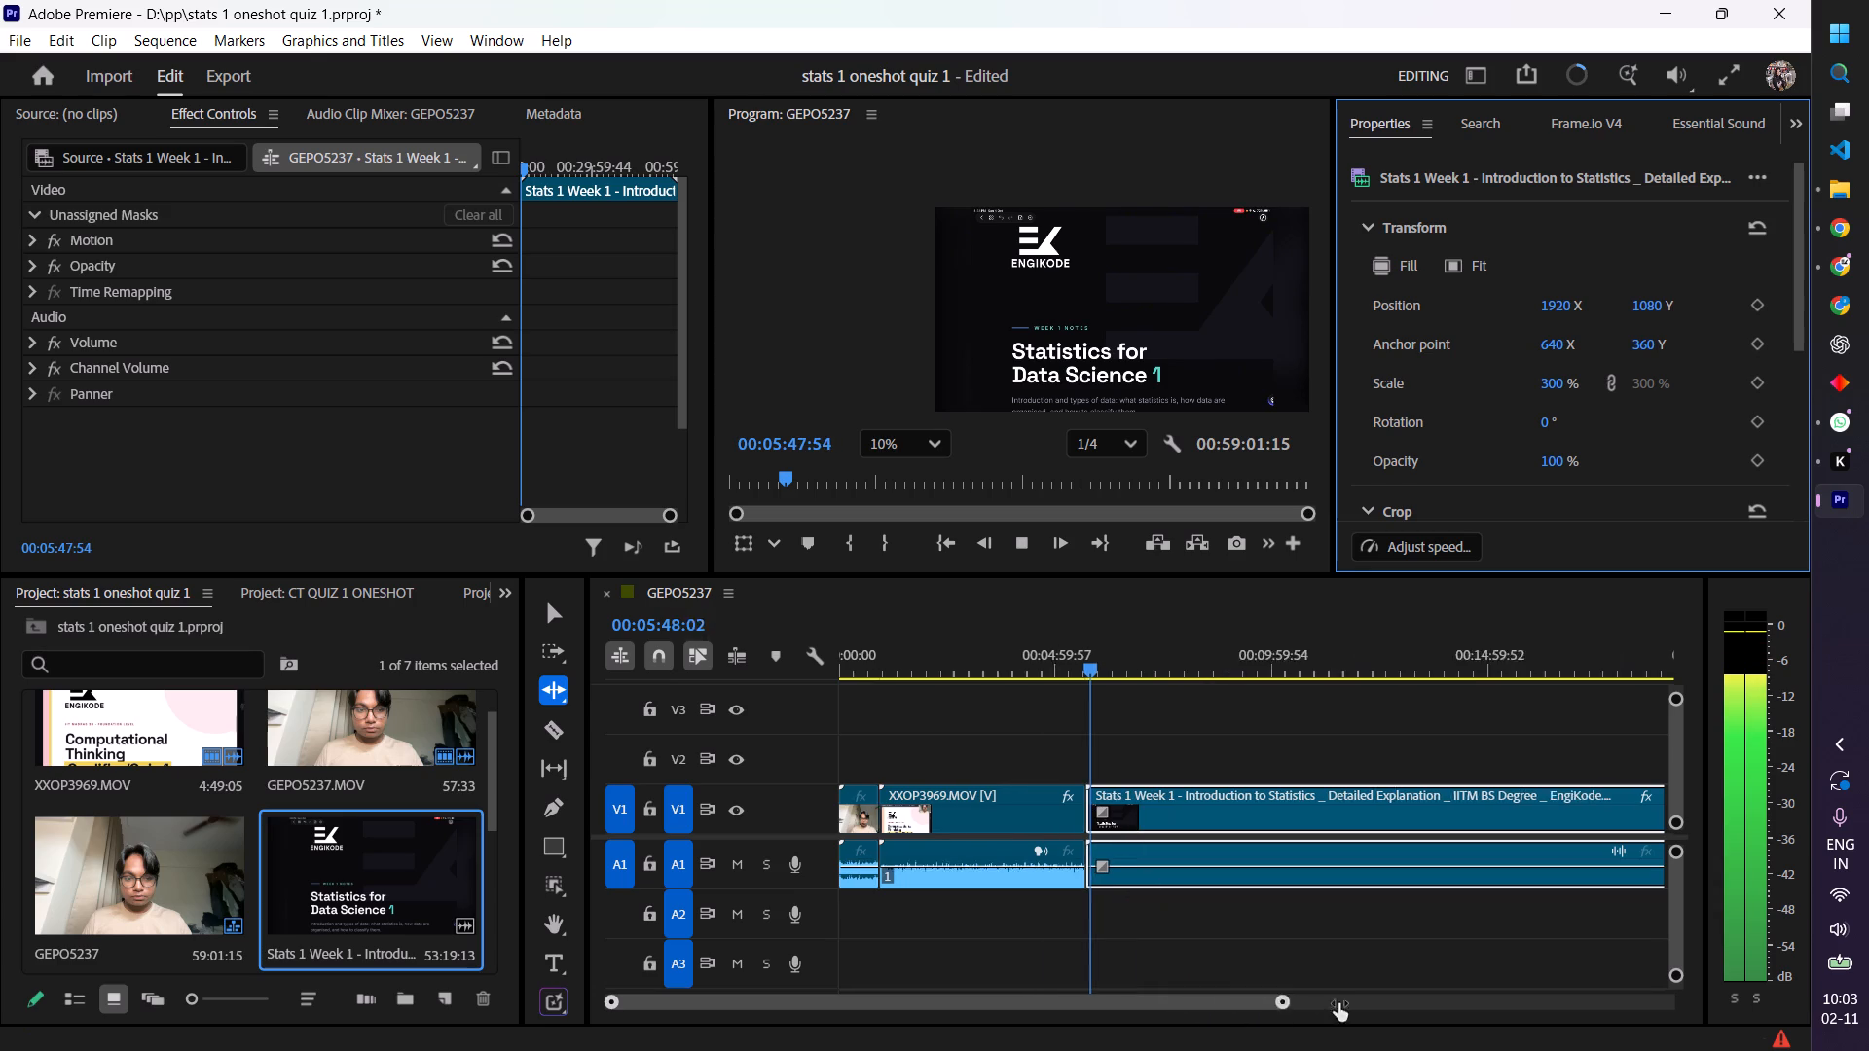
{"action": "left_click_drag", "start_coordinate": [1338, 1003], "coordinate": [1701, 1017]}
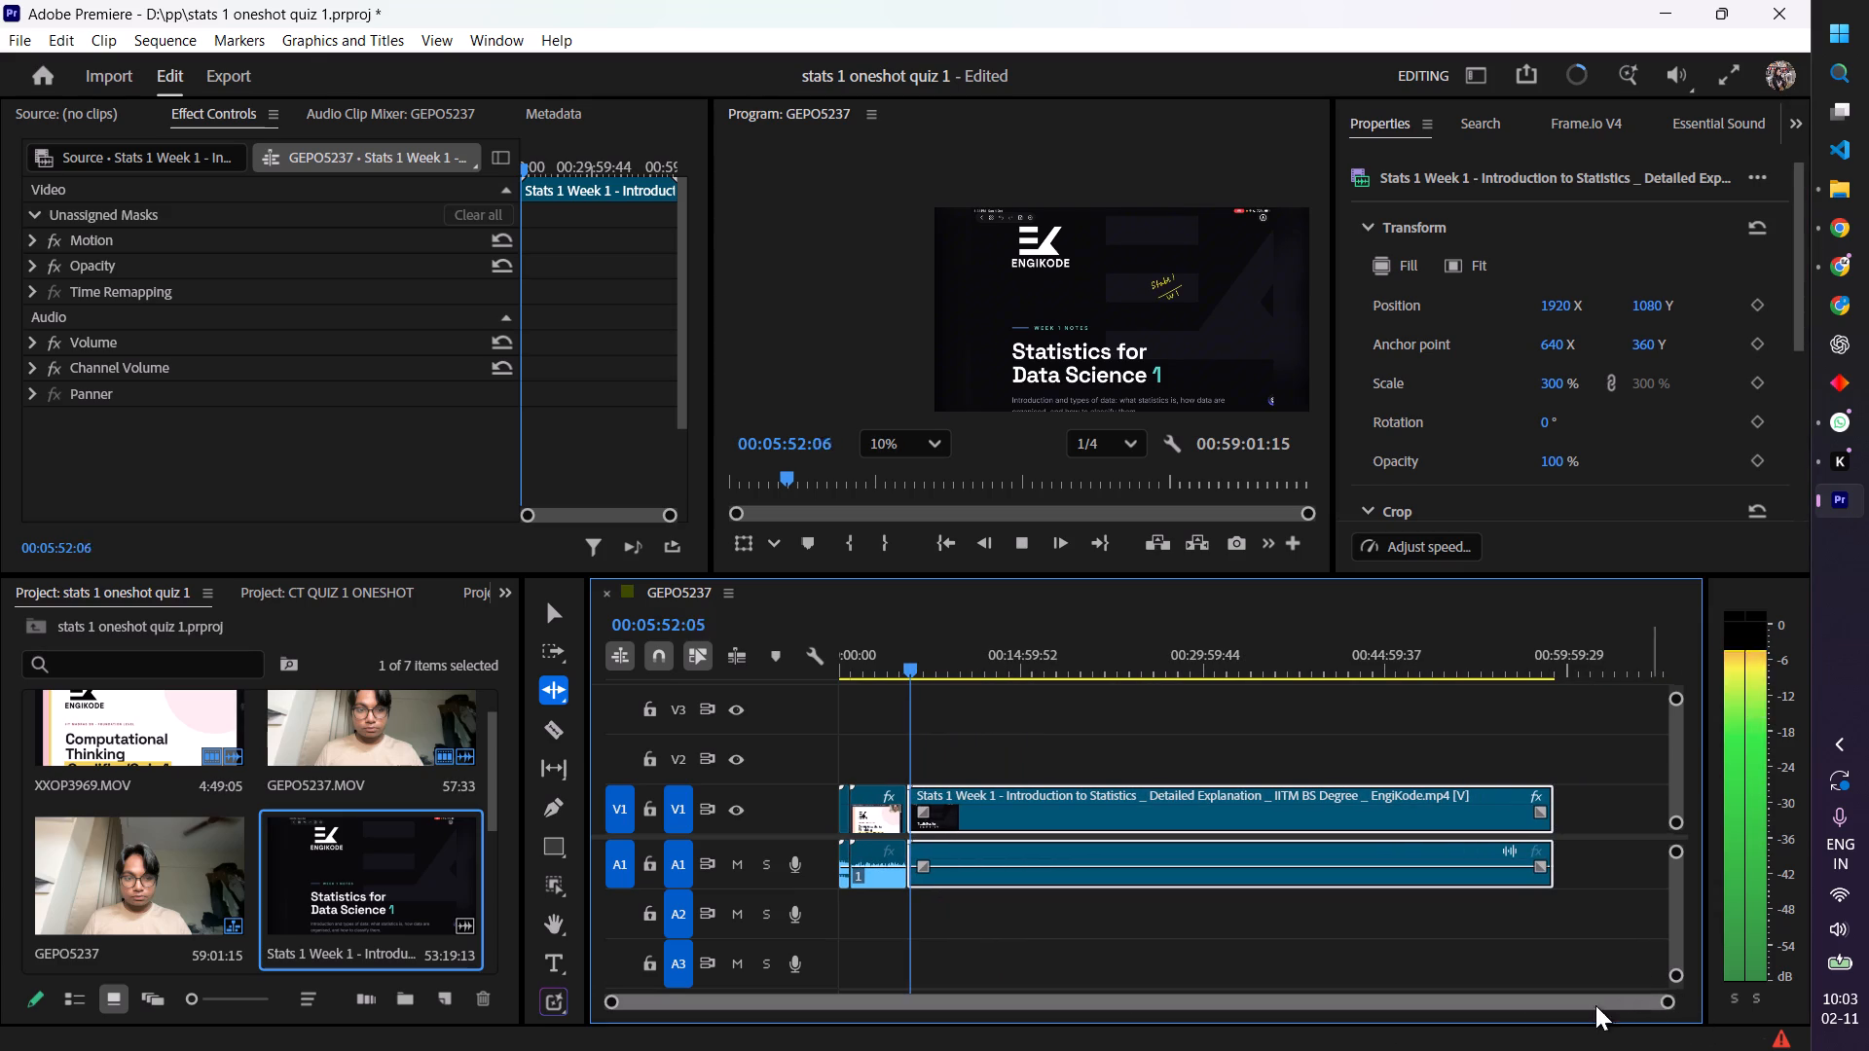
{"action": "left_click_drag", "start_coordinate": [1673, 1002], "coordinate": [1658, 1003]}
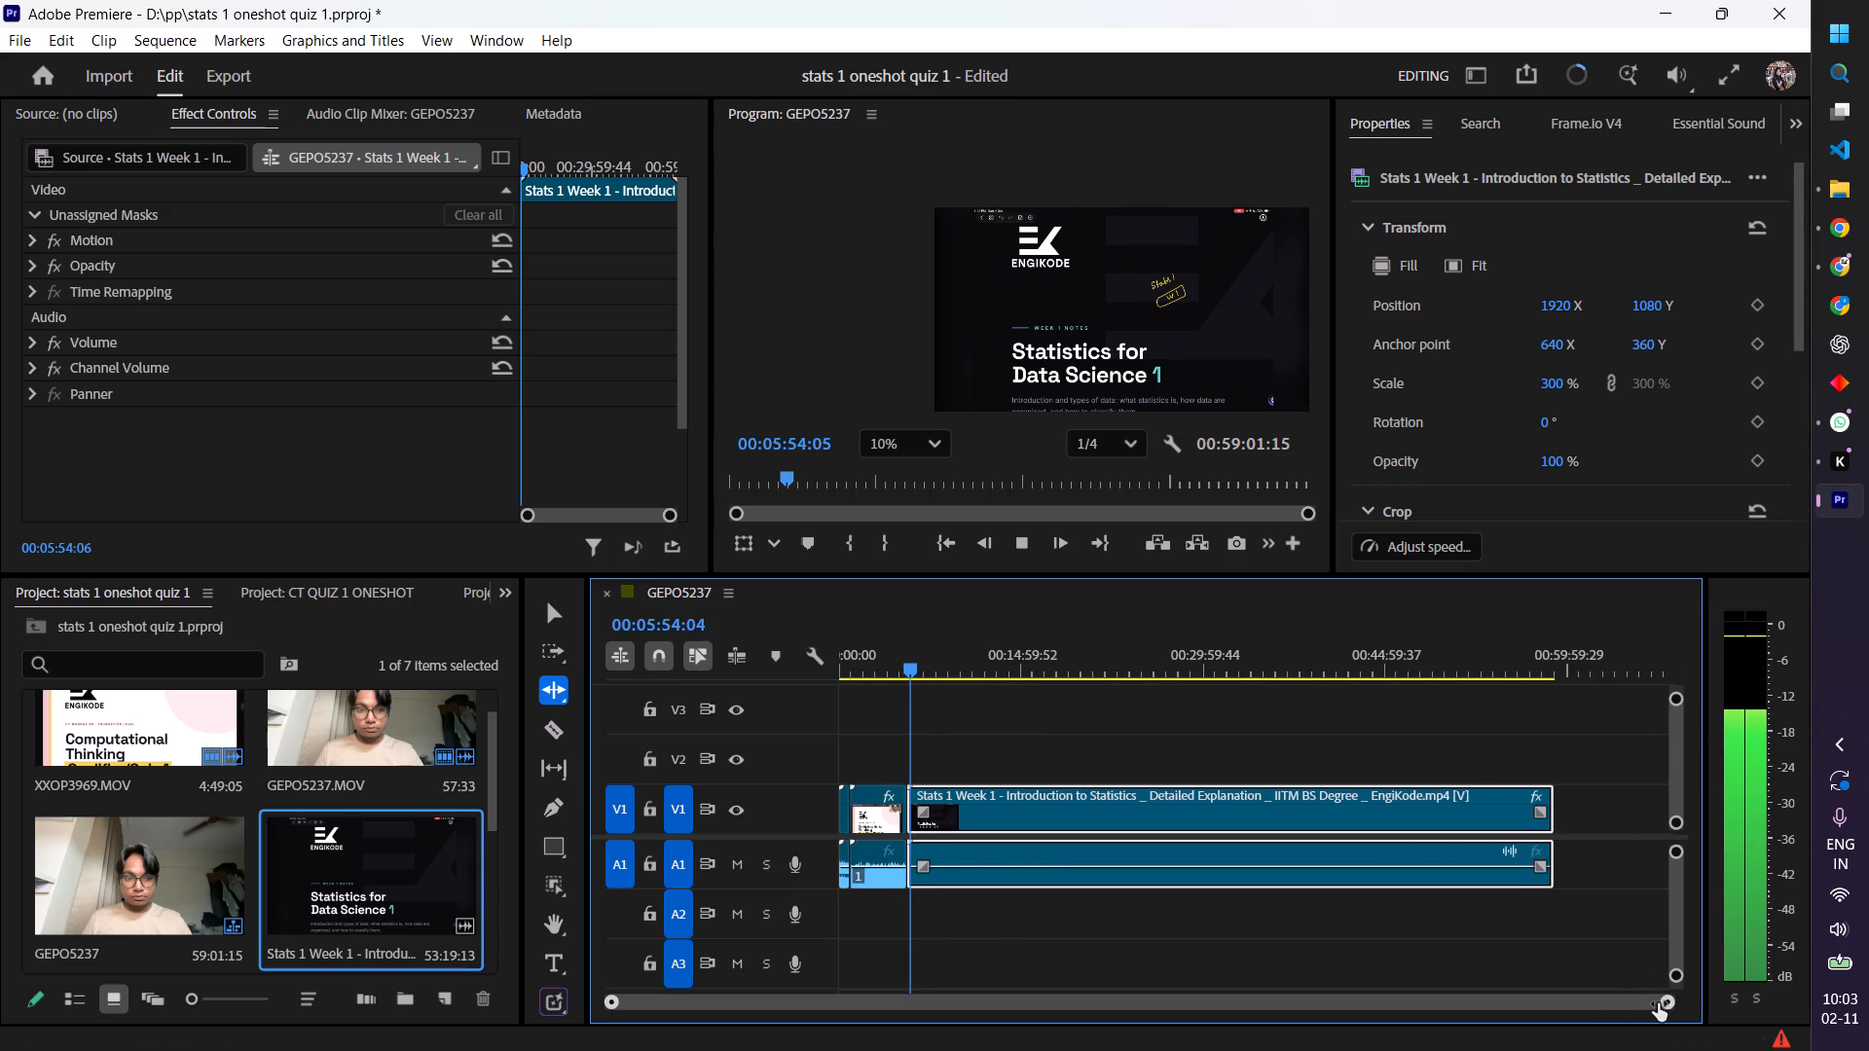
{"action": "left_click_drag", "start_coordinate": [1658, 1003], "coordinate": [898, 1000]}
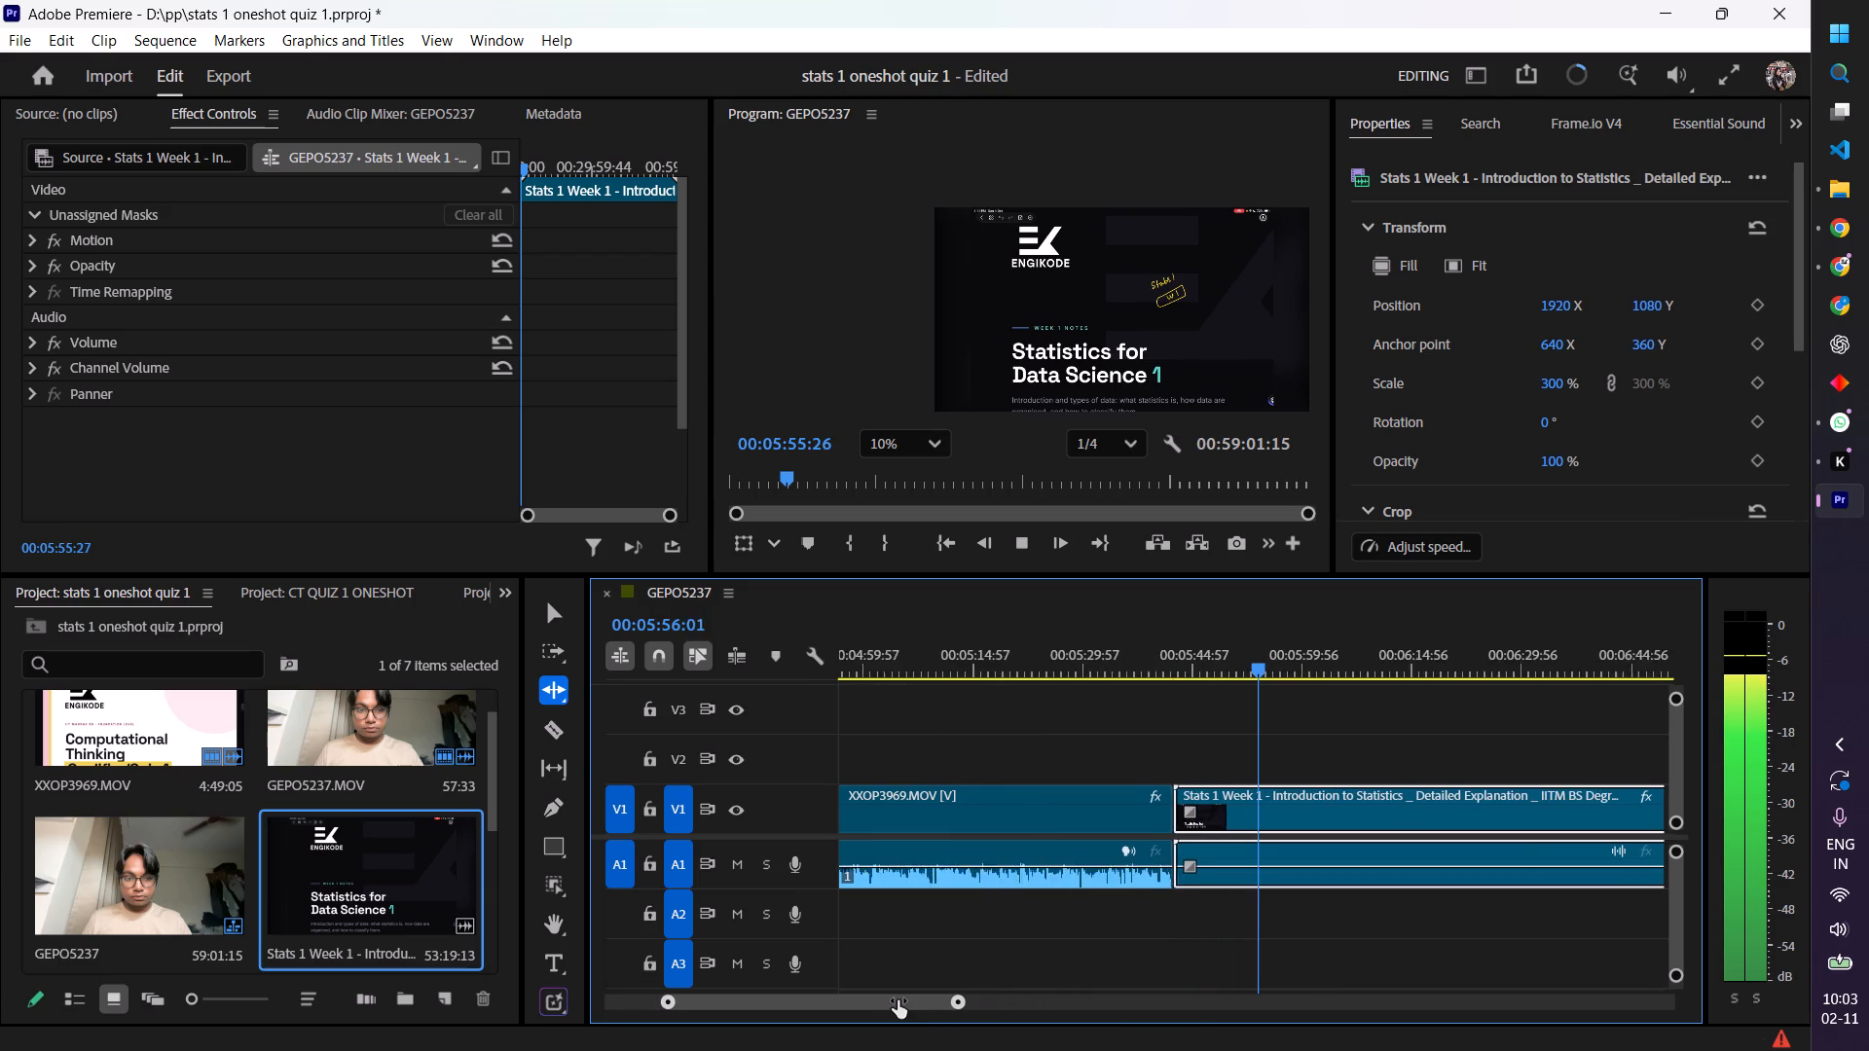
{"action": "left_click_drag", "start_coordinate": [898, 1000], "coordinate": [894, 1000]}
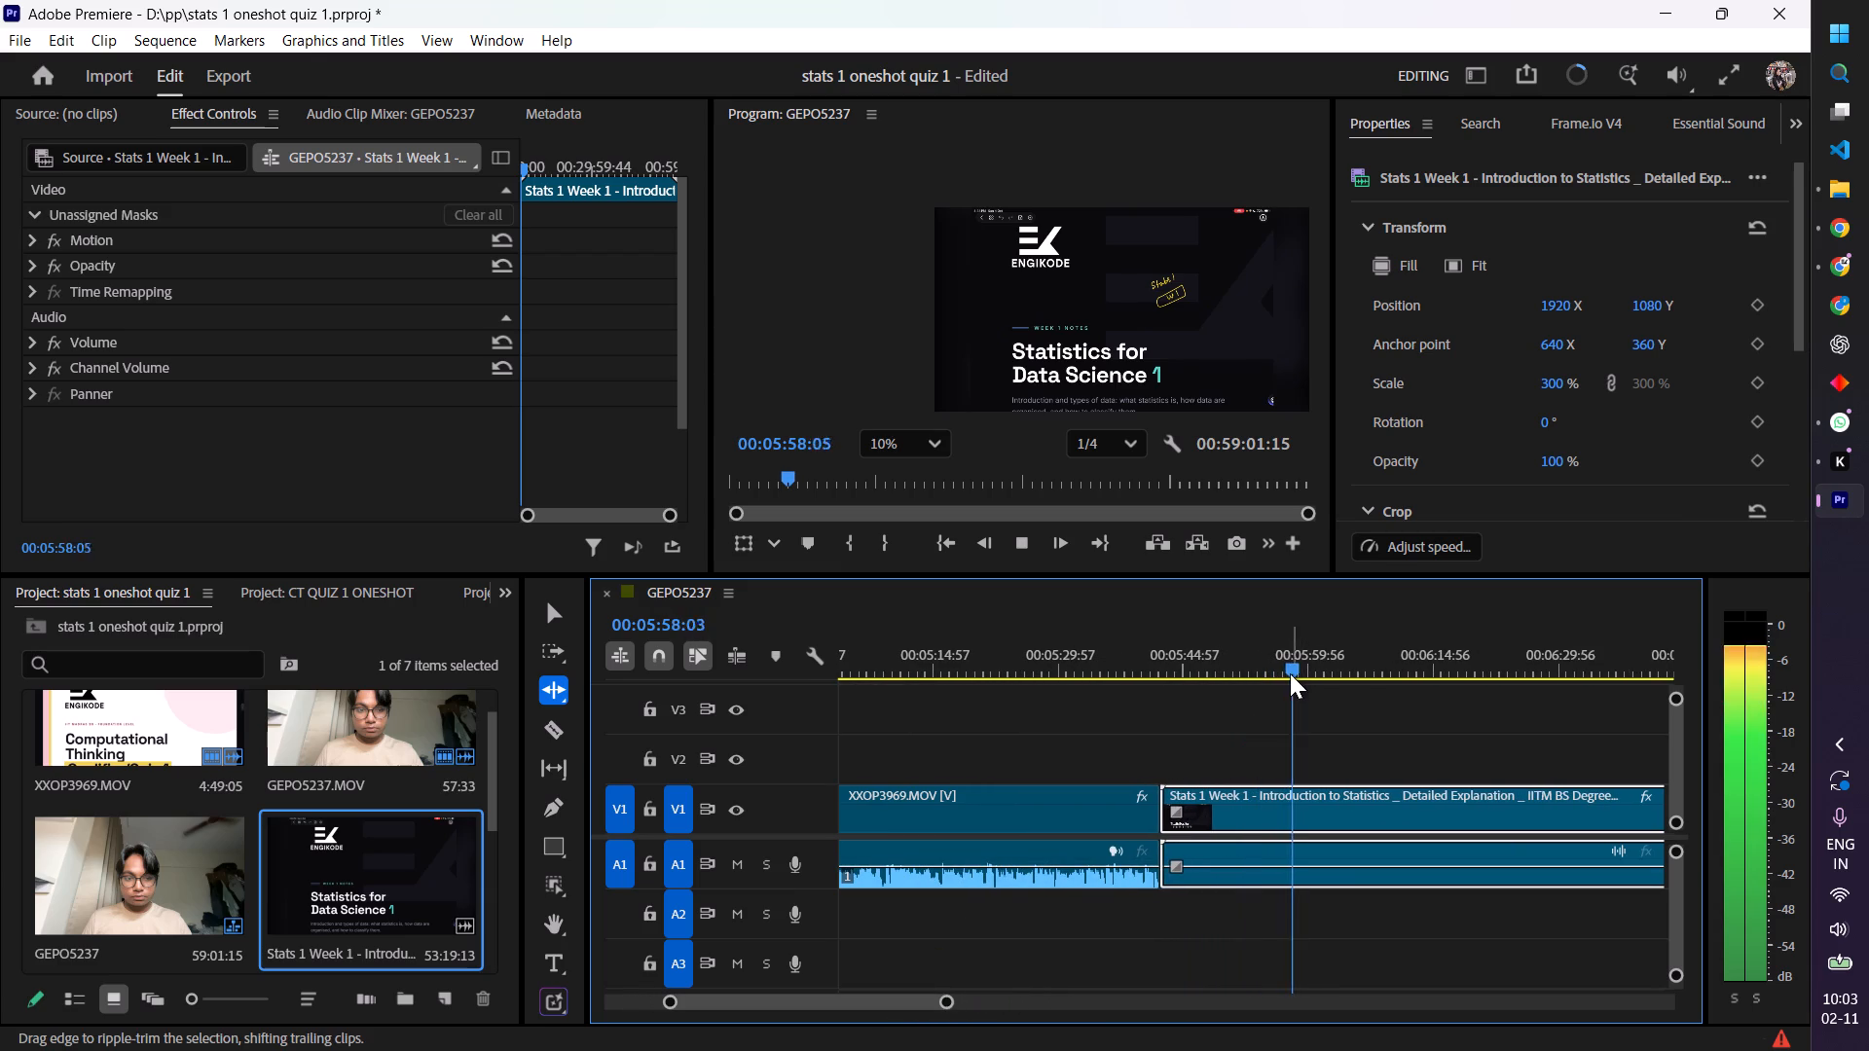
{"action": "left_click_drag", "start_coordinate": [1295, 667], "coordinate": [1331, 712]}
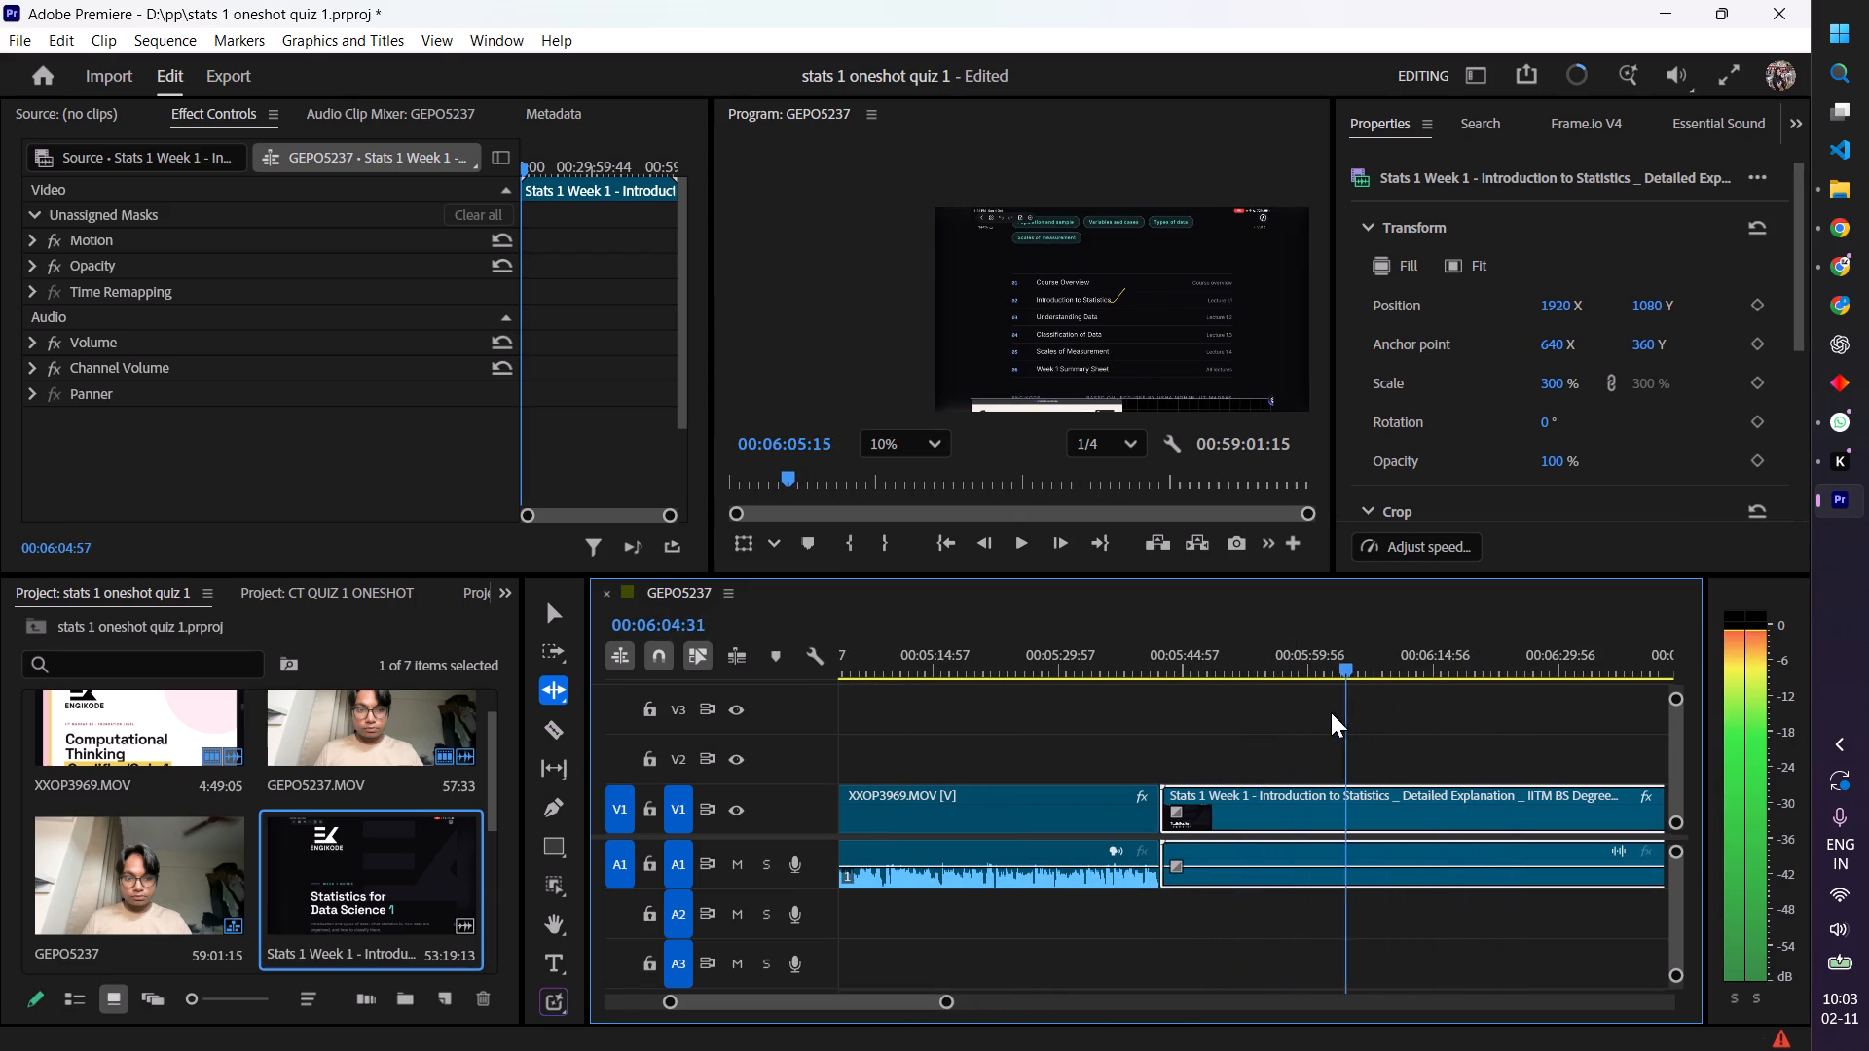
{"action": "left_click_drag", "start_coordinate": [1331, 712], "coordinate": [1347, 715]}
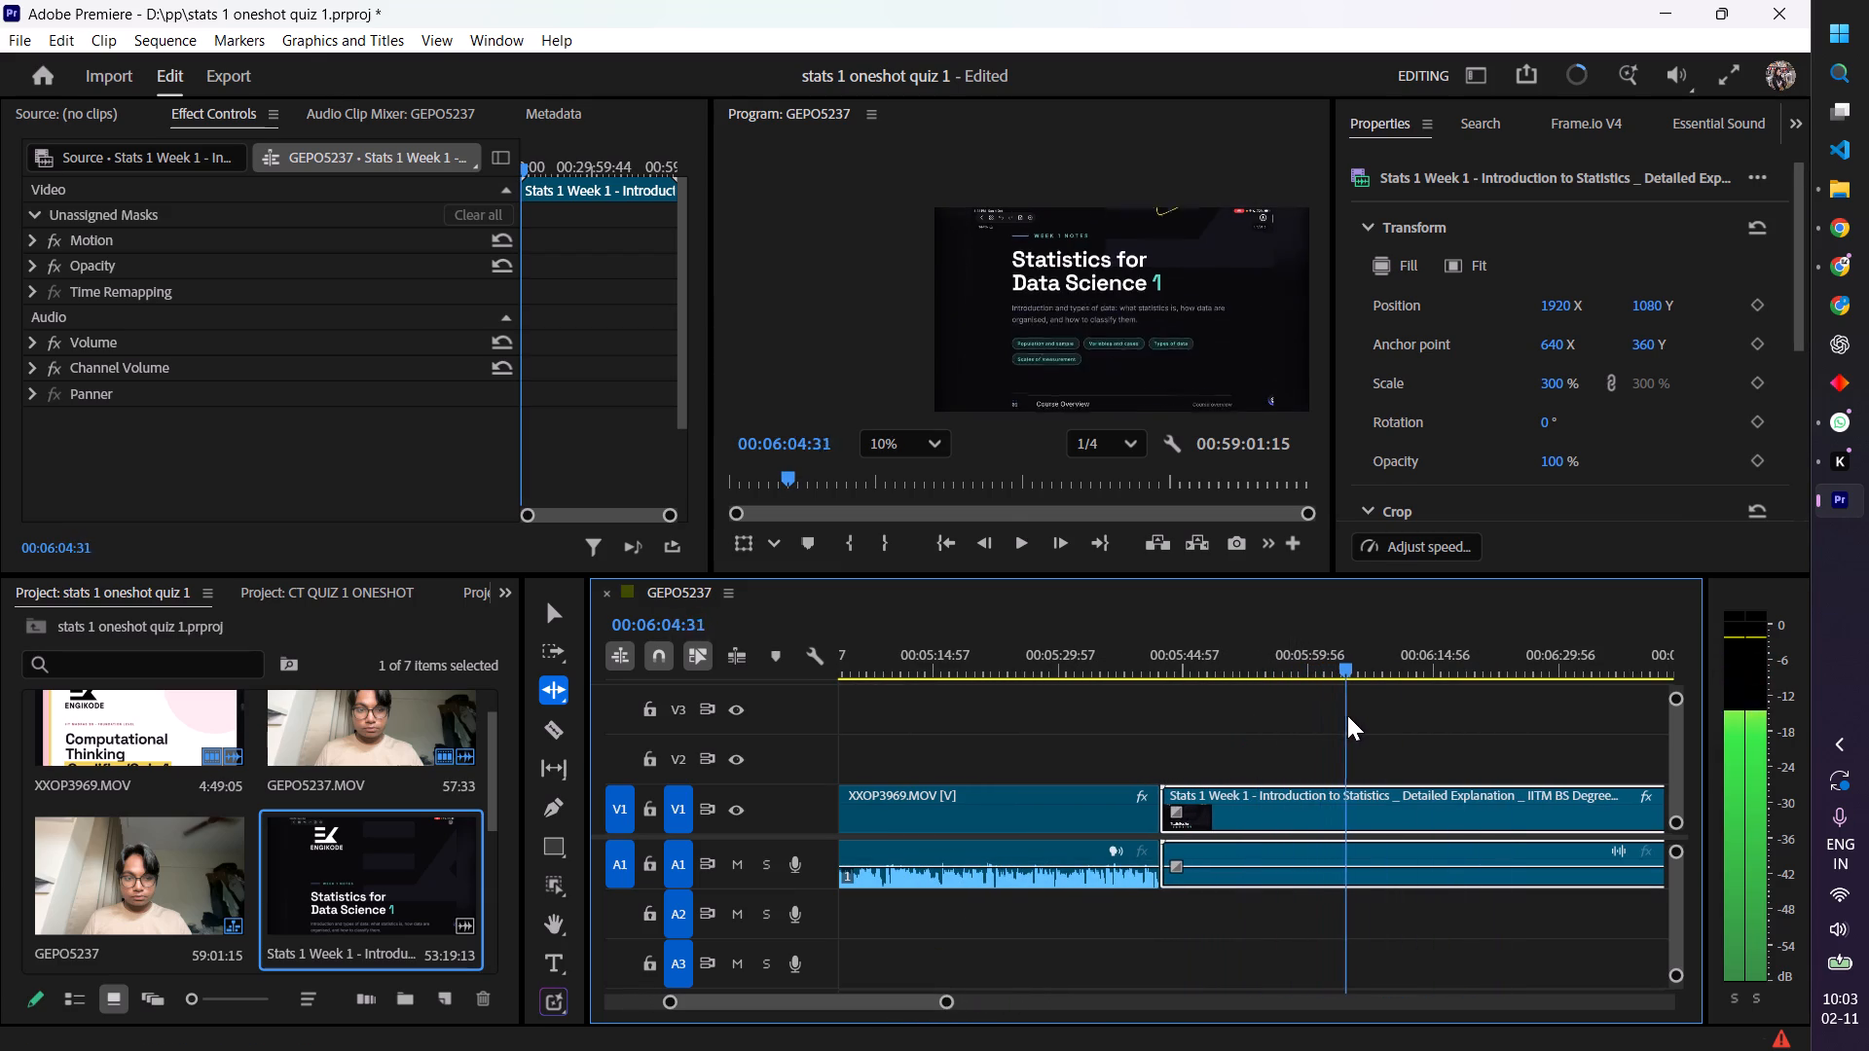
{"action": "left_click_drag", "start_coordinate": [1347, 715], "coordinate": [1338, 725]}
{"action": "key", "text": "space"}
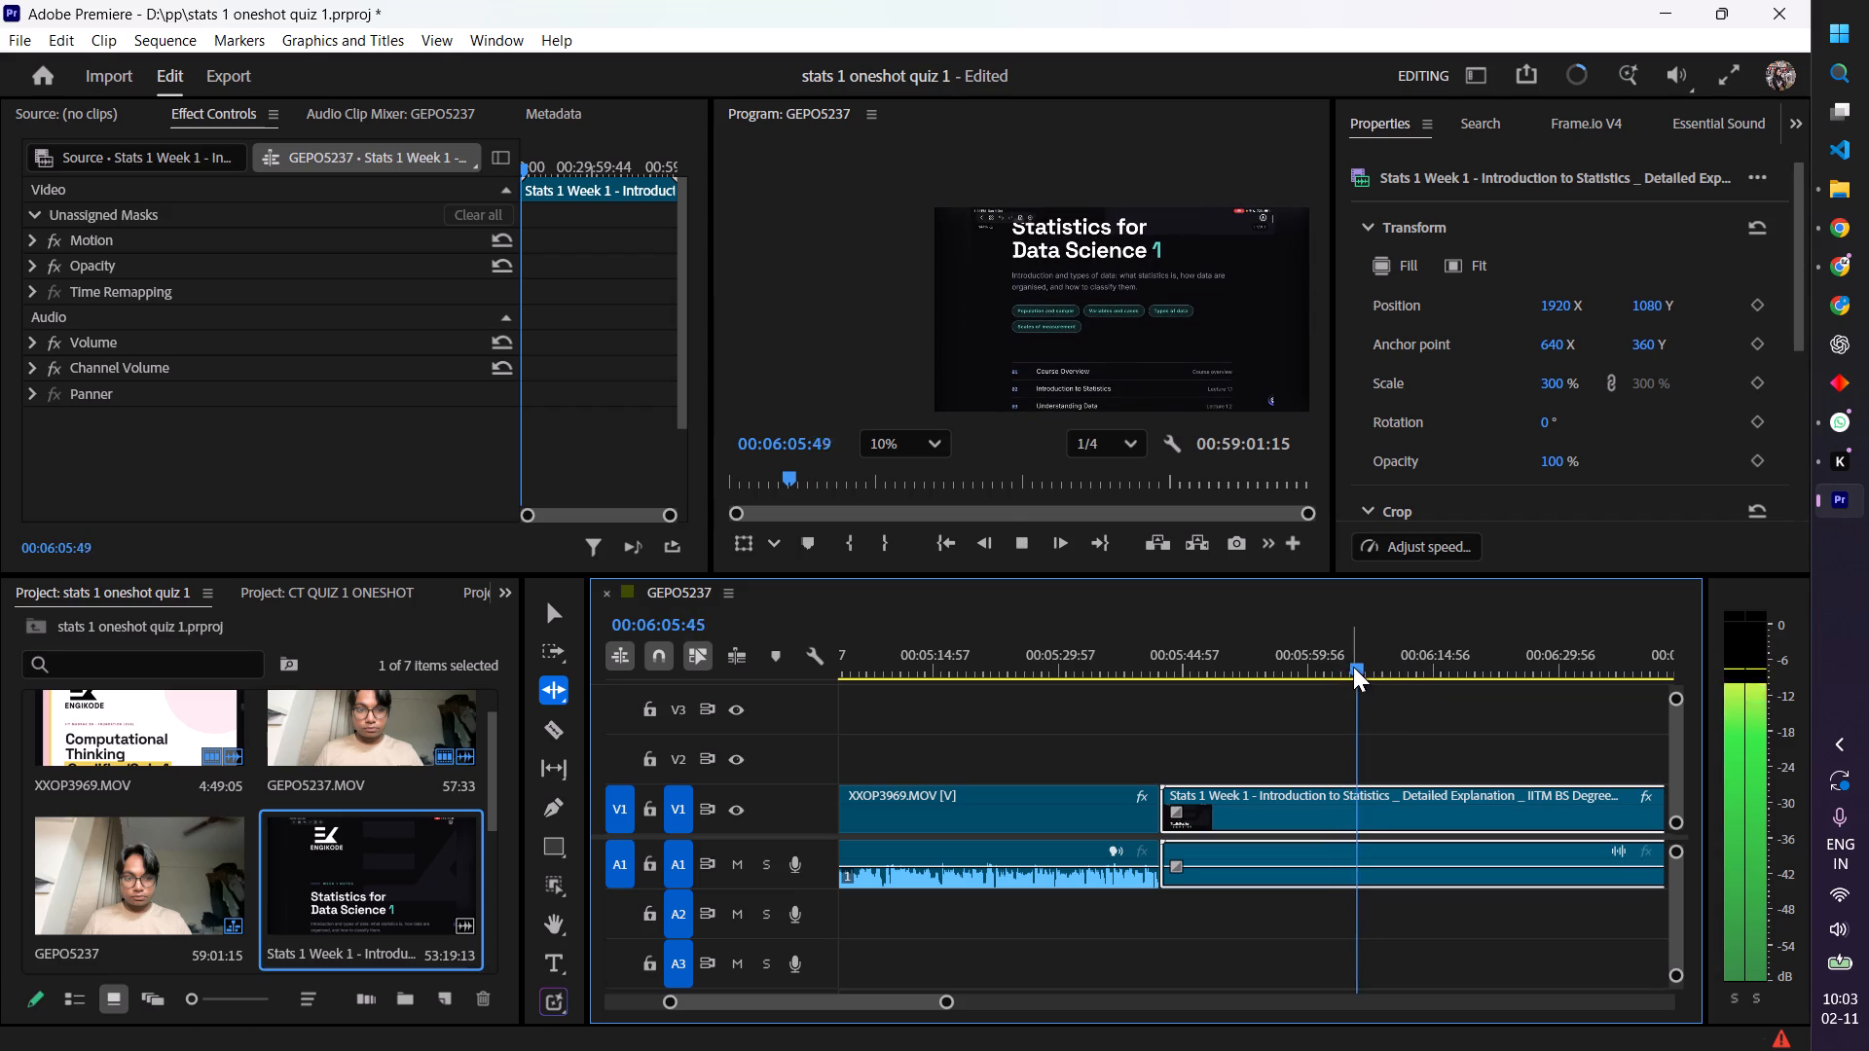
{"action": "left_click_drag", "start_coordinate": [1353, 667], "coordinate": [1328, 671]}
{"action": "key", "text": "space"}
{"action": "key", "text": "space"}
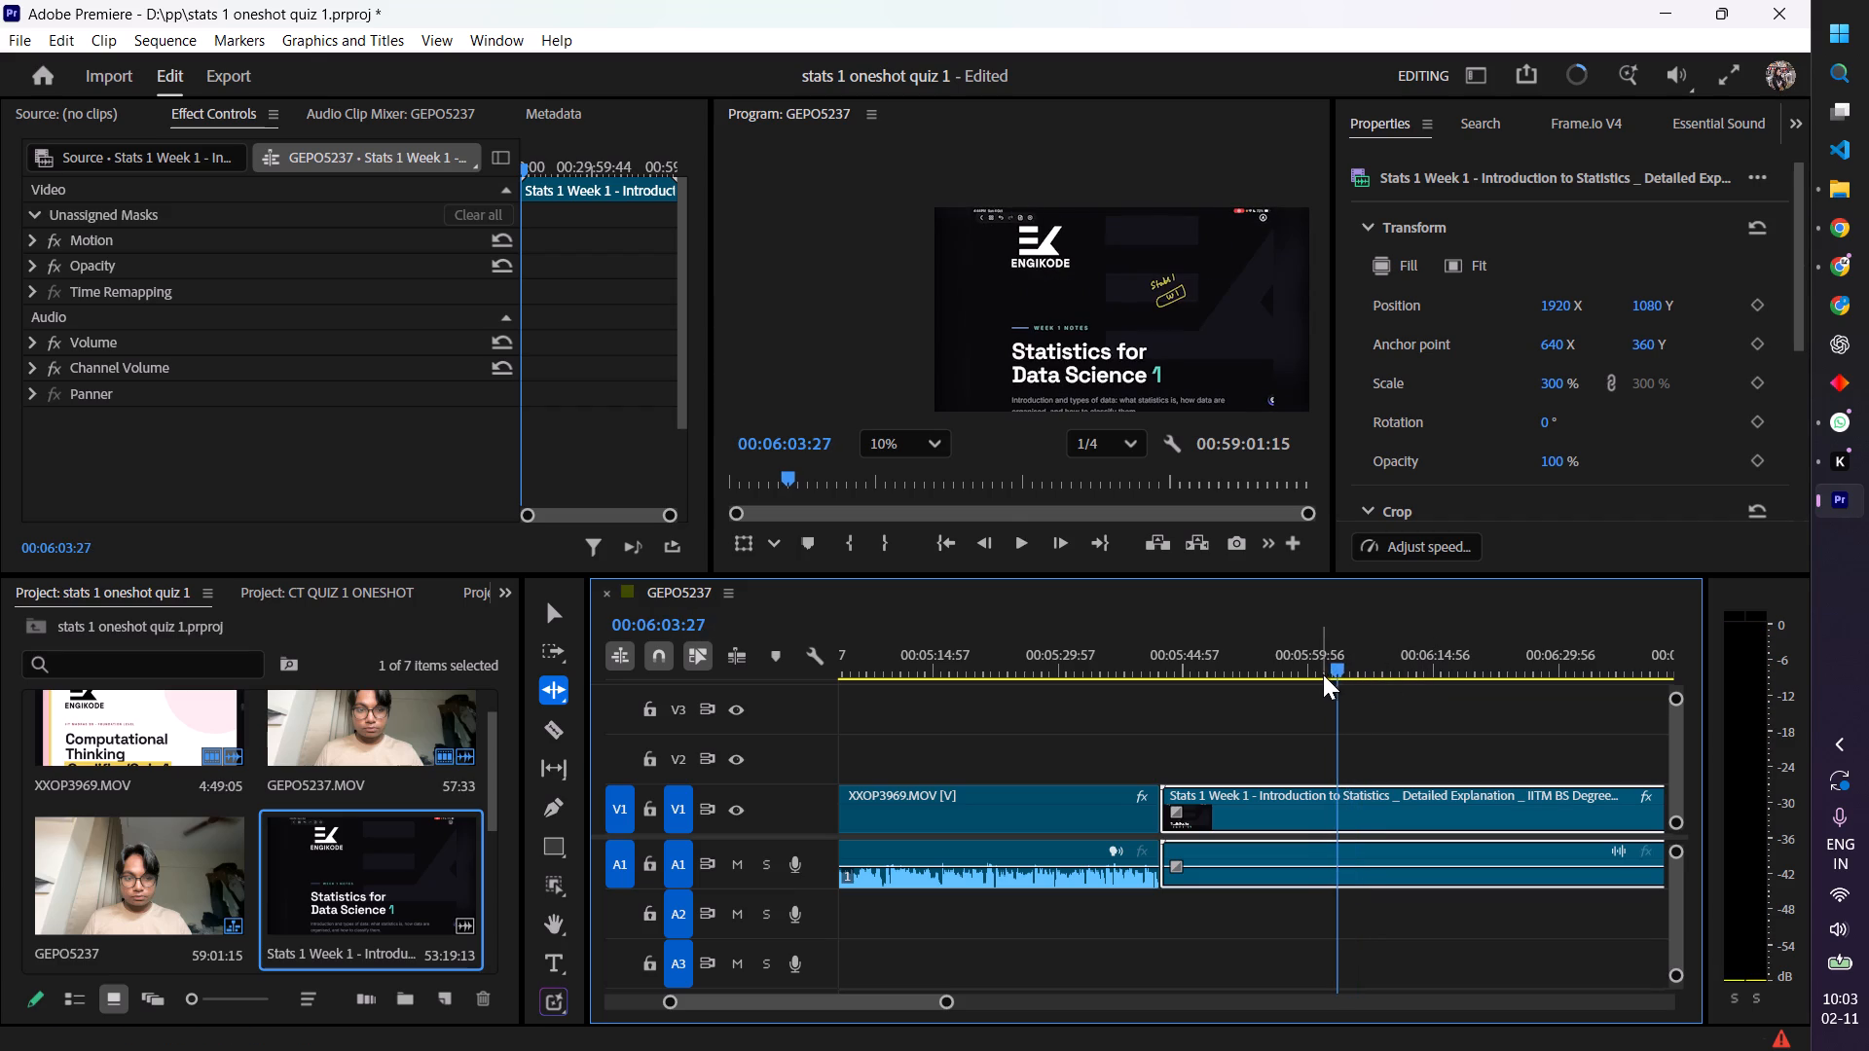
{"action": "left_click", "coordinate": [1333, 667]}
{"action": "key", "text": "space"}
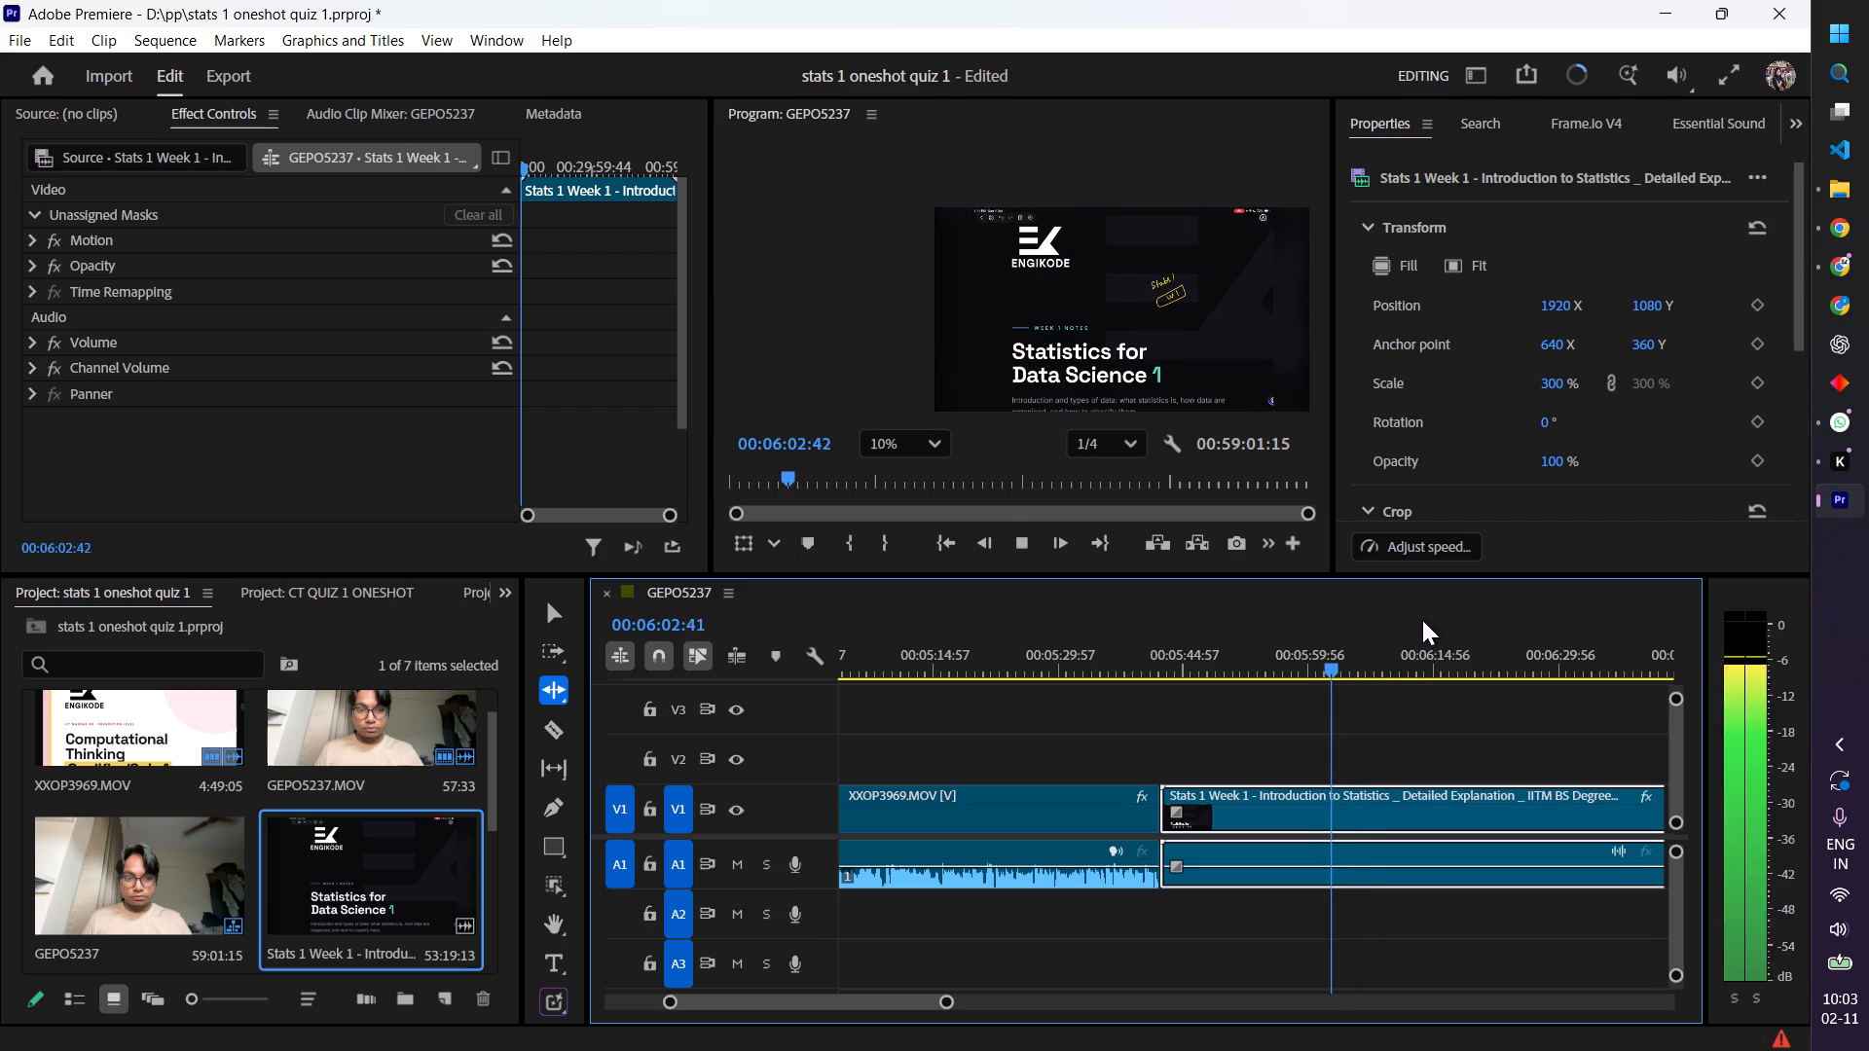
{"action": "key", "text": "space"}
{"action": "key", "text": "space"}
{"action": "key", "text": "space"}
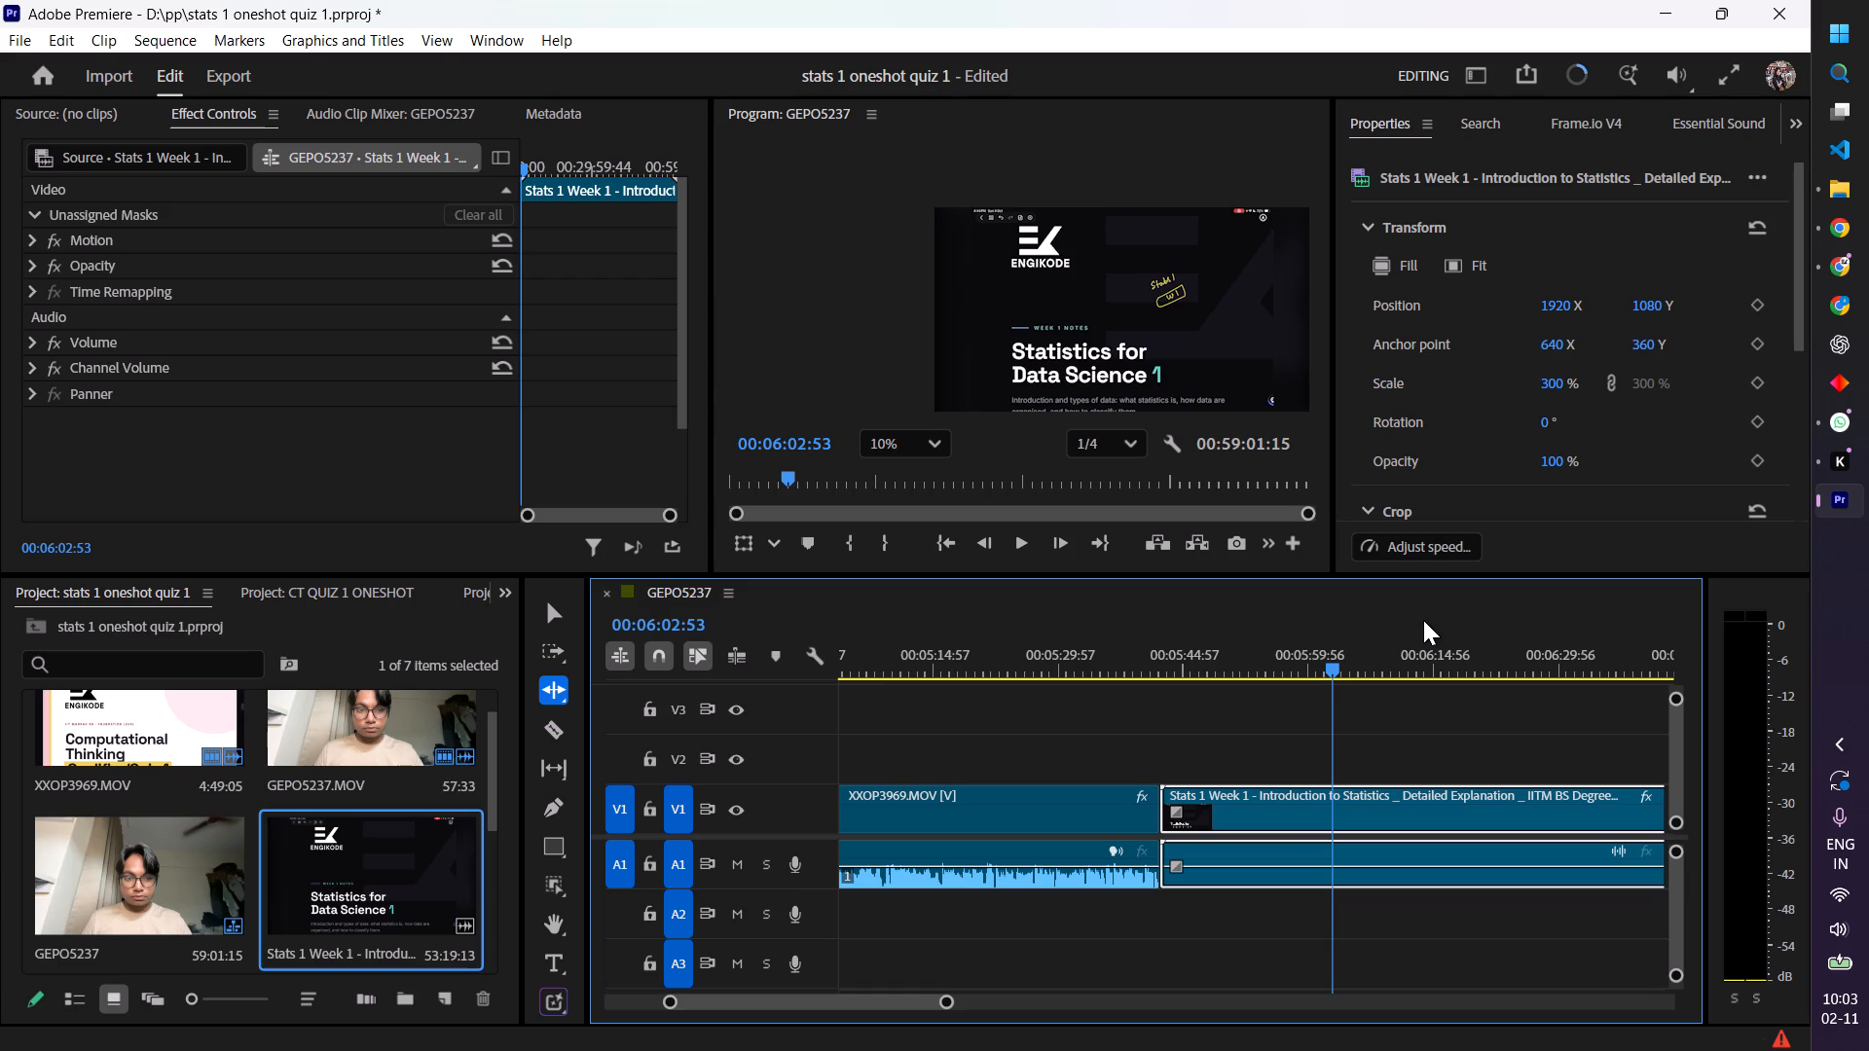
{"action": "key", "text": "ctrl+k"}
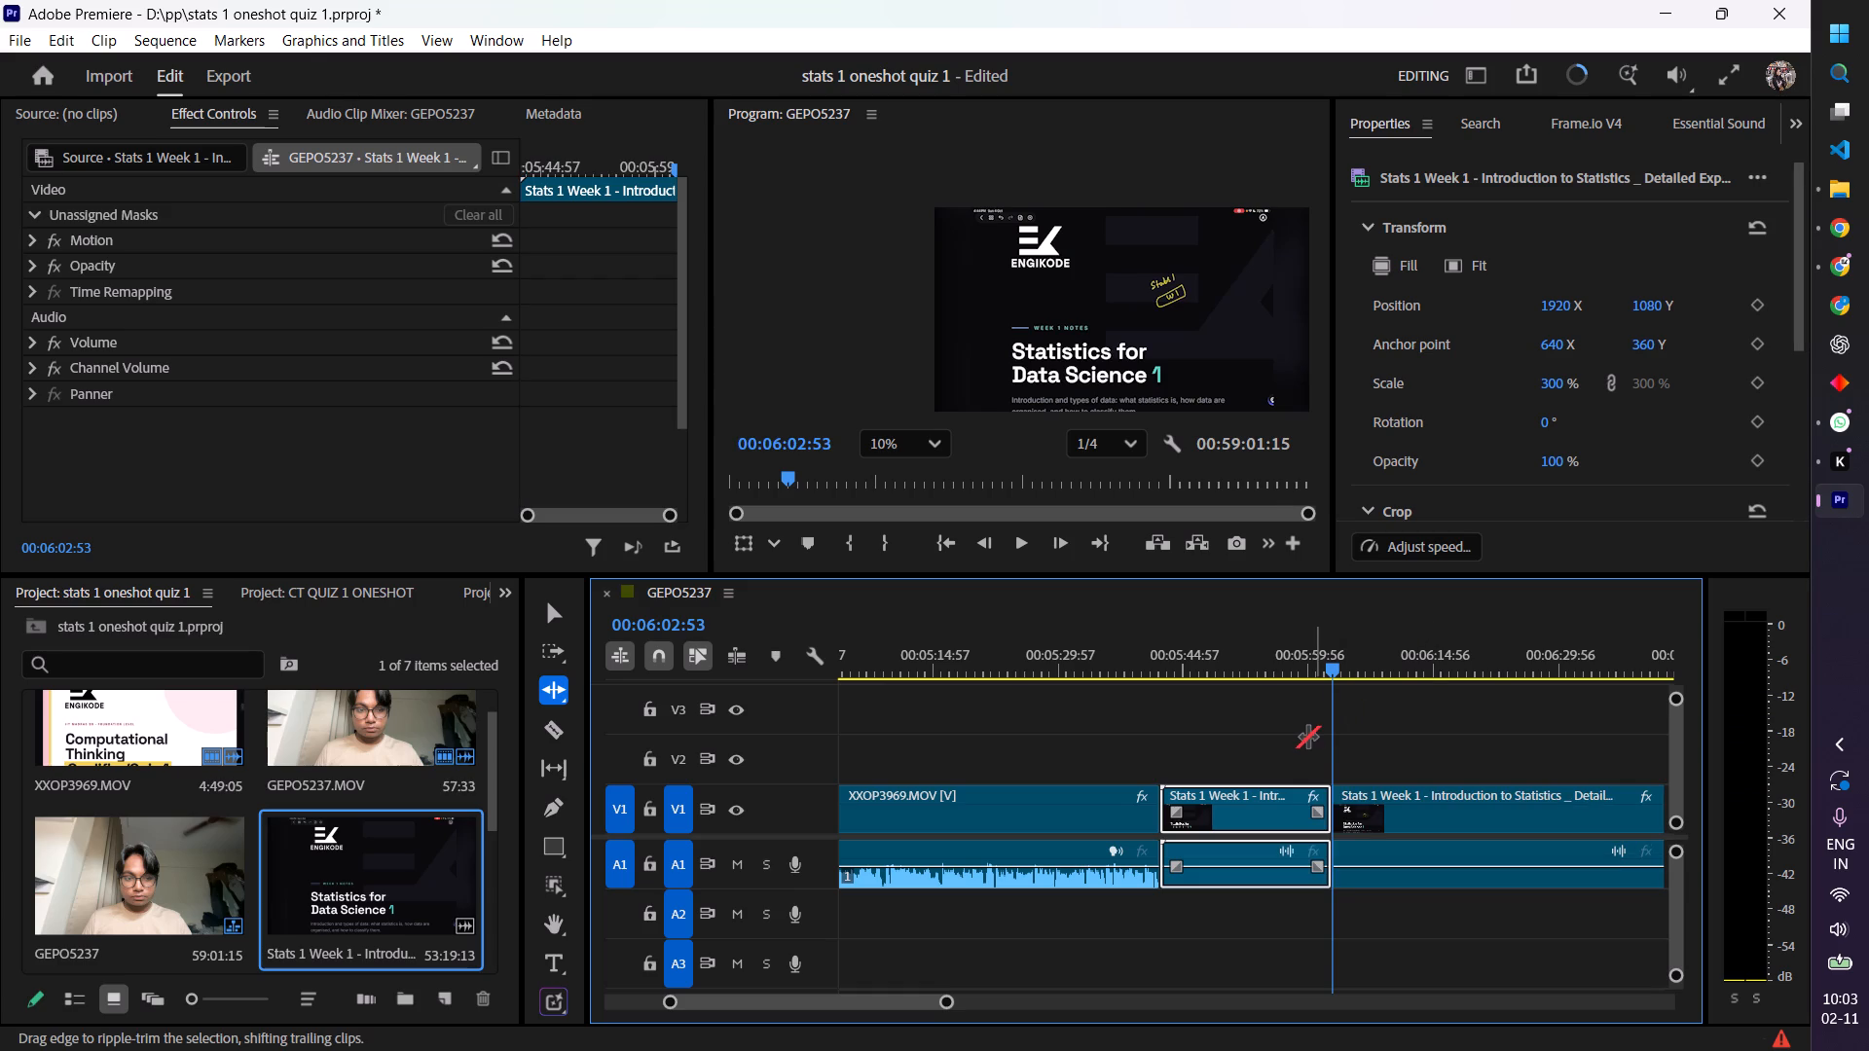
{"action": "key", "text": "shift+Delete"}
Play on through the Week 1 topic list and split the lecture clip at 00:06:03:02, before the course-promotion page.
{"action": "key", "text": "space"}
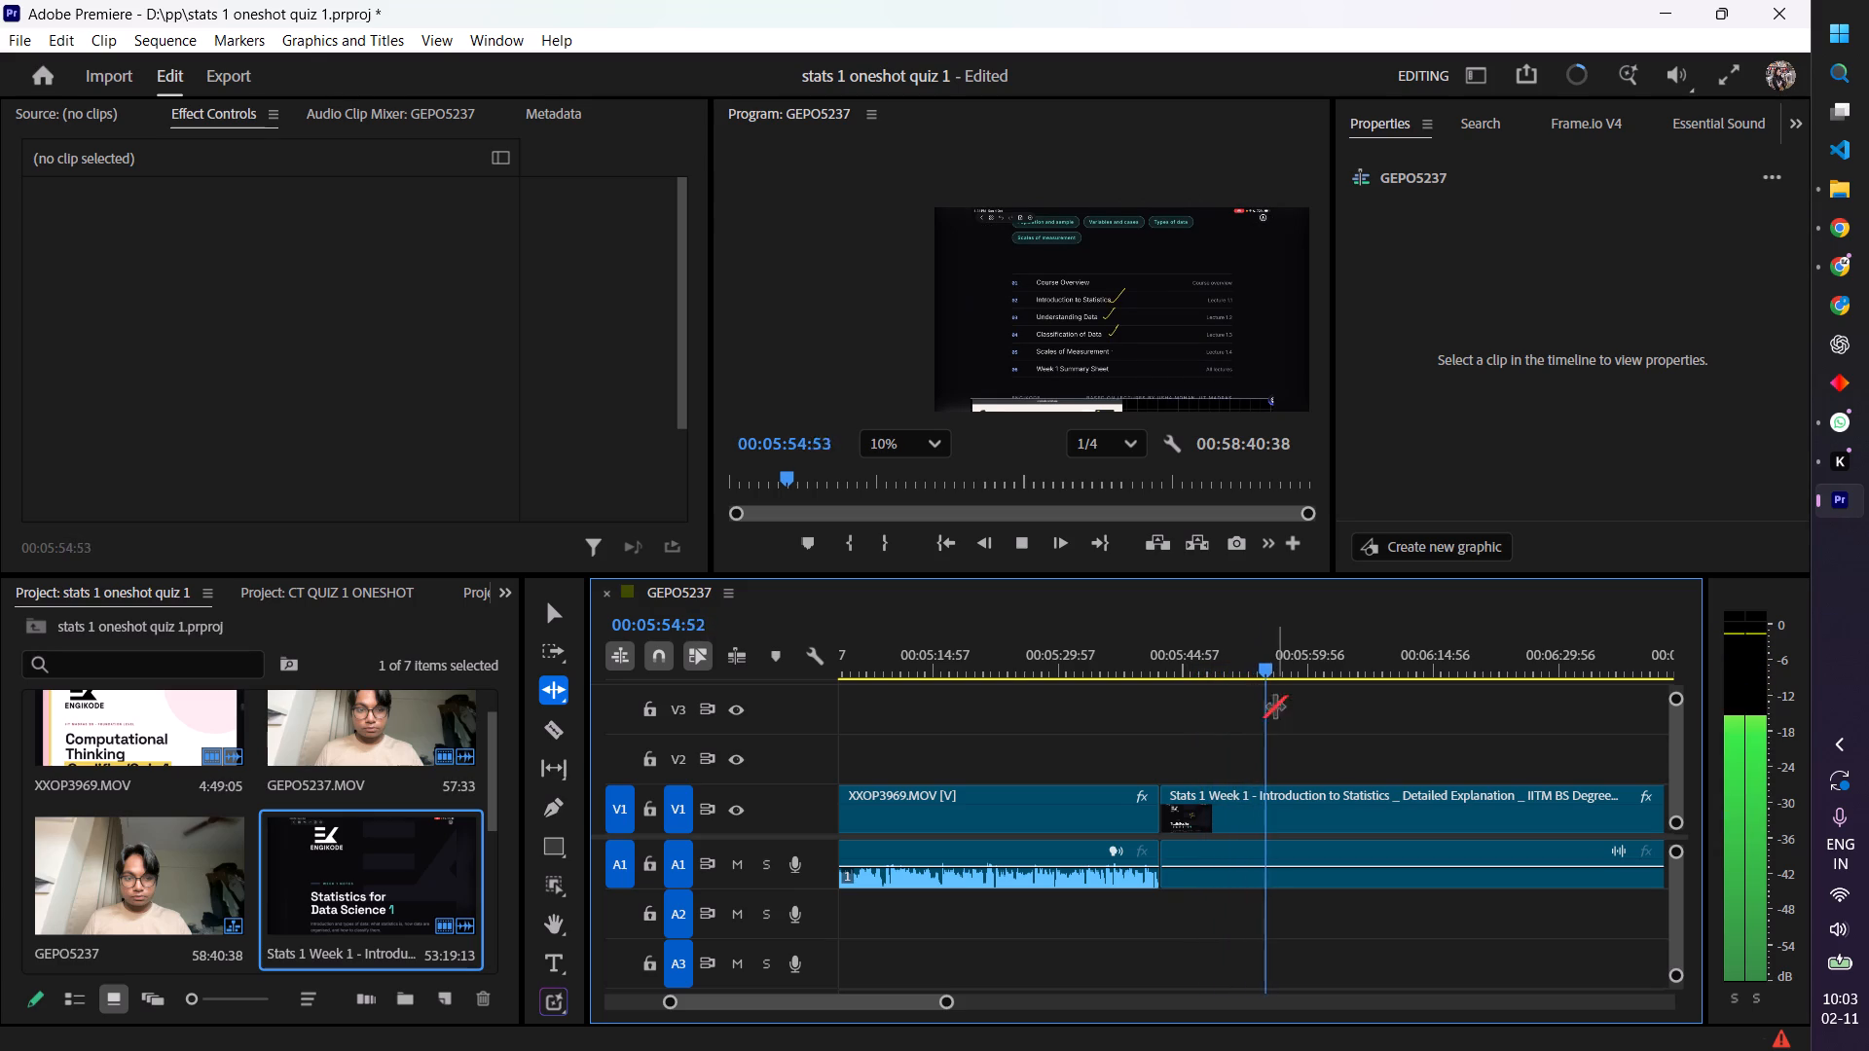
{"action": "left_click_drag", "start_coordinate": [945, 1002], "coordinate": [954, 1006]}
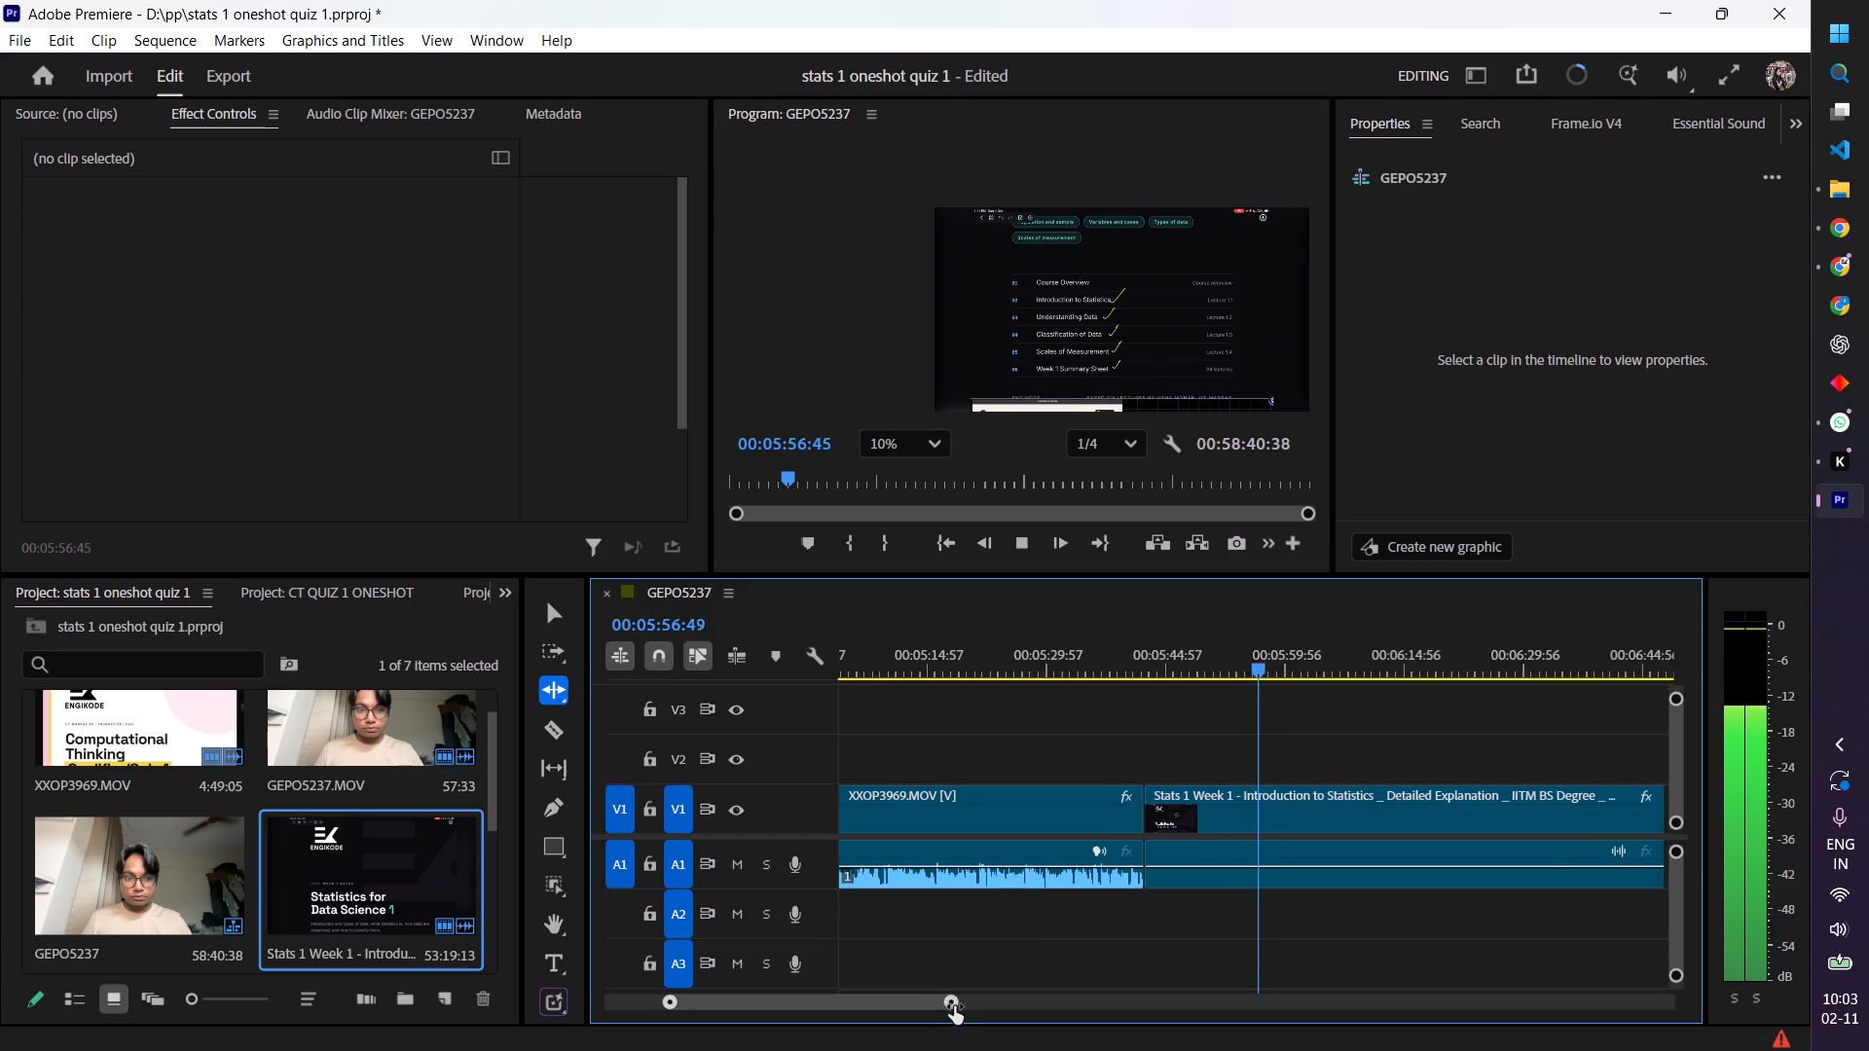
{"action": "left_click_drag", "start_coordinate": [954, 1006], "coordinate": [1430, 999]}
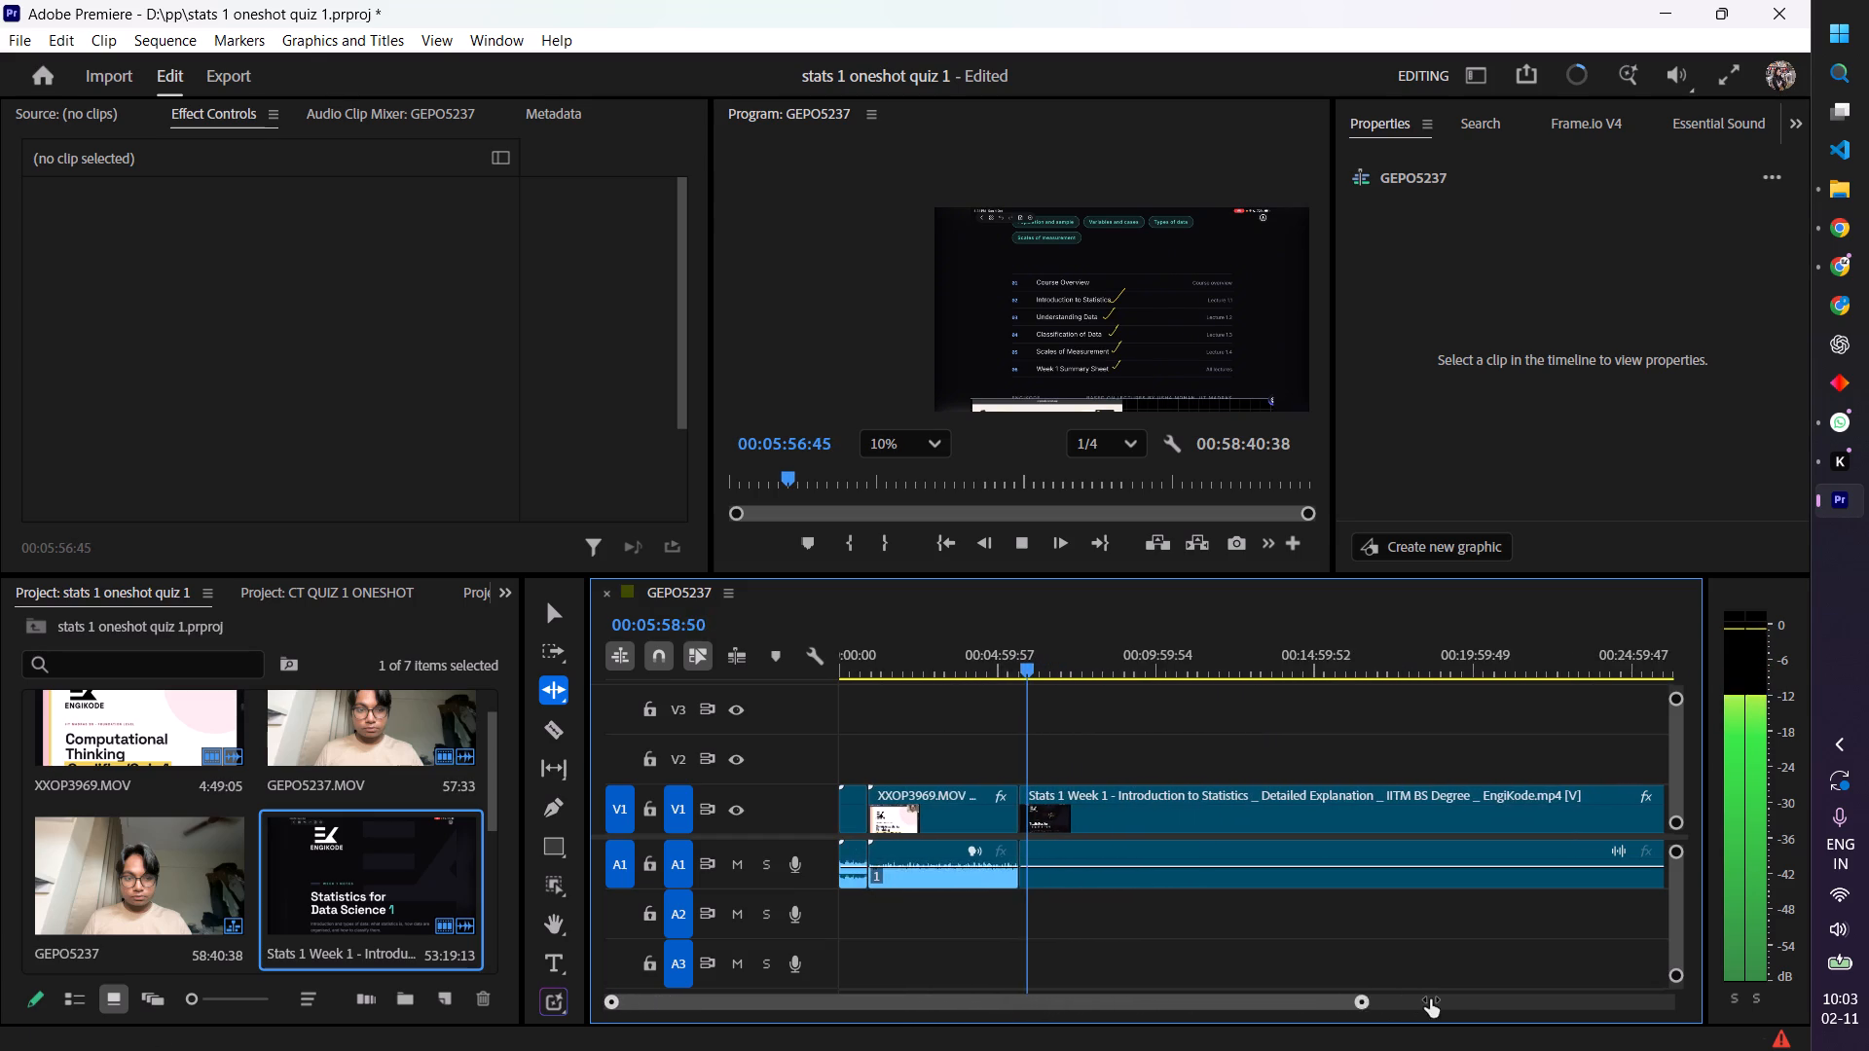
{"action": "left_click_drag", "start_coordinate": [1430, 999], "coordinate": [1740, 998]}
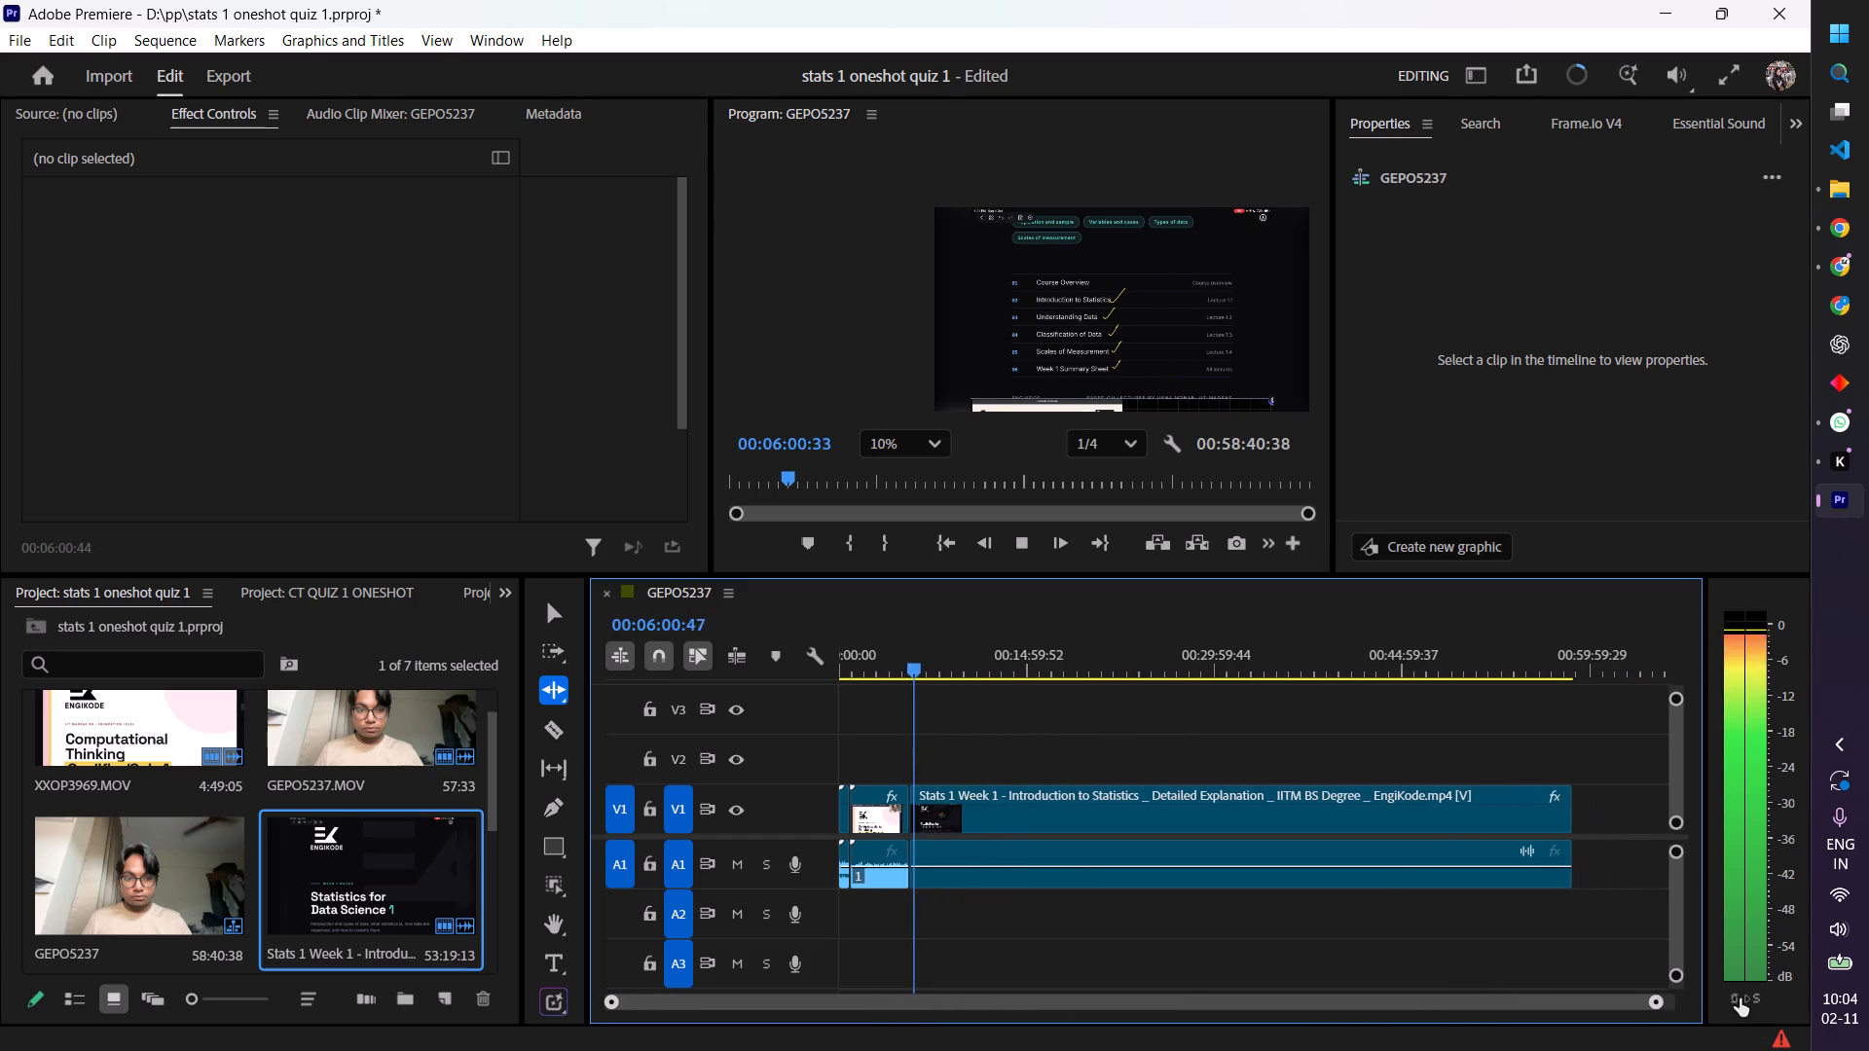
{"action": "left_click_drag", "start_coordinate": [1740, 998], "coordinate": [1759, 1002]}
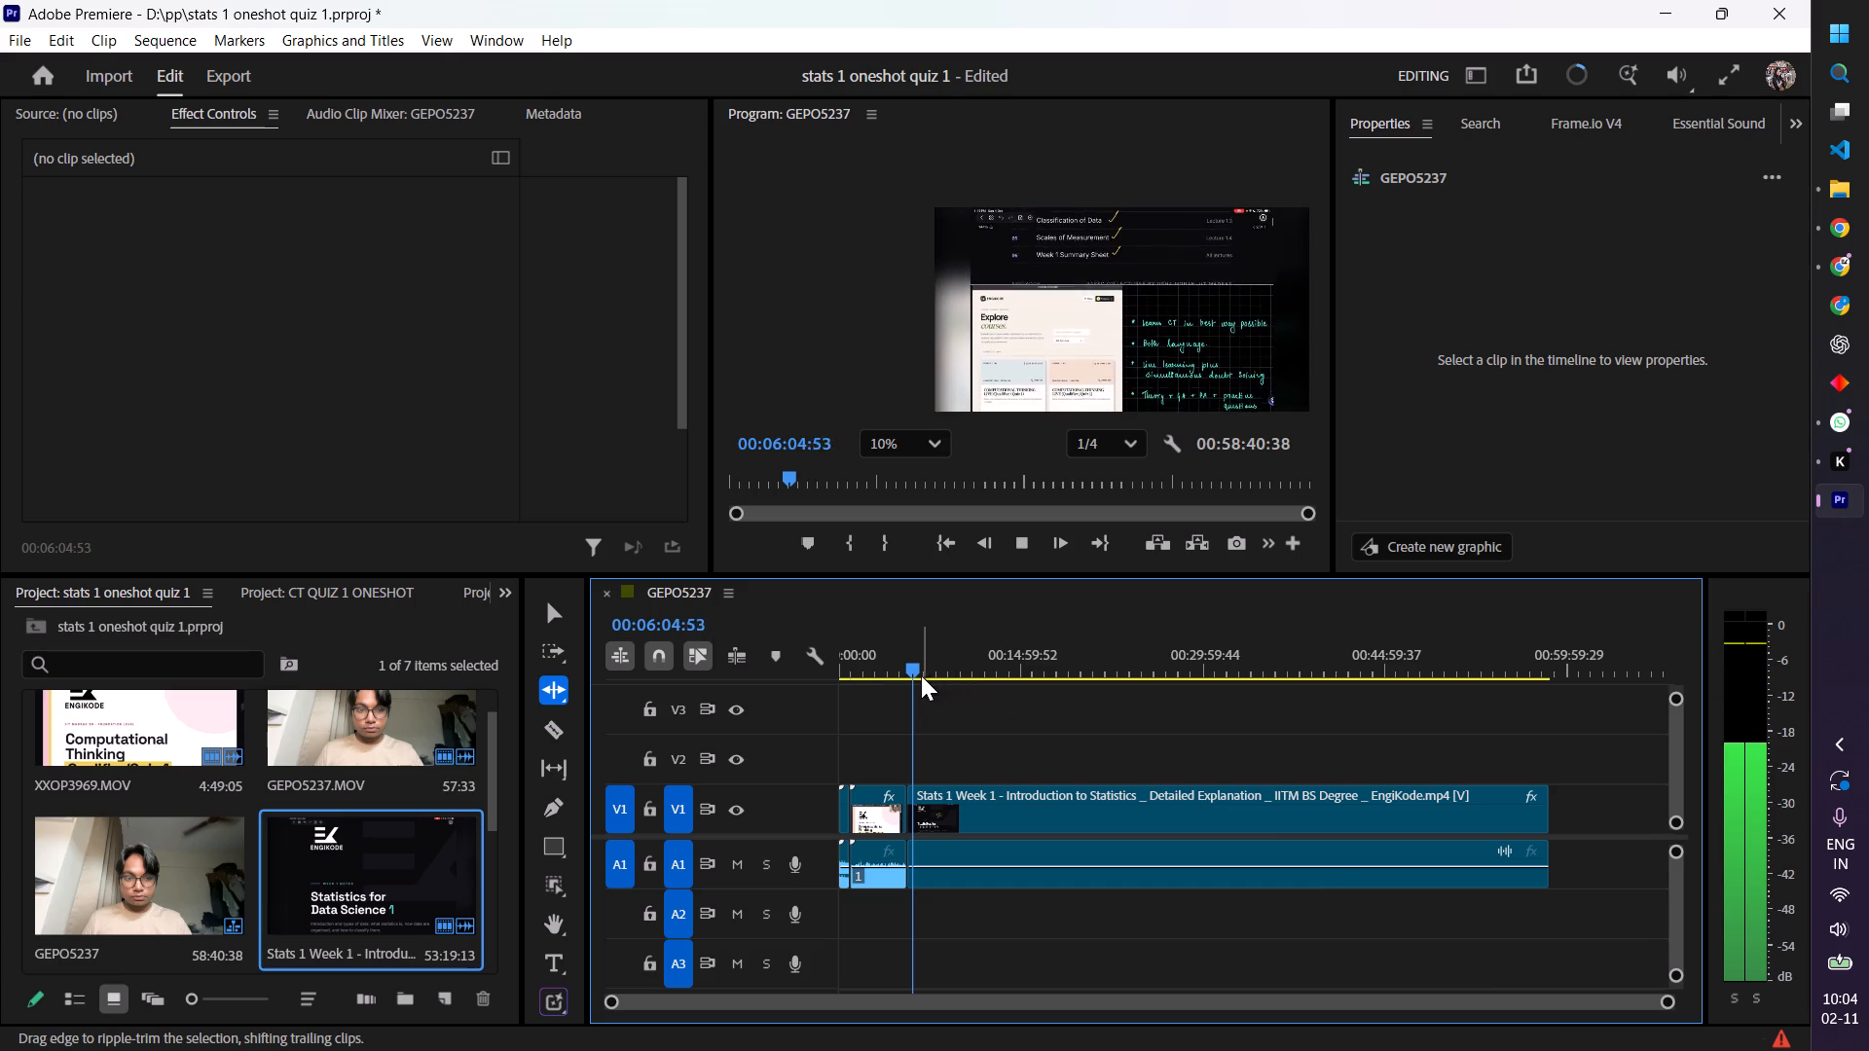
{"action": "key", "text": "space"}
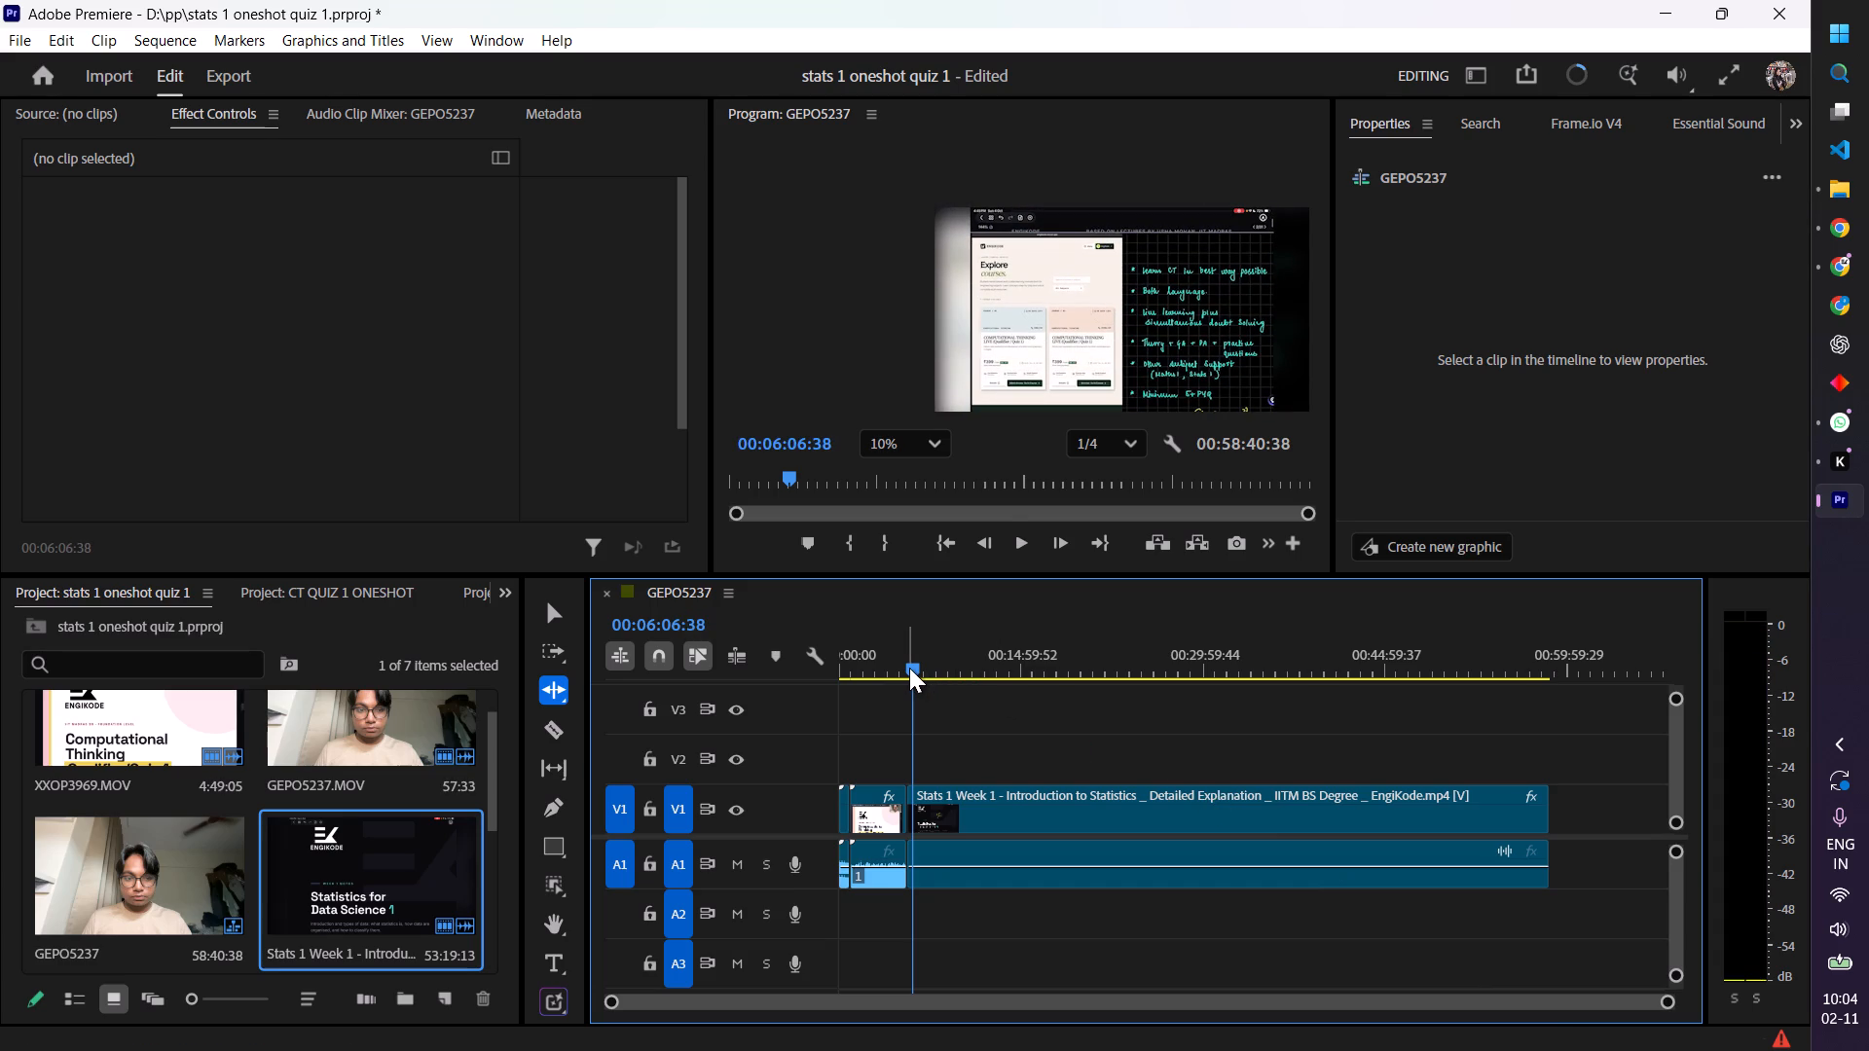
{"action": "left_click_drag", "start_coordinate": [1667, 1003], "coordinate": [1093, 1012]}
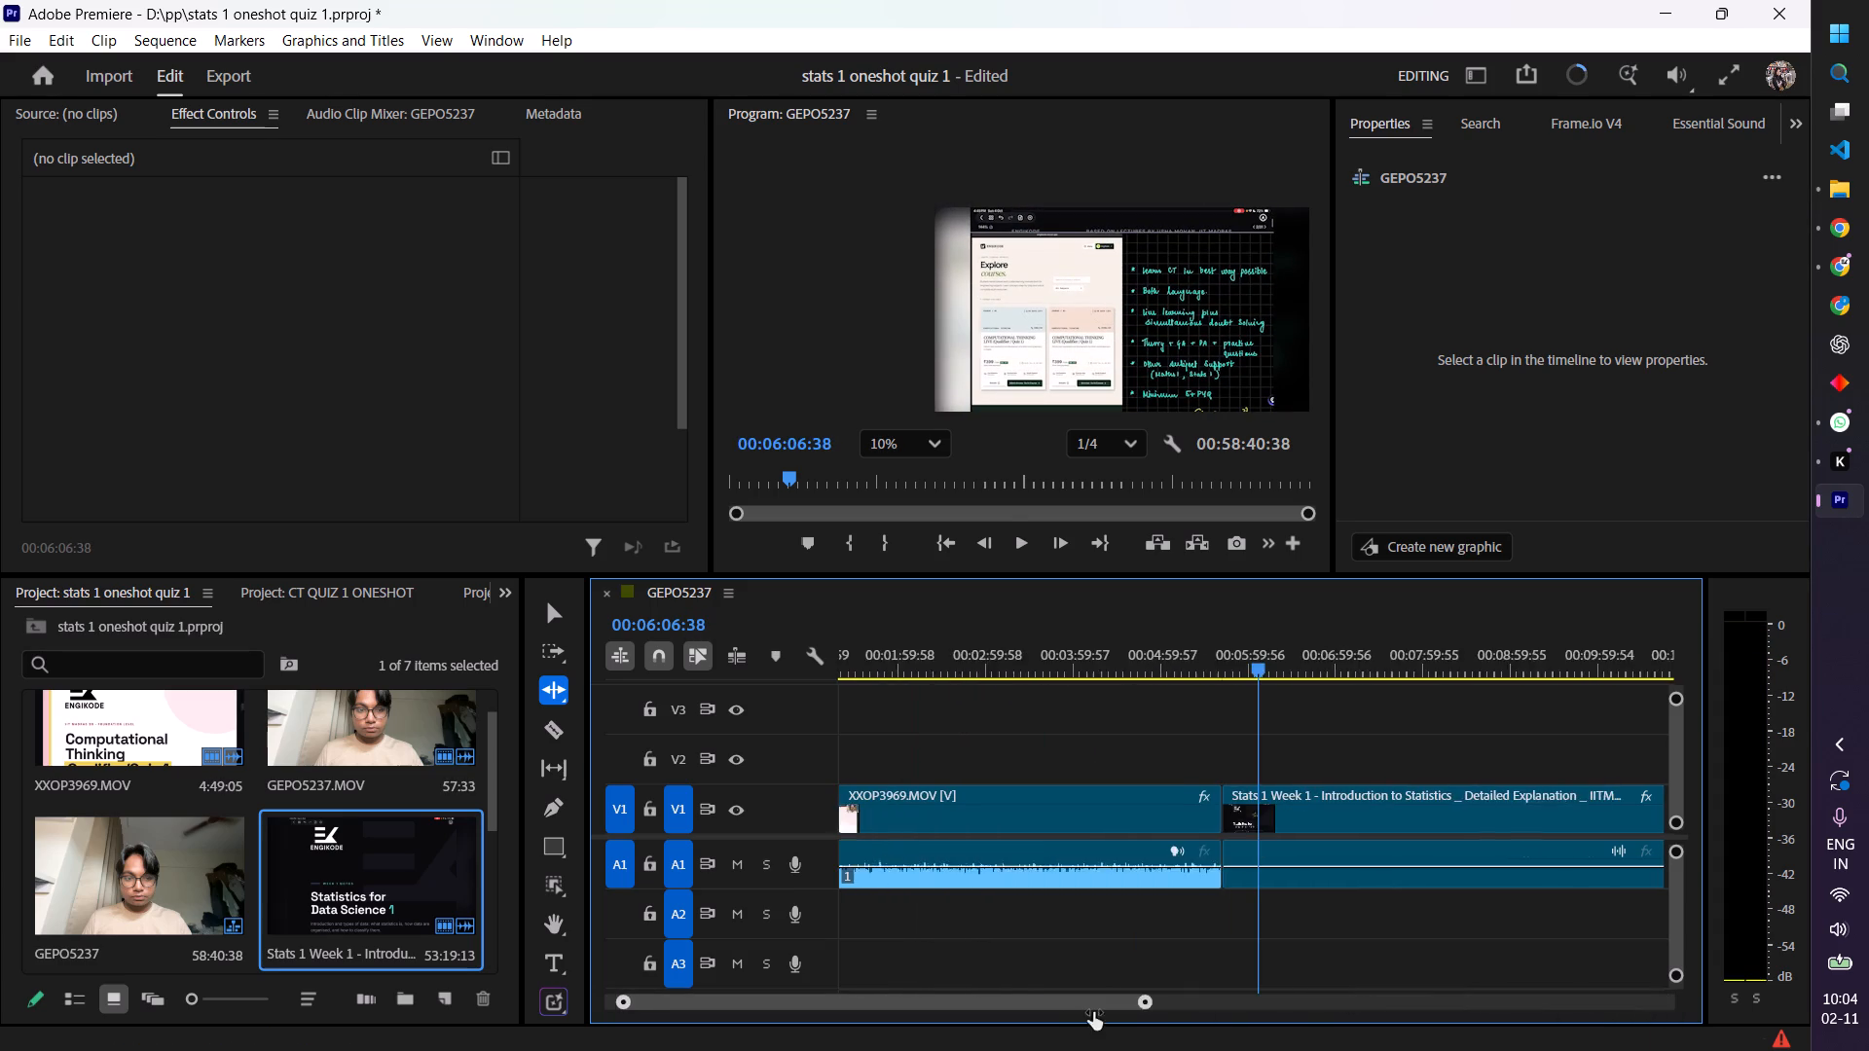
{"action": "left_click_drag", "start_coordinate": [1093, 1012], "coordinate": [901, 1033]}
{"action": "left_click_drag", "start_coordinate": [1254, 669], "coordinate": [1242, 673]}
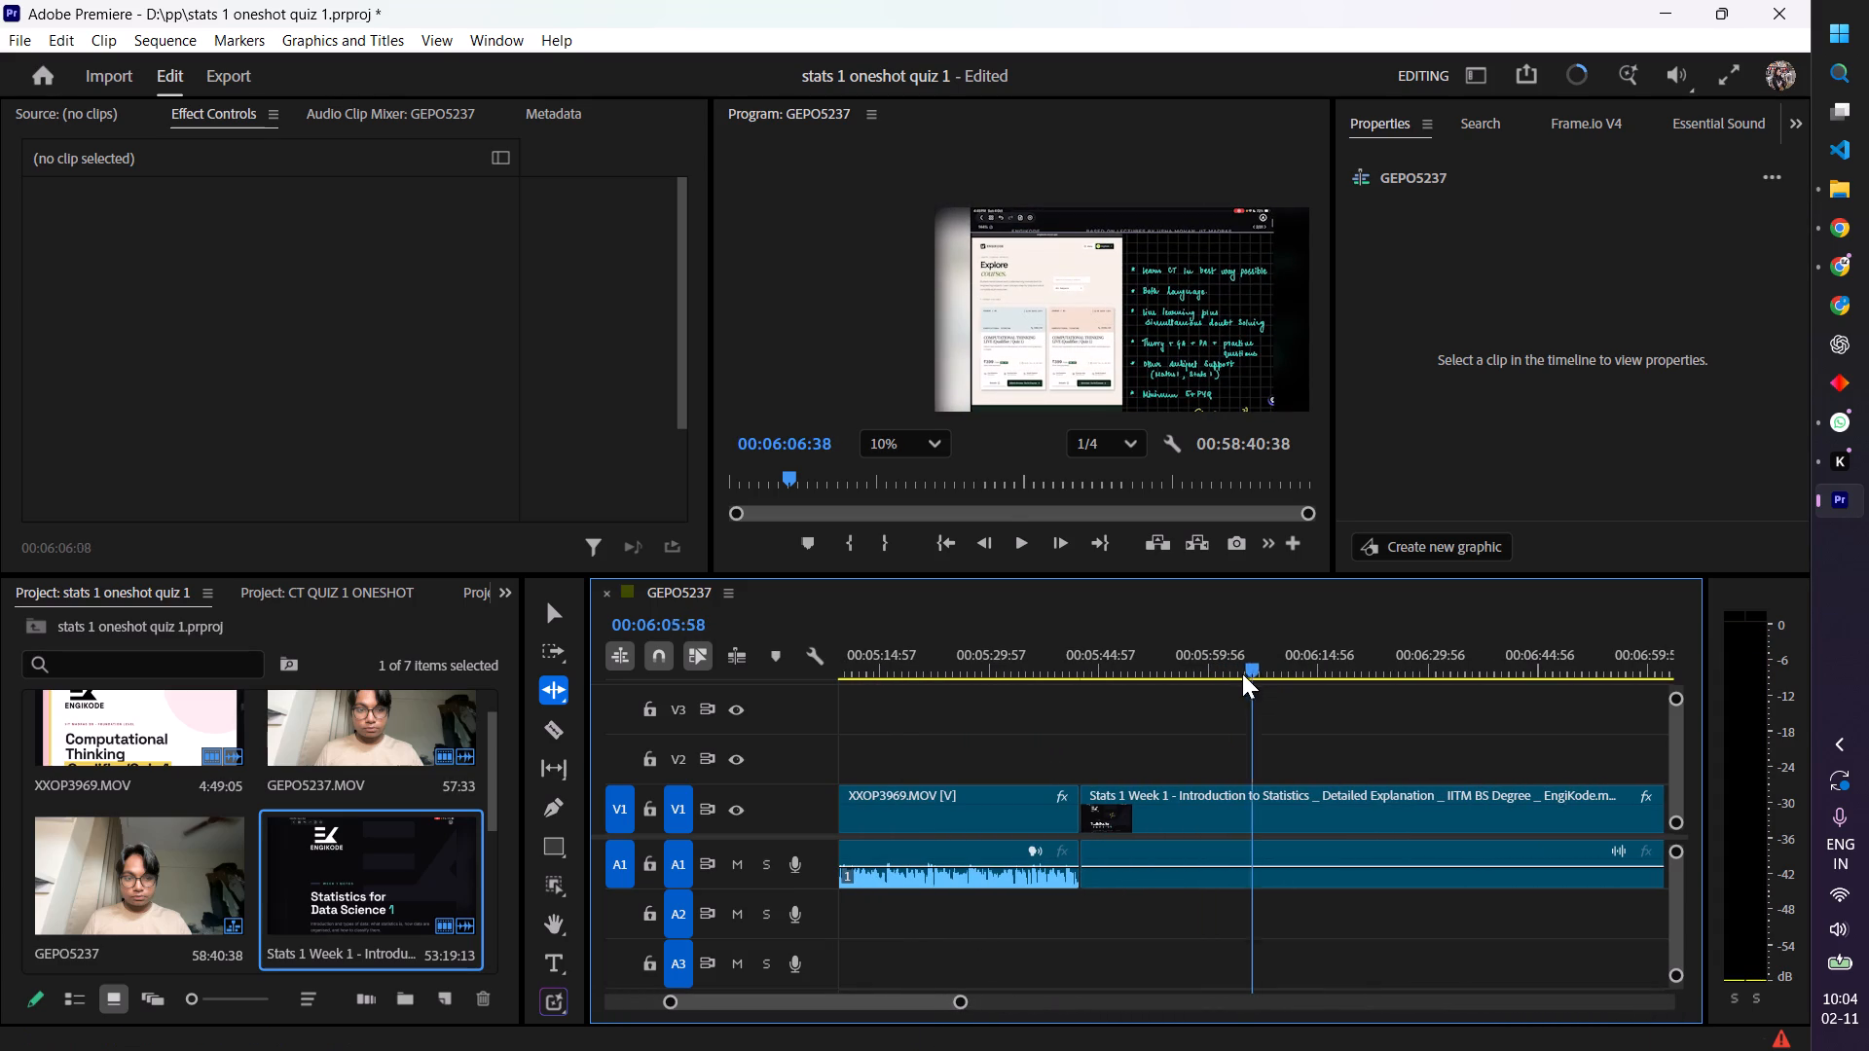
{"action": "left_click_drag", "start_coordinate": [1242, 673], "coordinate": [1215, 683]}
{"action": "key", "text": "space"}
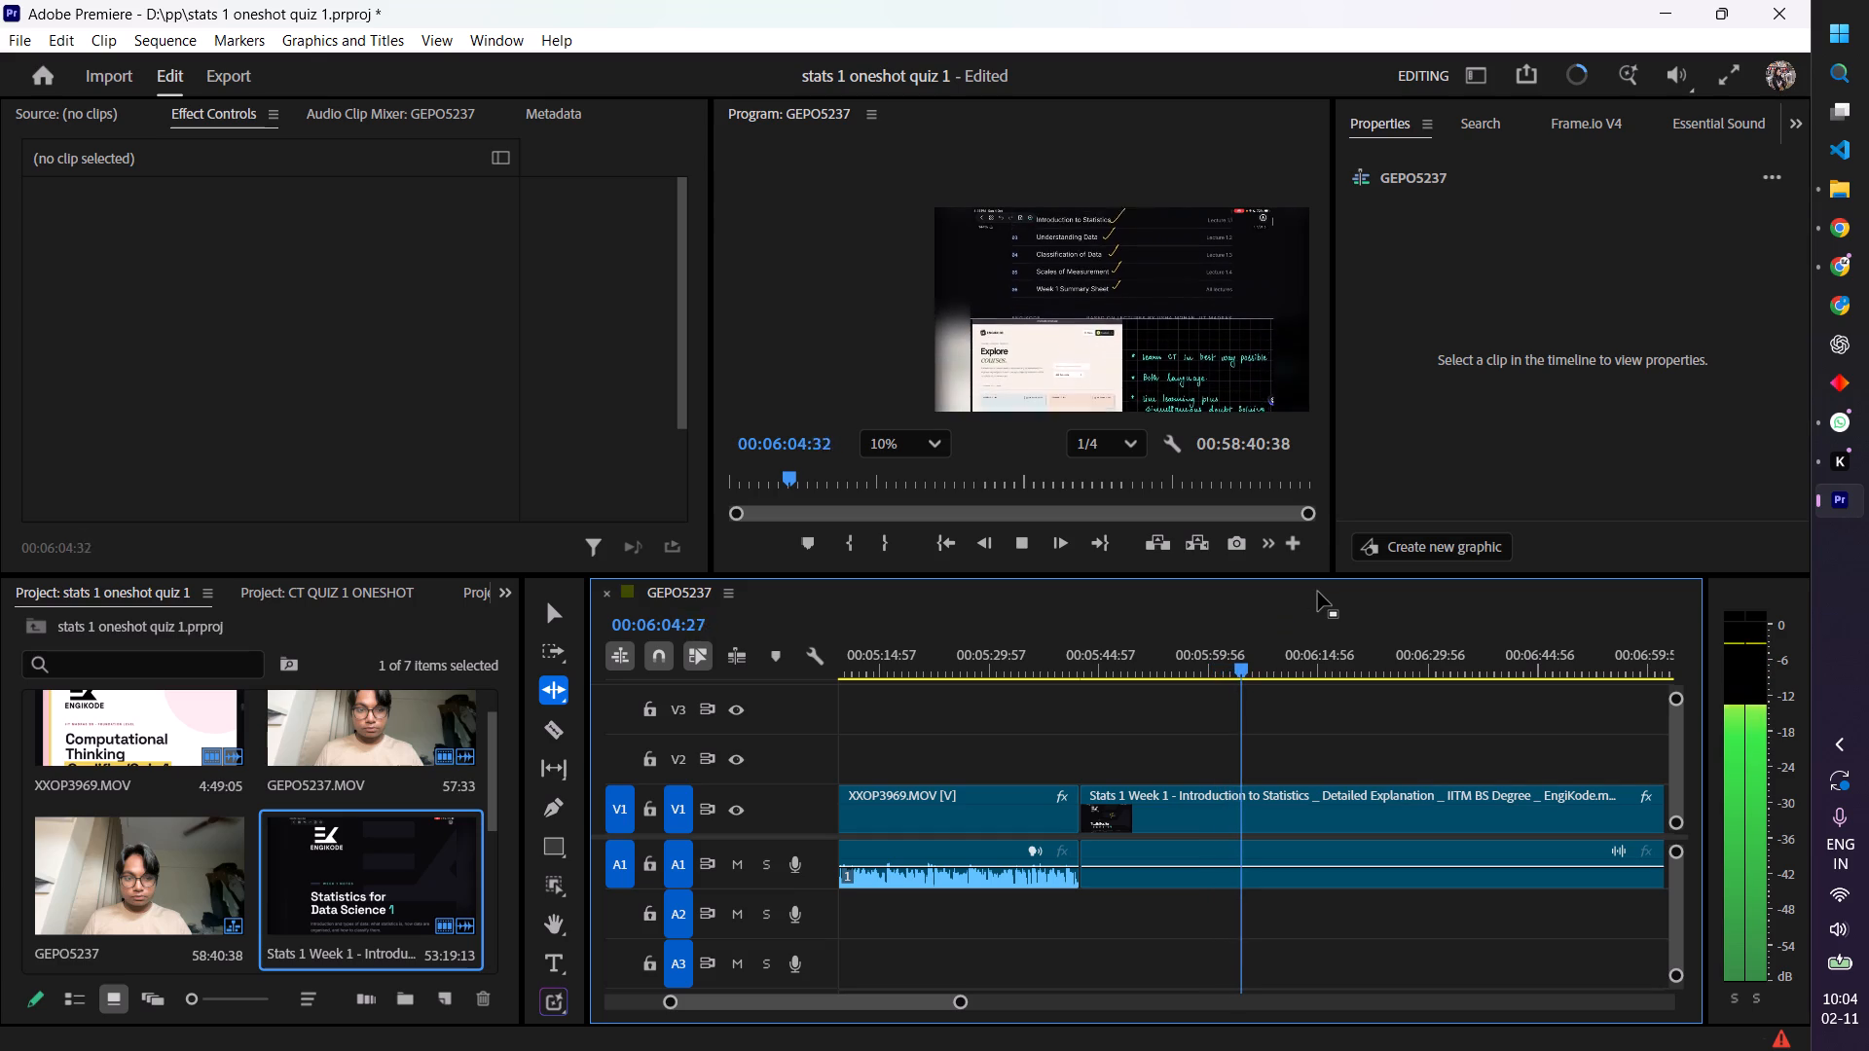
{"action": "key", "text": "space"}
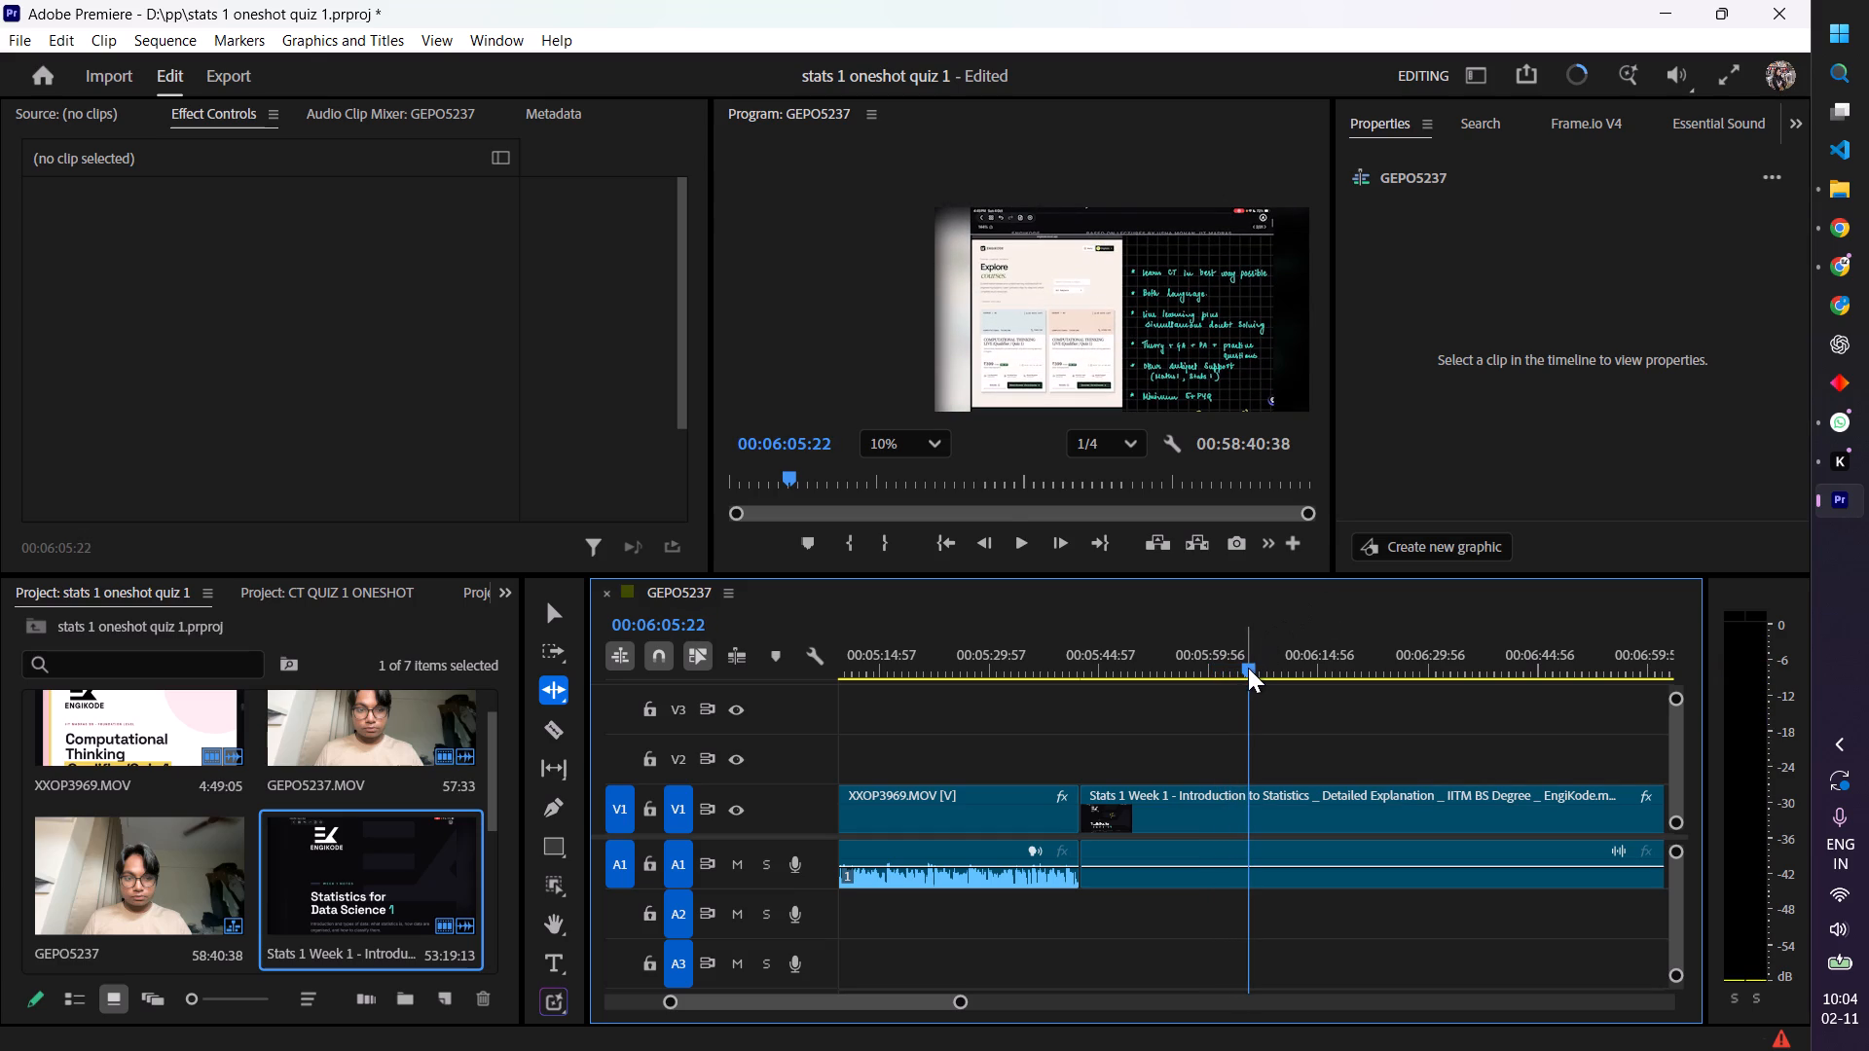
{"action": "left_click_drag", "start_coordinate": [1248, 668], "coordinate": [1225, 672]}
{"action": "key", "text": "space"}
{"action": "key", "text": "space"}
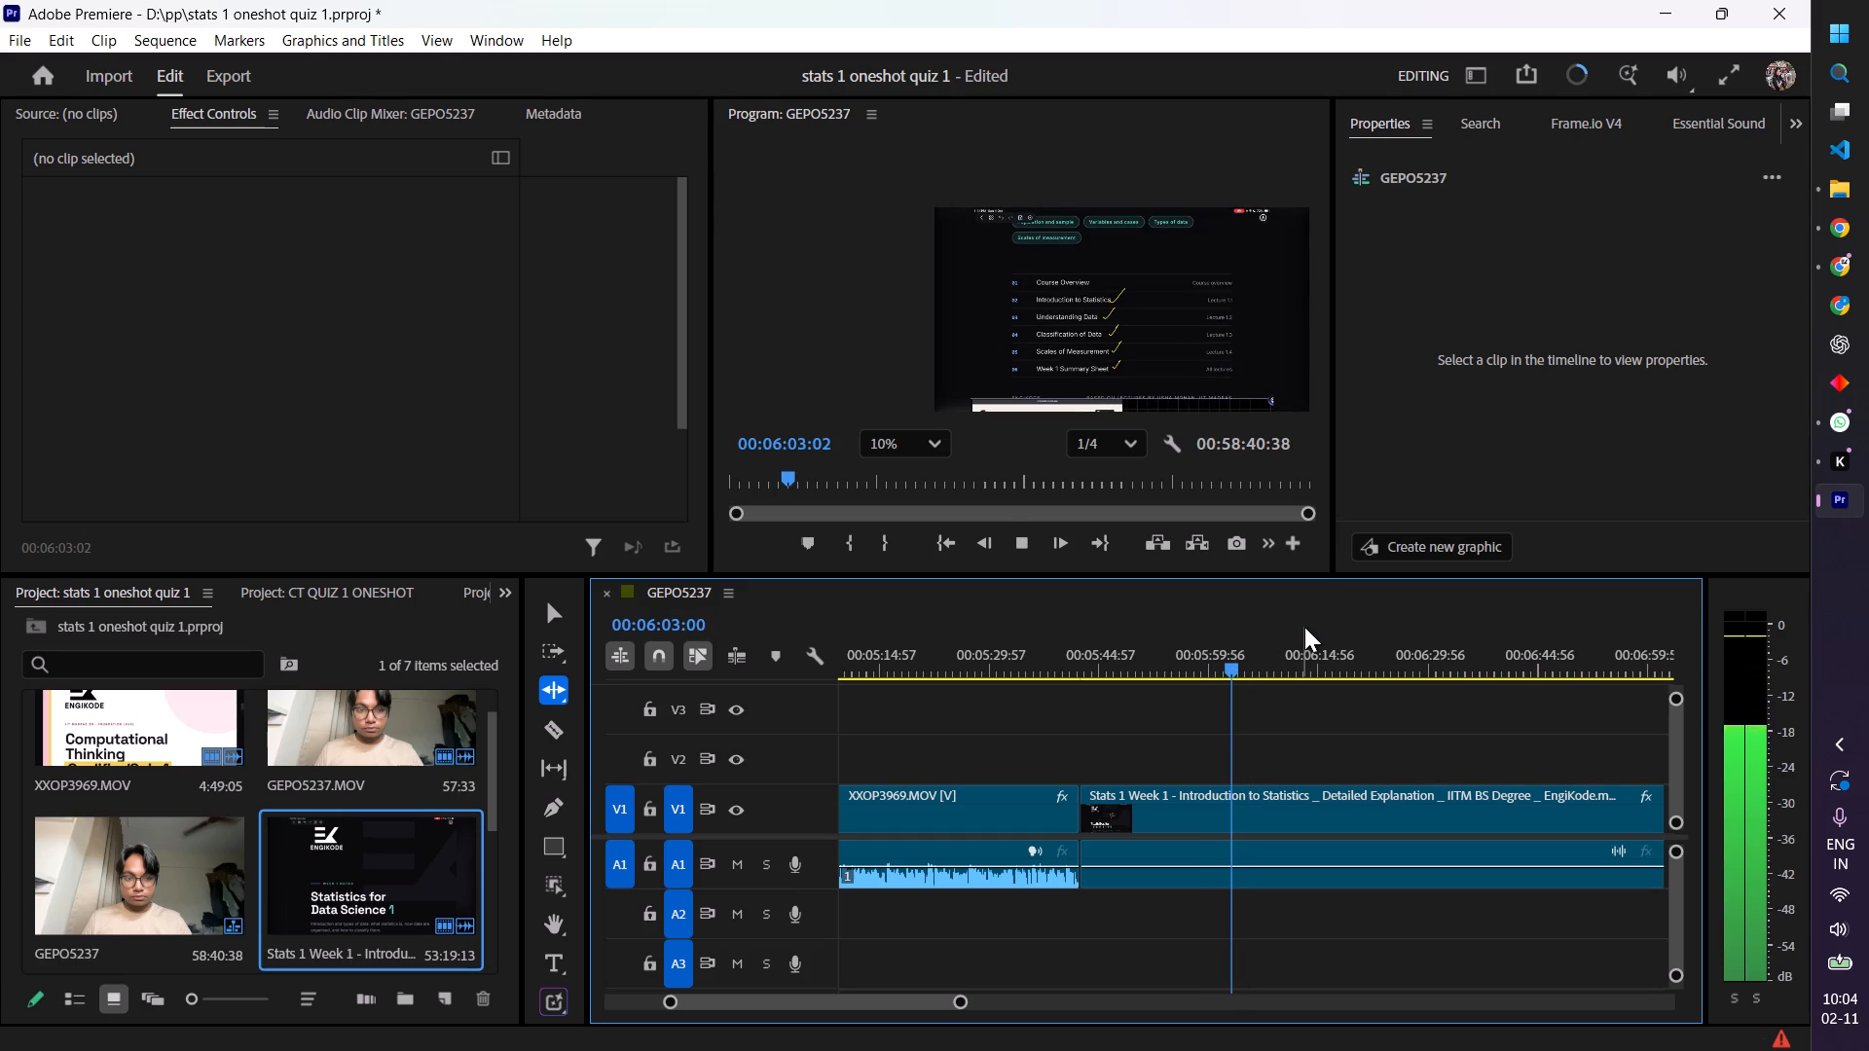
{"action": "key", "text": "ctrl+k"}
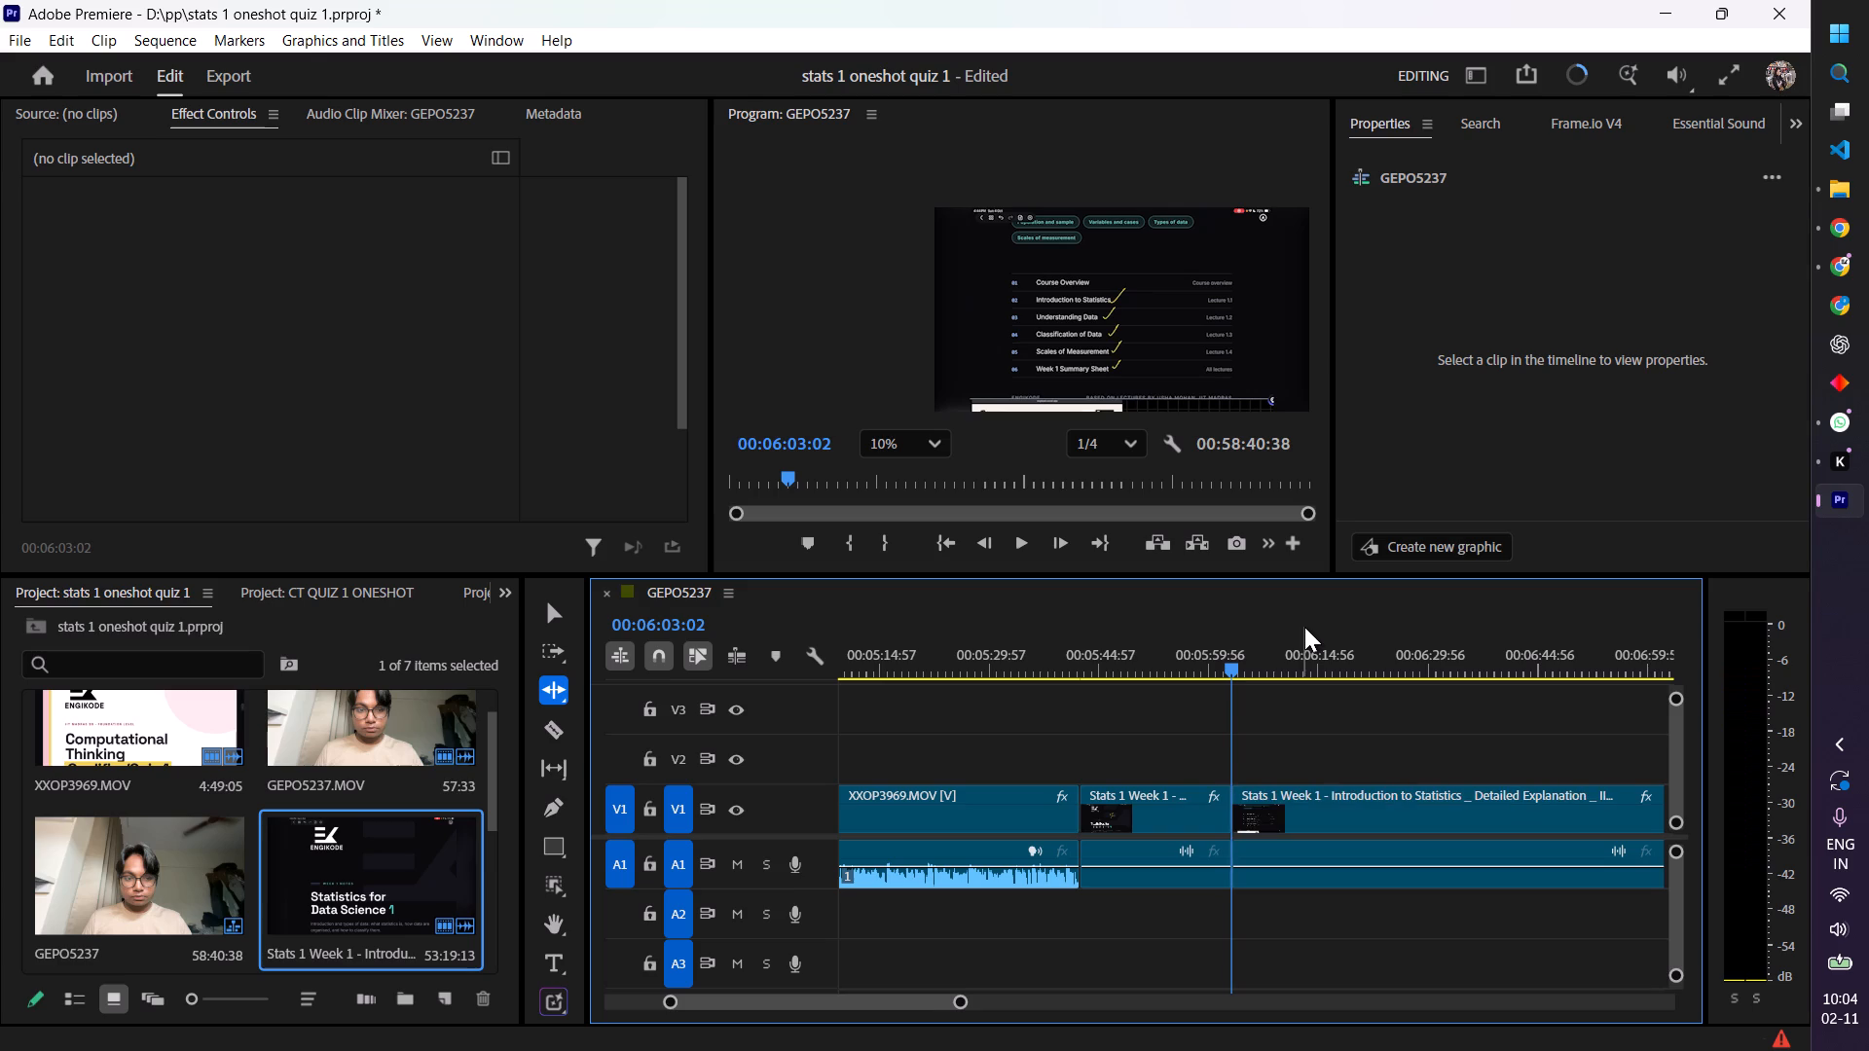
Scrub and play through the course-promotion section and split the lecture clip at 00:07:07:58, where the Course Overview page begins.
{"action": "key", "text": "space"}
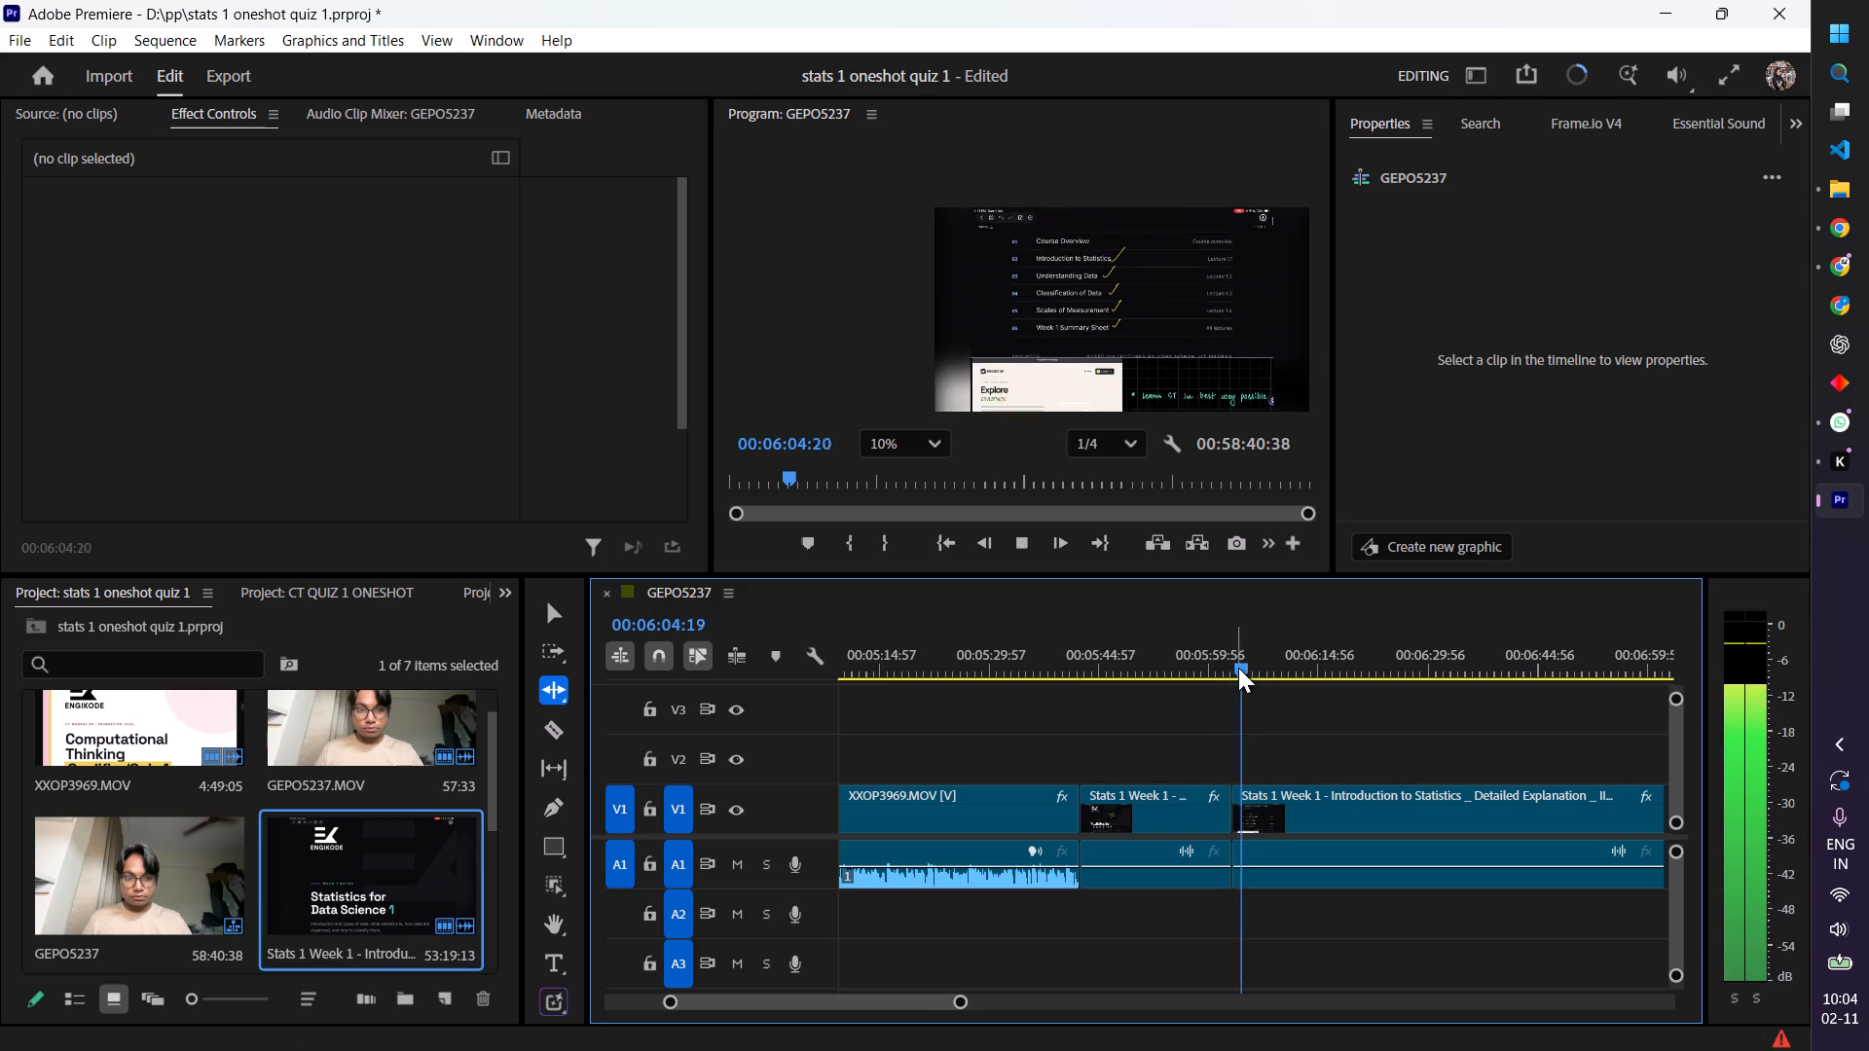
{"action": "left_click_drag", "start_coordinate": [1243, 668], "coordinate": [1320, 682]}
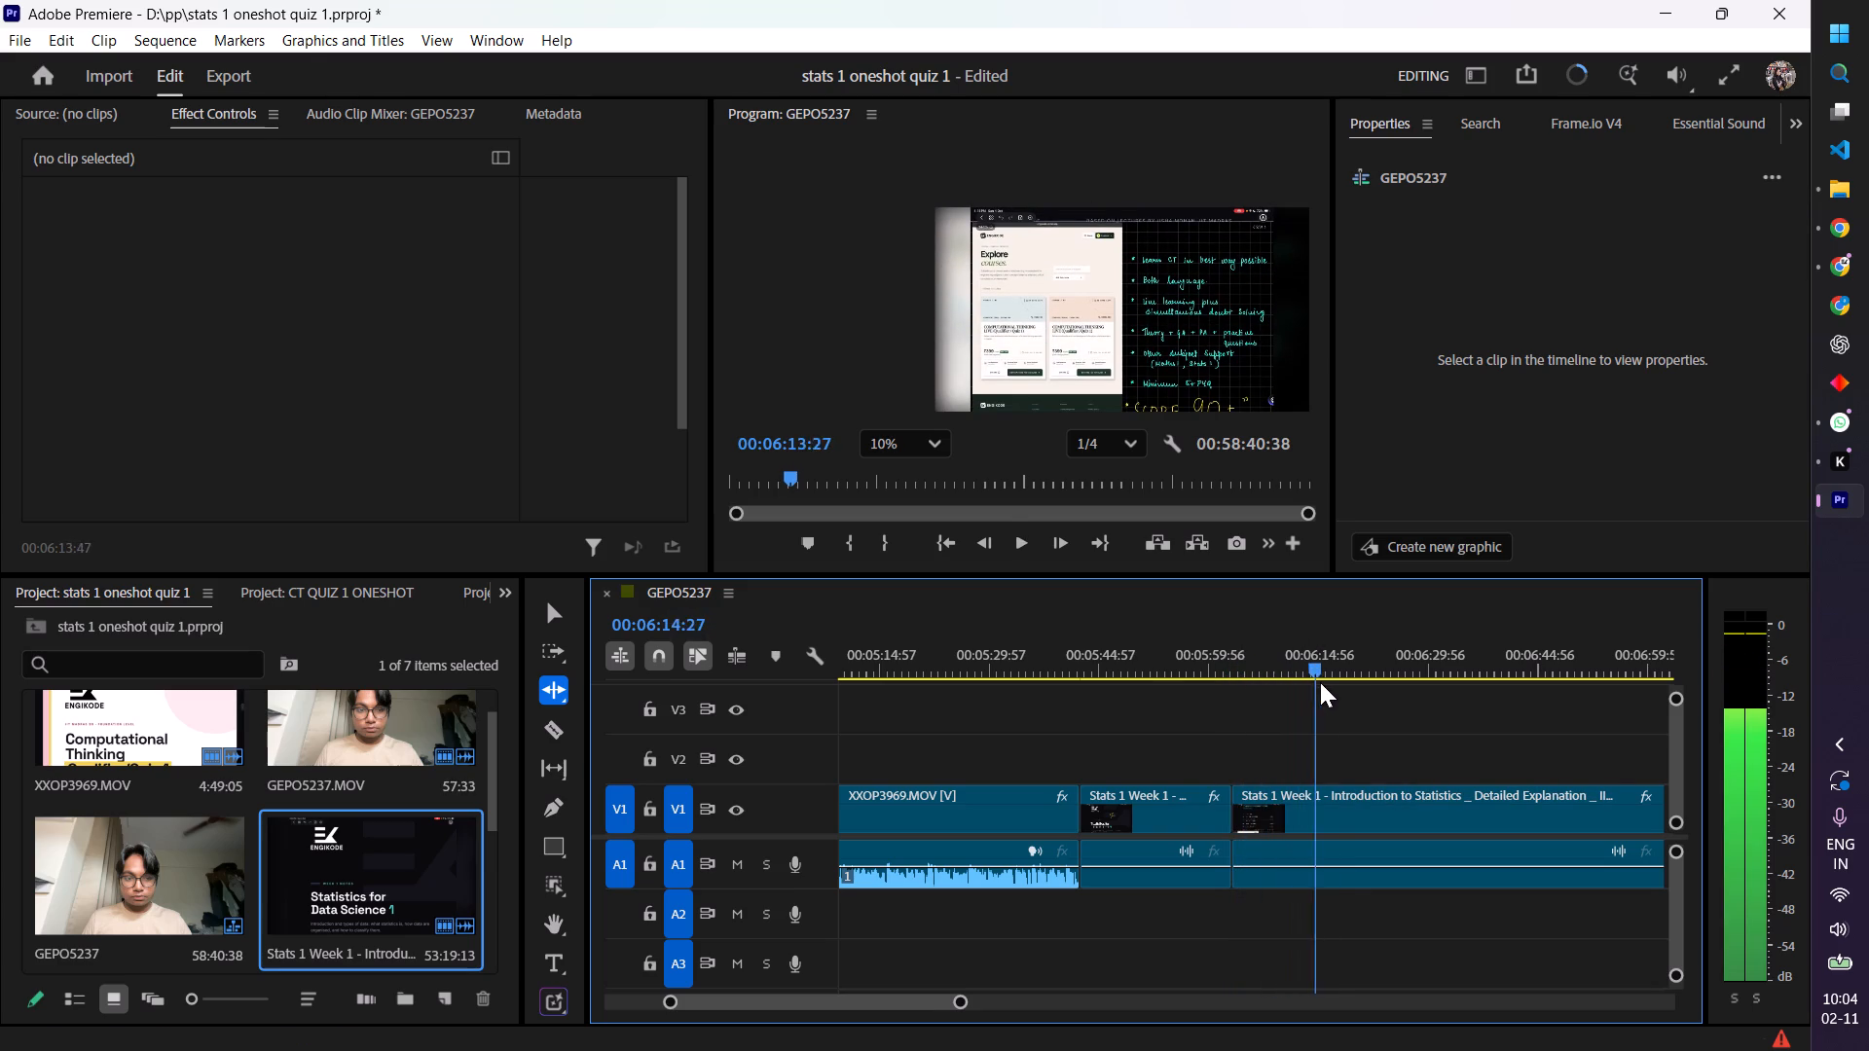
{"action": "left_click_drag", "start_coordinate": [1320, 682], "coordinate": [1421, 703]}
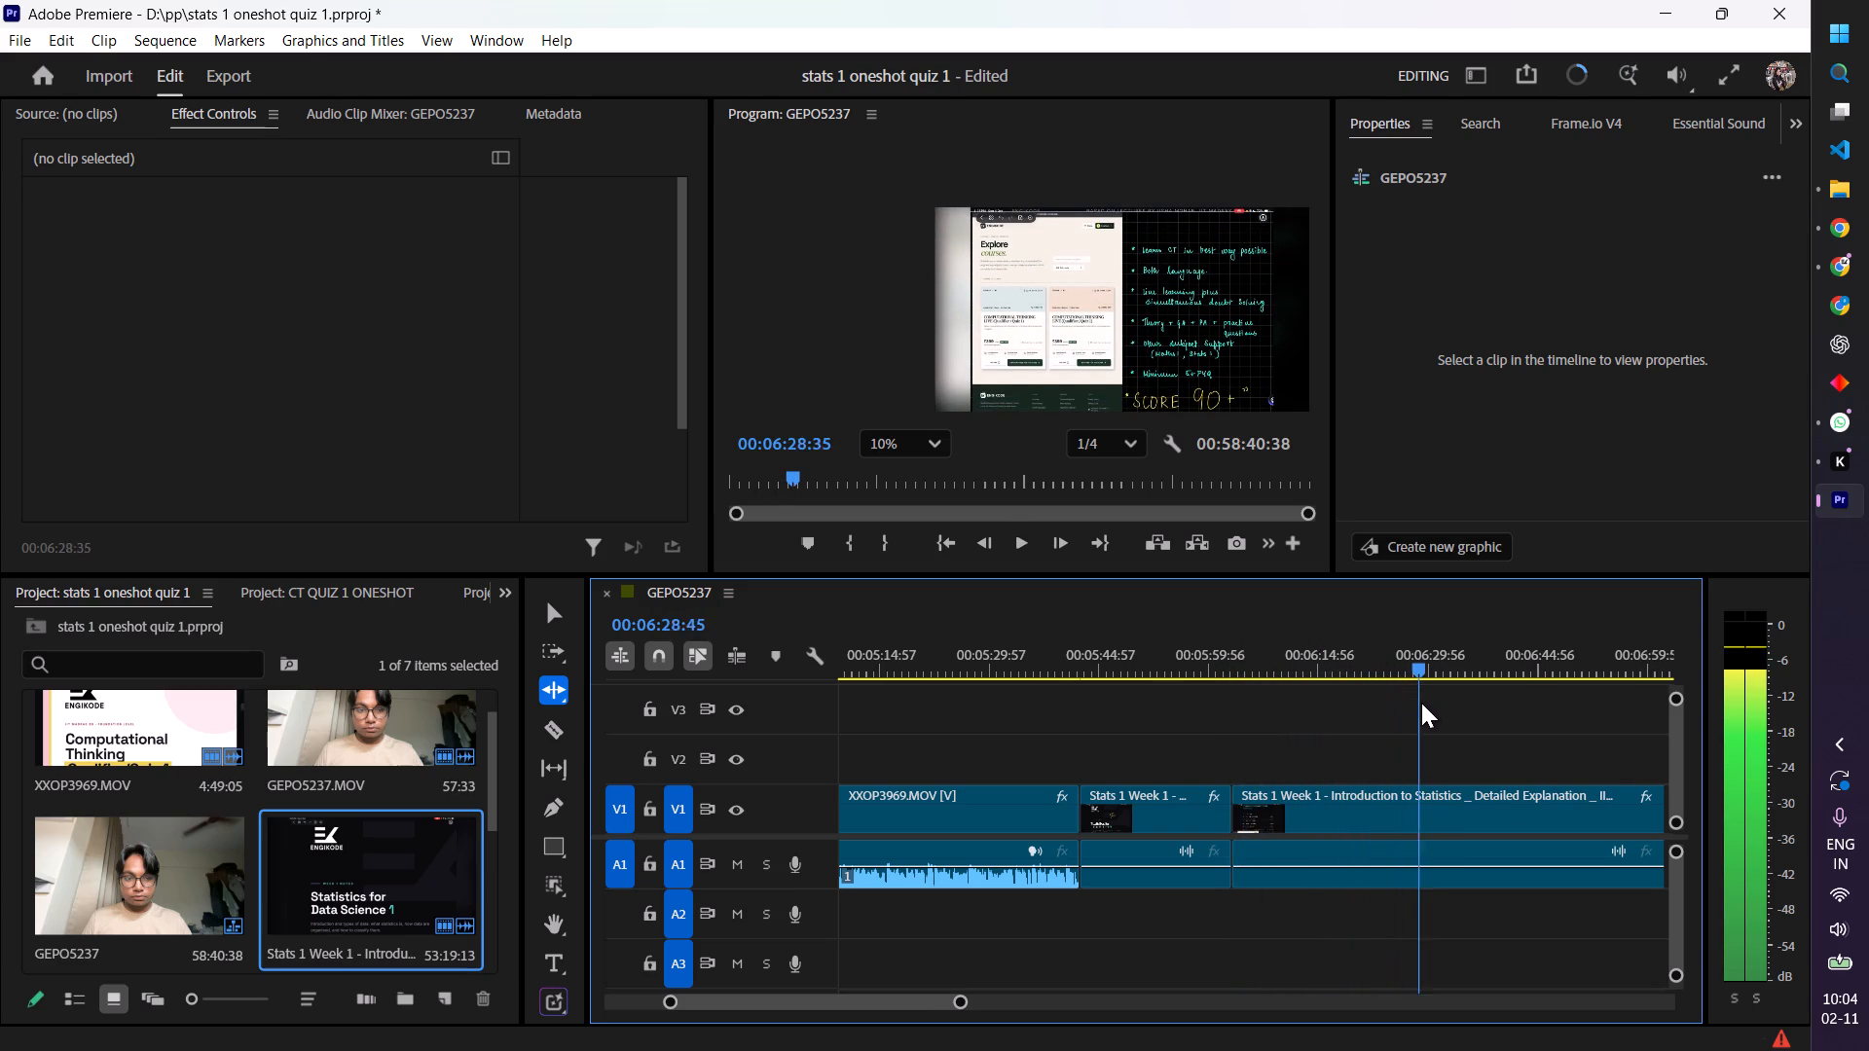
{"action": "left_click_drag", "start_coordinate": [1421, 703], "coordinate": [1552, 721]}
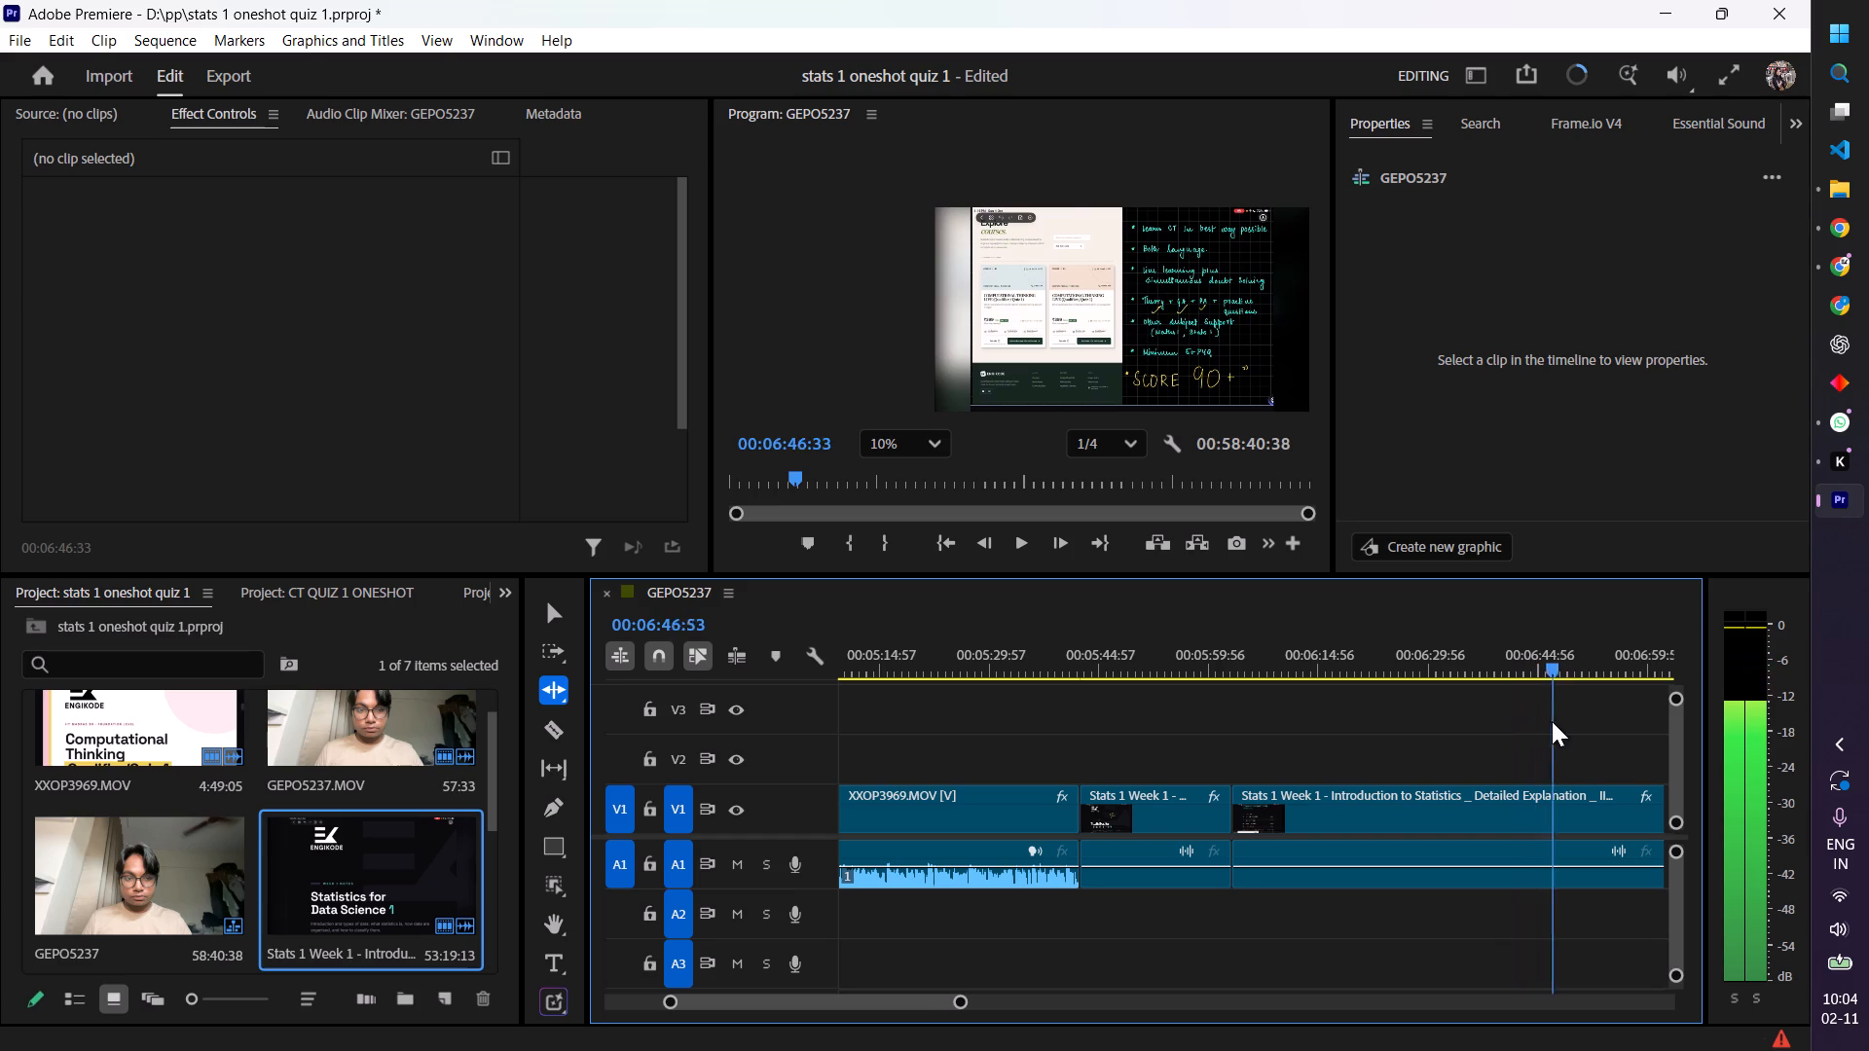
{"action": "left_click_drag", "start_coordinate": [1552, 721], "coordinate": [1639, 736]}
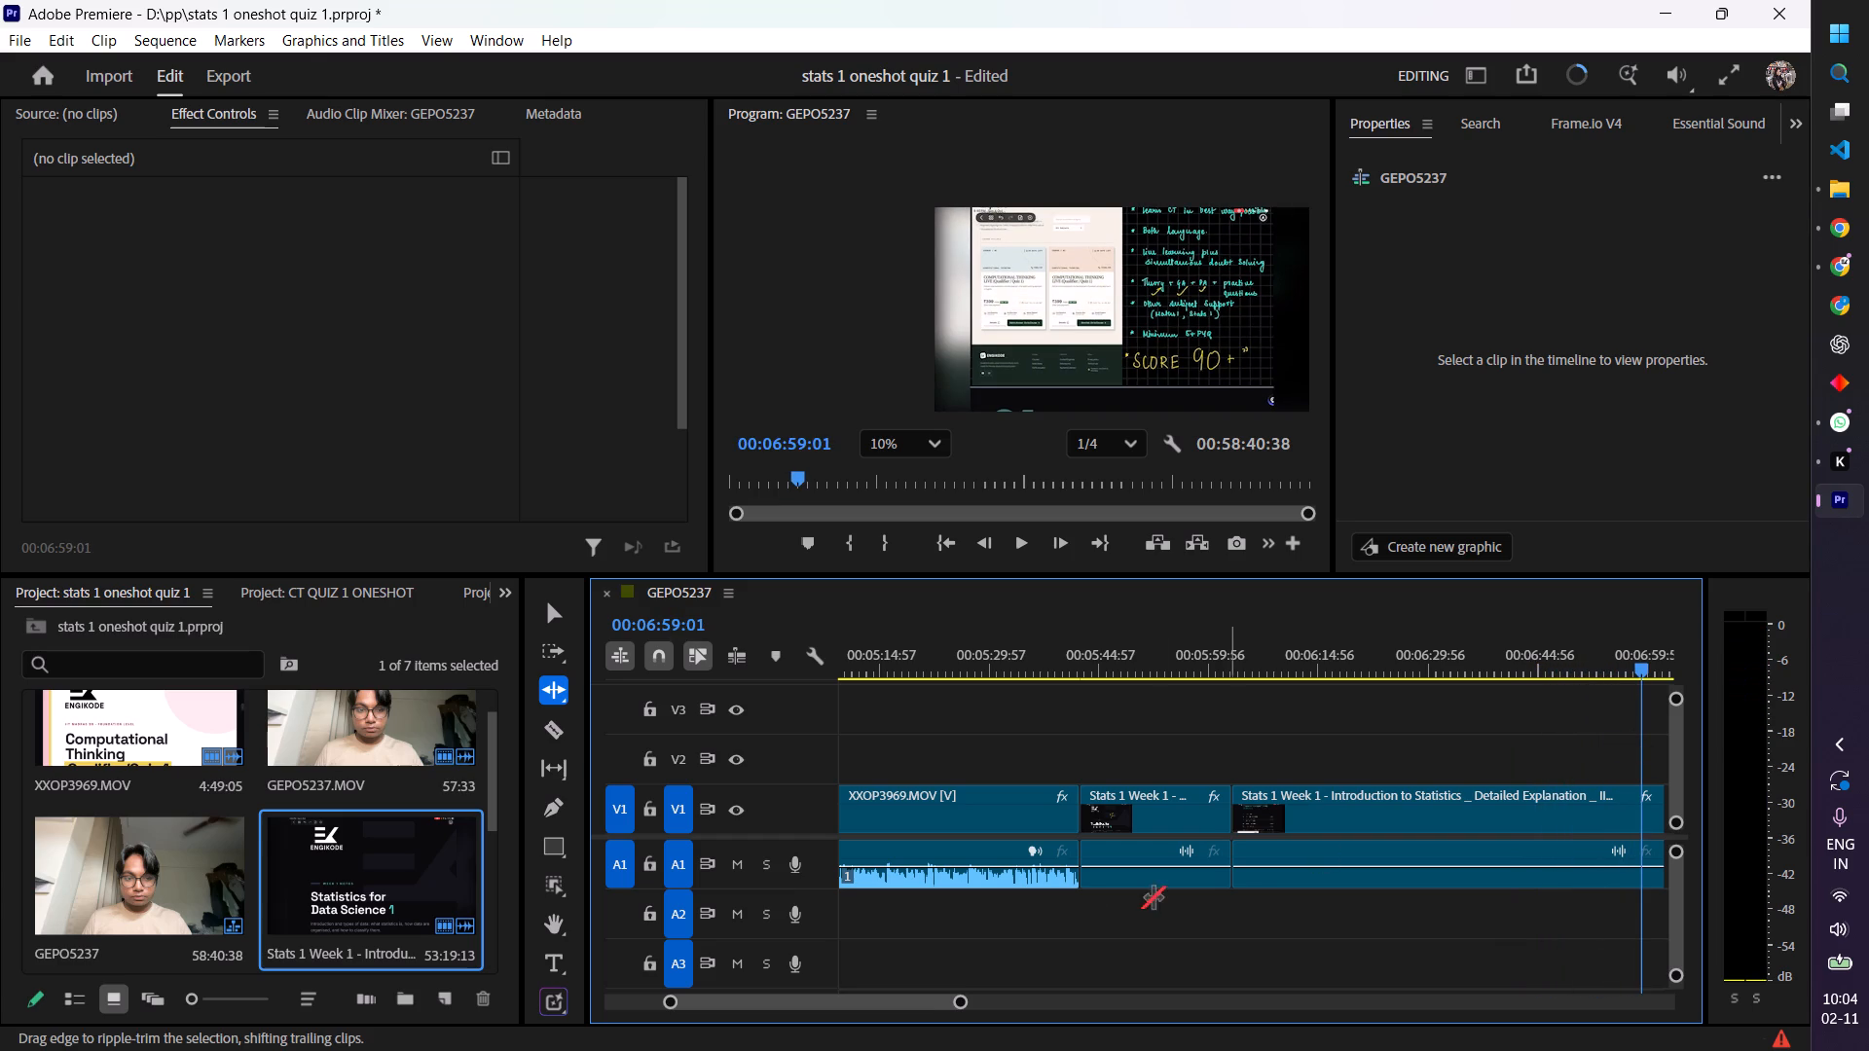
{"action": "left_click_drag", "start_coordinate": [904, 1001], "coordinate": [921, 997]}
{"action": "left_click_drag", "start_coordinate": [1004, 669], "coordinate": [1067, 688]}
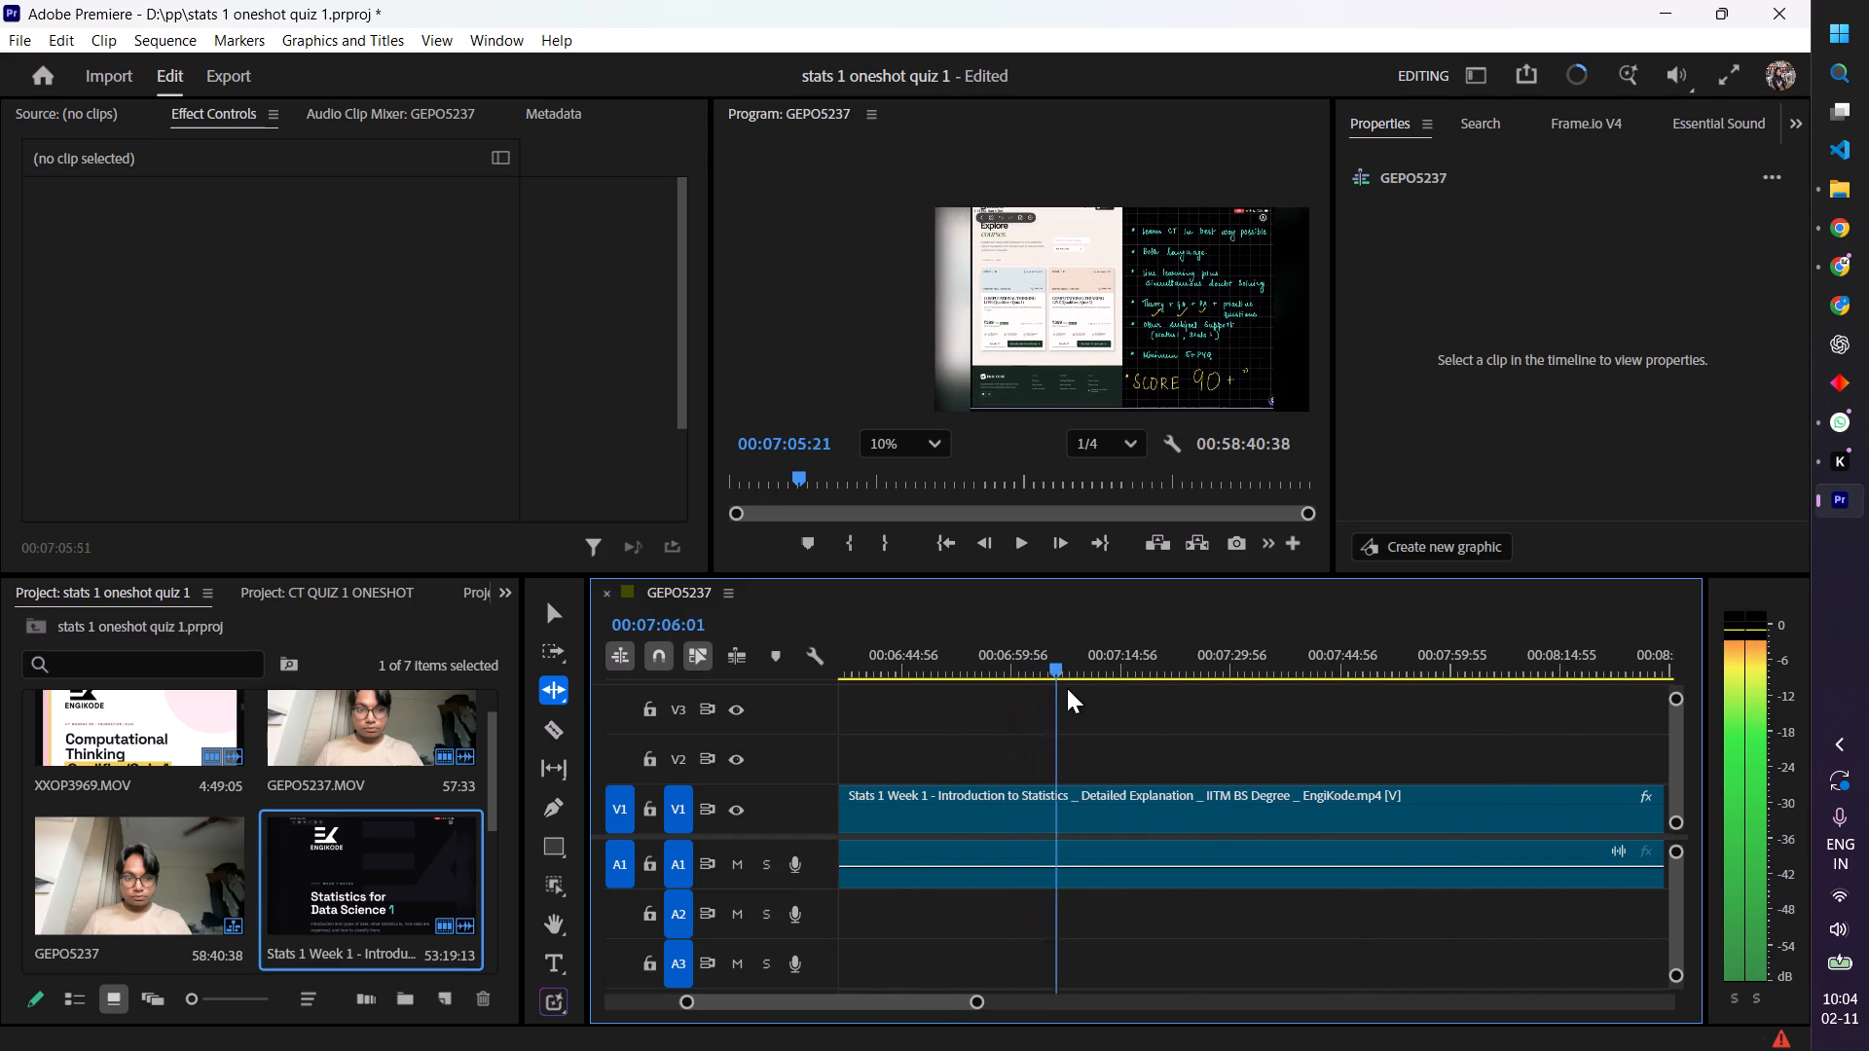
{"action": "left_click_drag", "start_coordinate": [1067, 688], "coordinate": [1074, 701]}
{"action": "key", "text": "space"}
{"action": "left_click_drag", "start_coordinate": [1082, 669], "coordinate": [1018, 678]}
{"action": "key", "text": "space"}
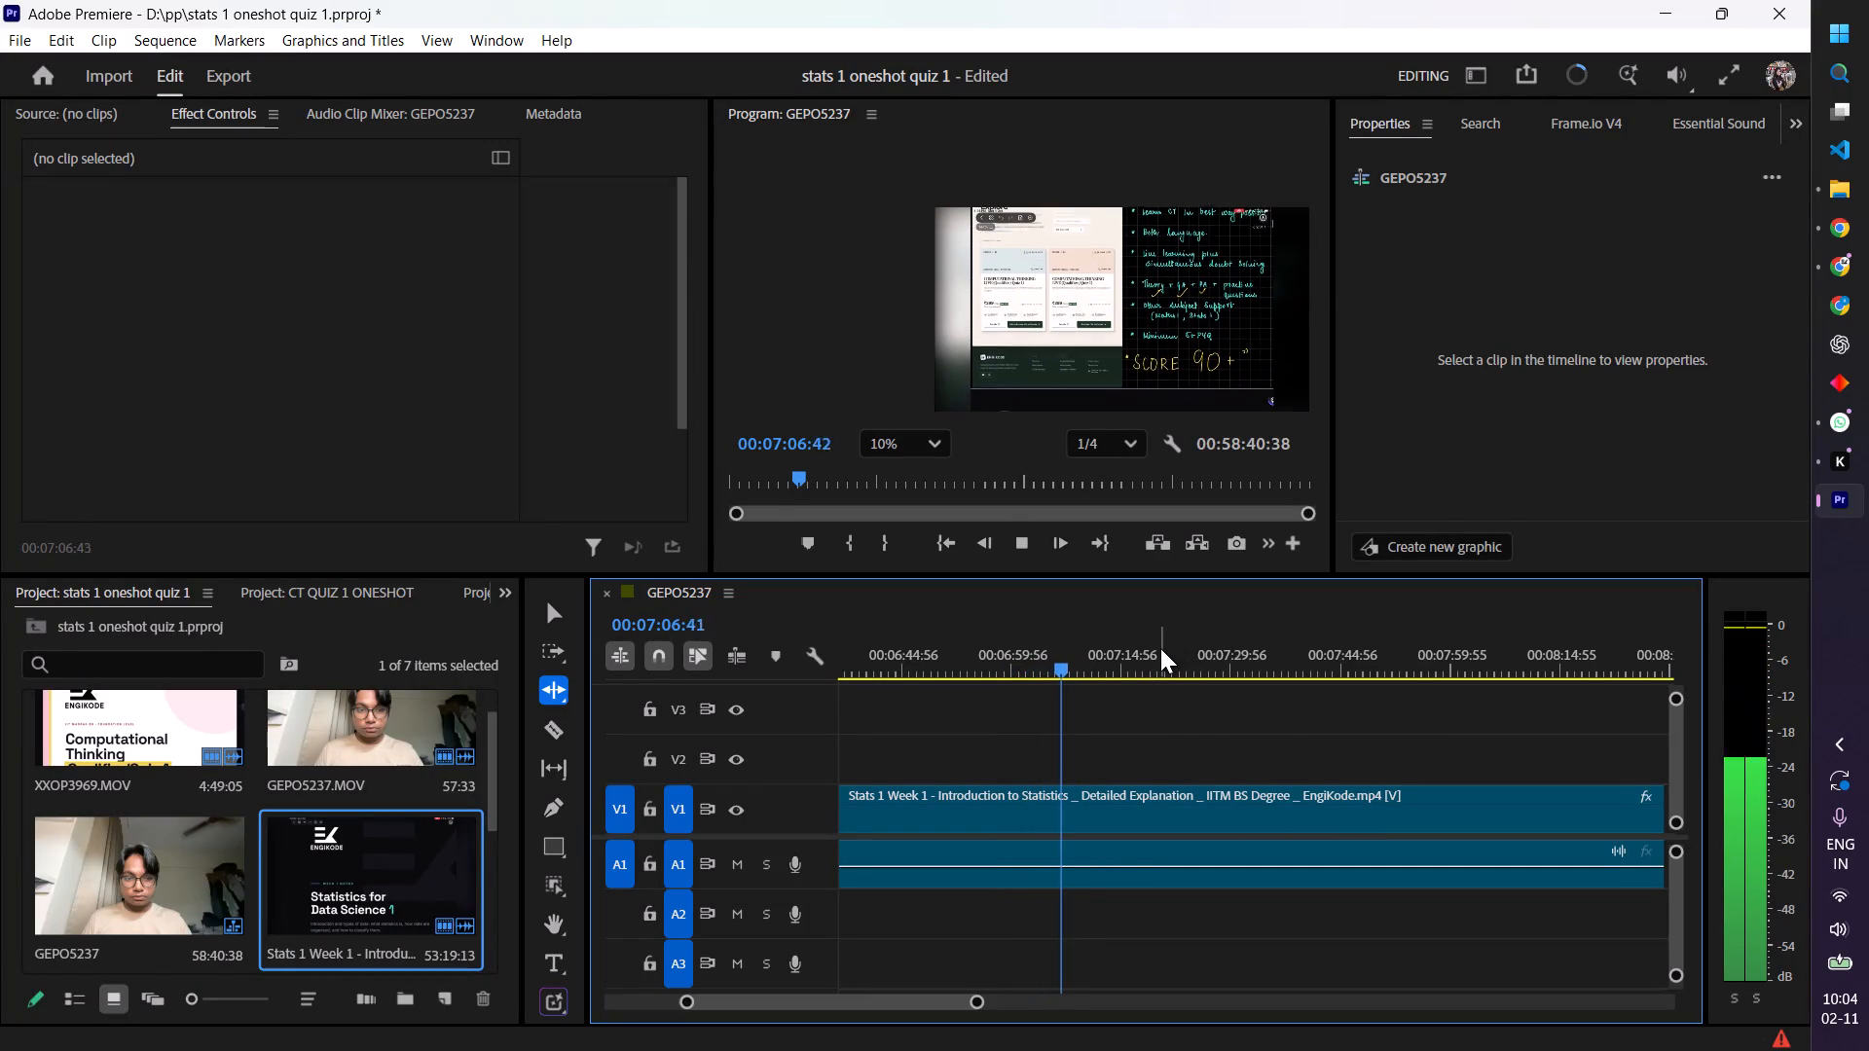
{"action": "key", "text": "space"}
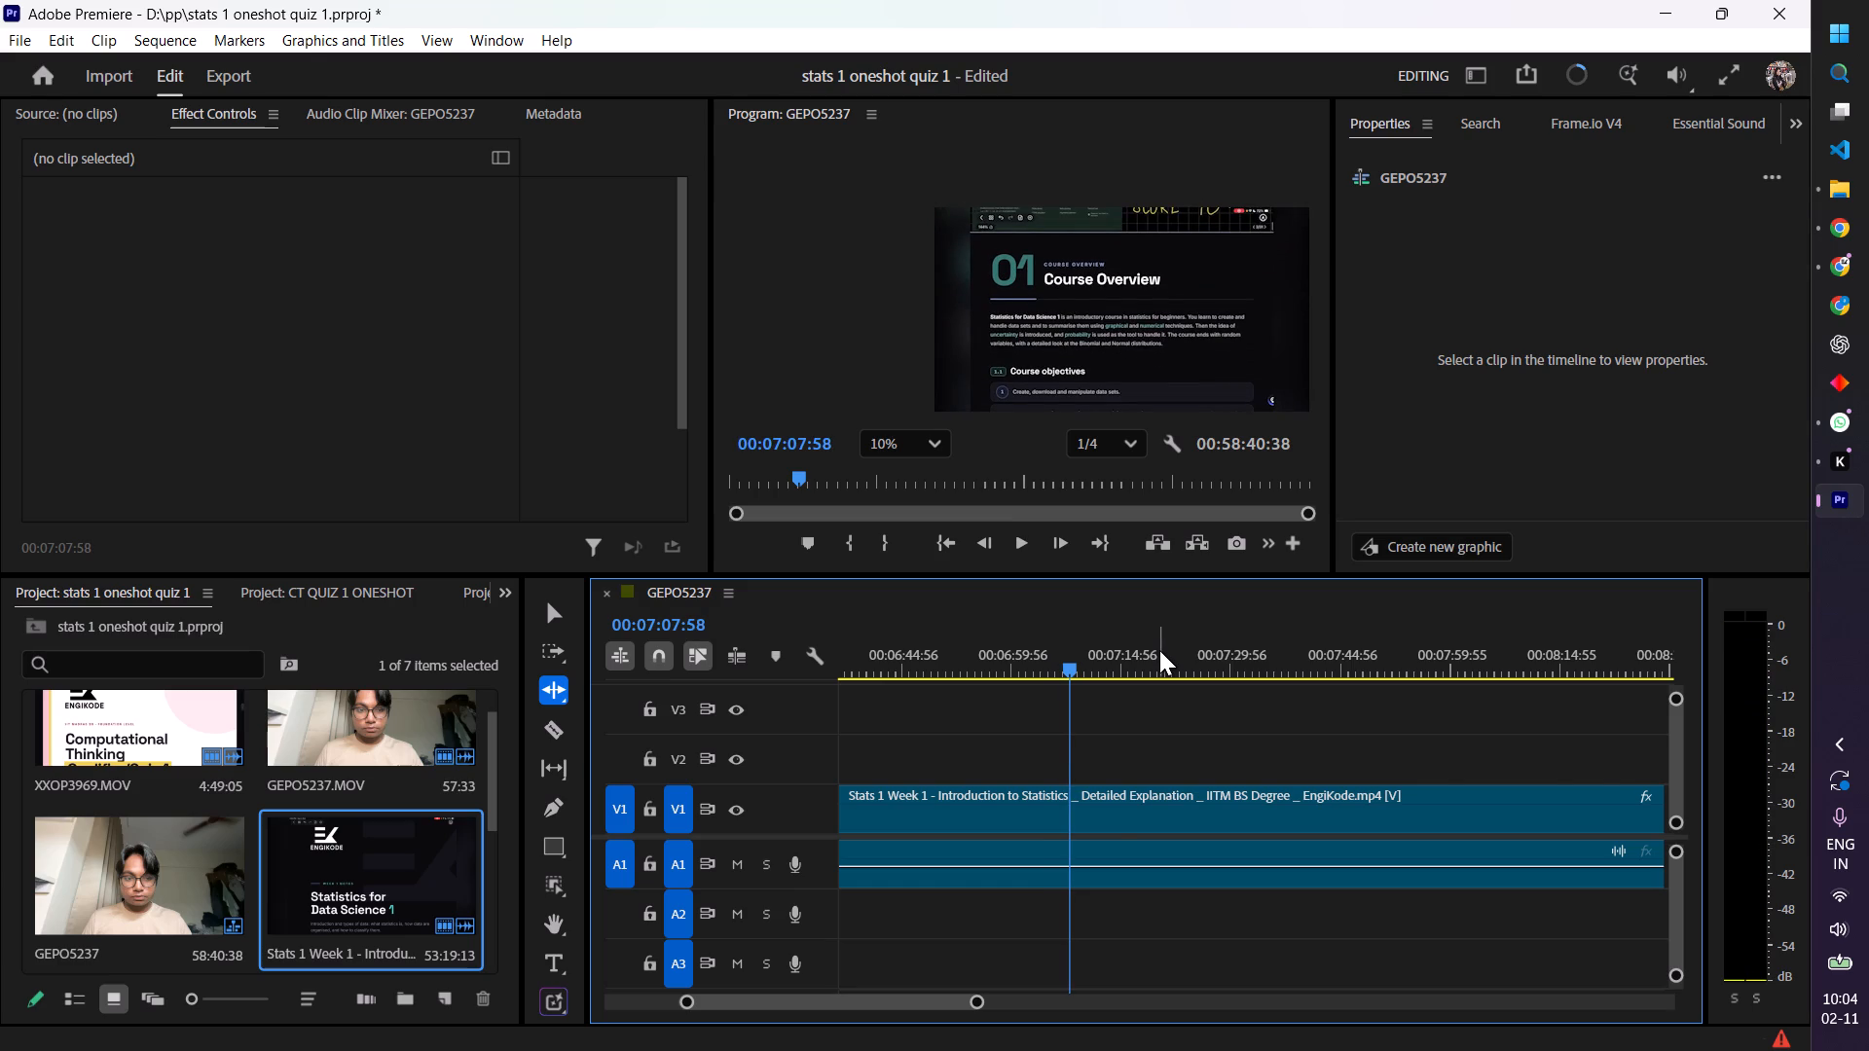
{"action": "key", "text": "ctrl+k"}
Ripple-delete the course-promotion segment before the Course Overview cut and play across the new join.
{"action": "left_click", "coordinate": [974, 795]}
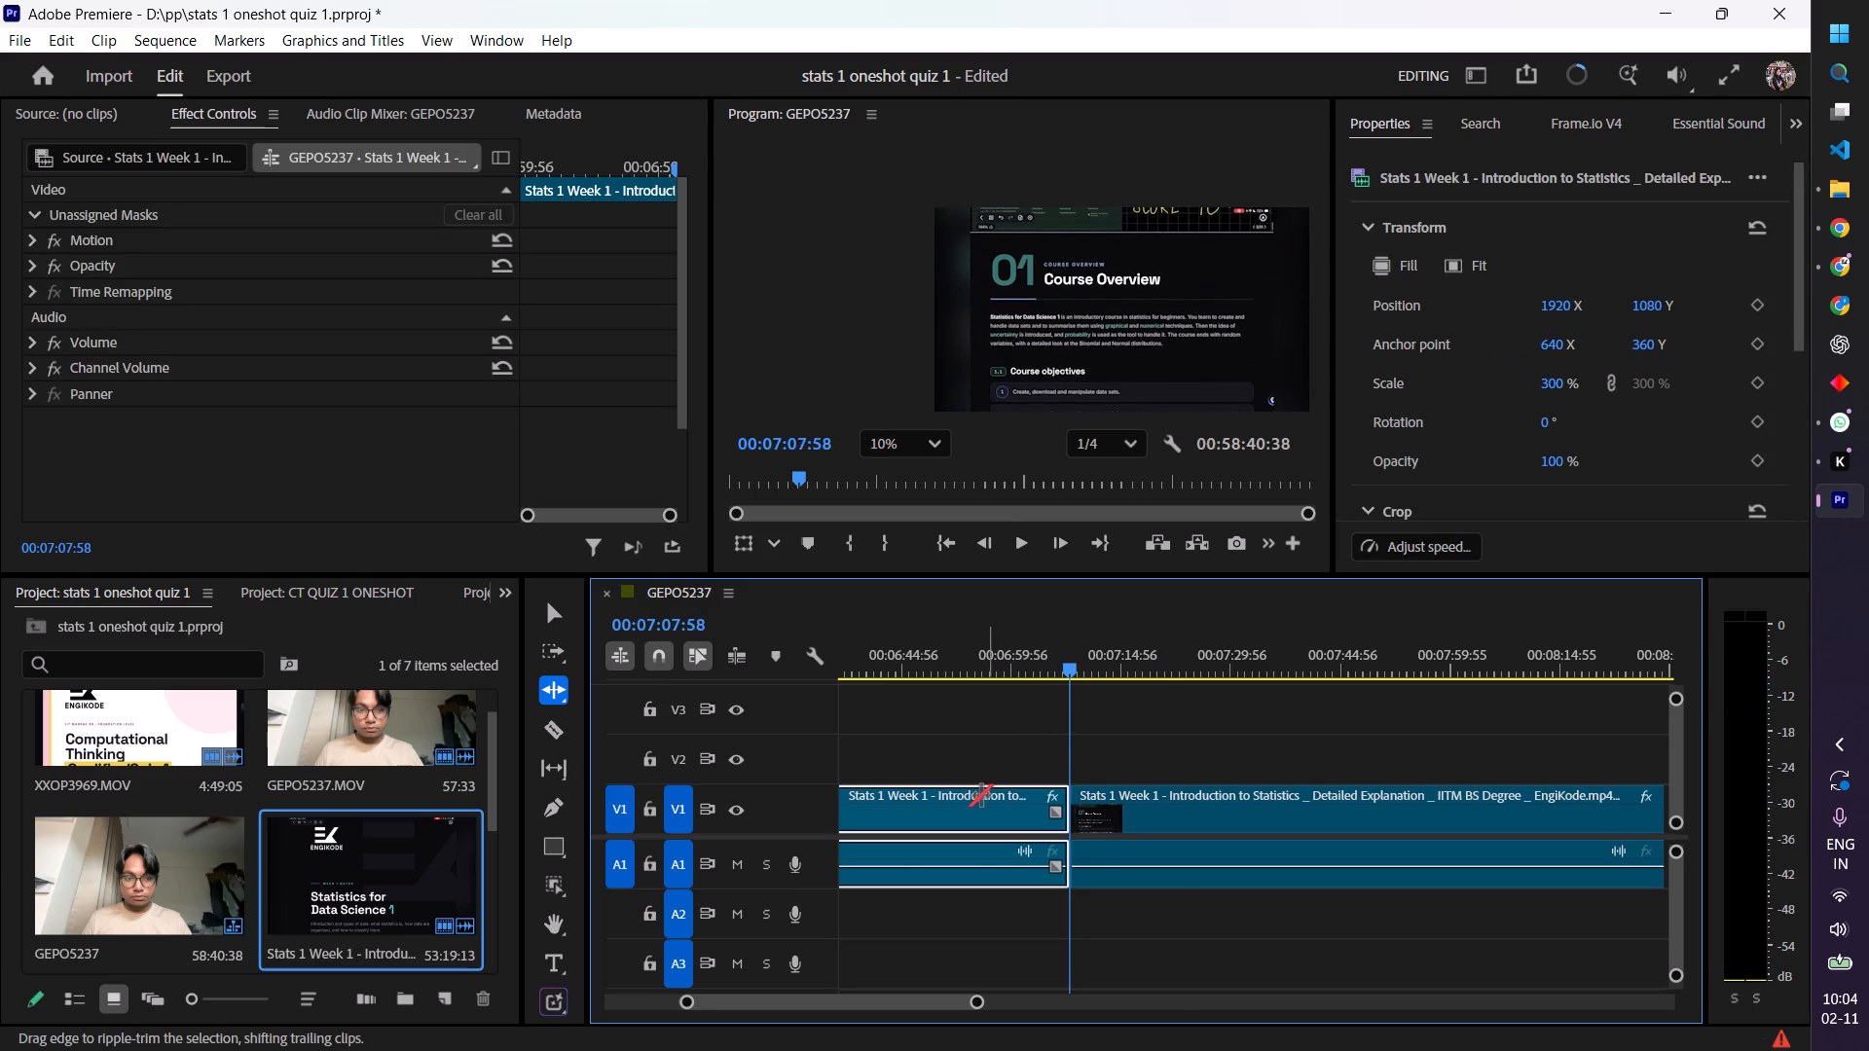
{"action": "key", "text": "shift+Delete"}
{"action": "left_click", "coordinate": [1257, 670]}
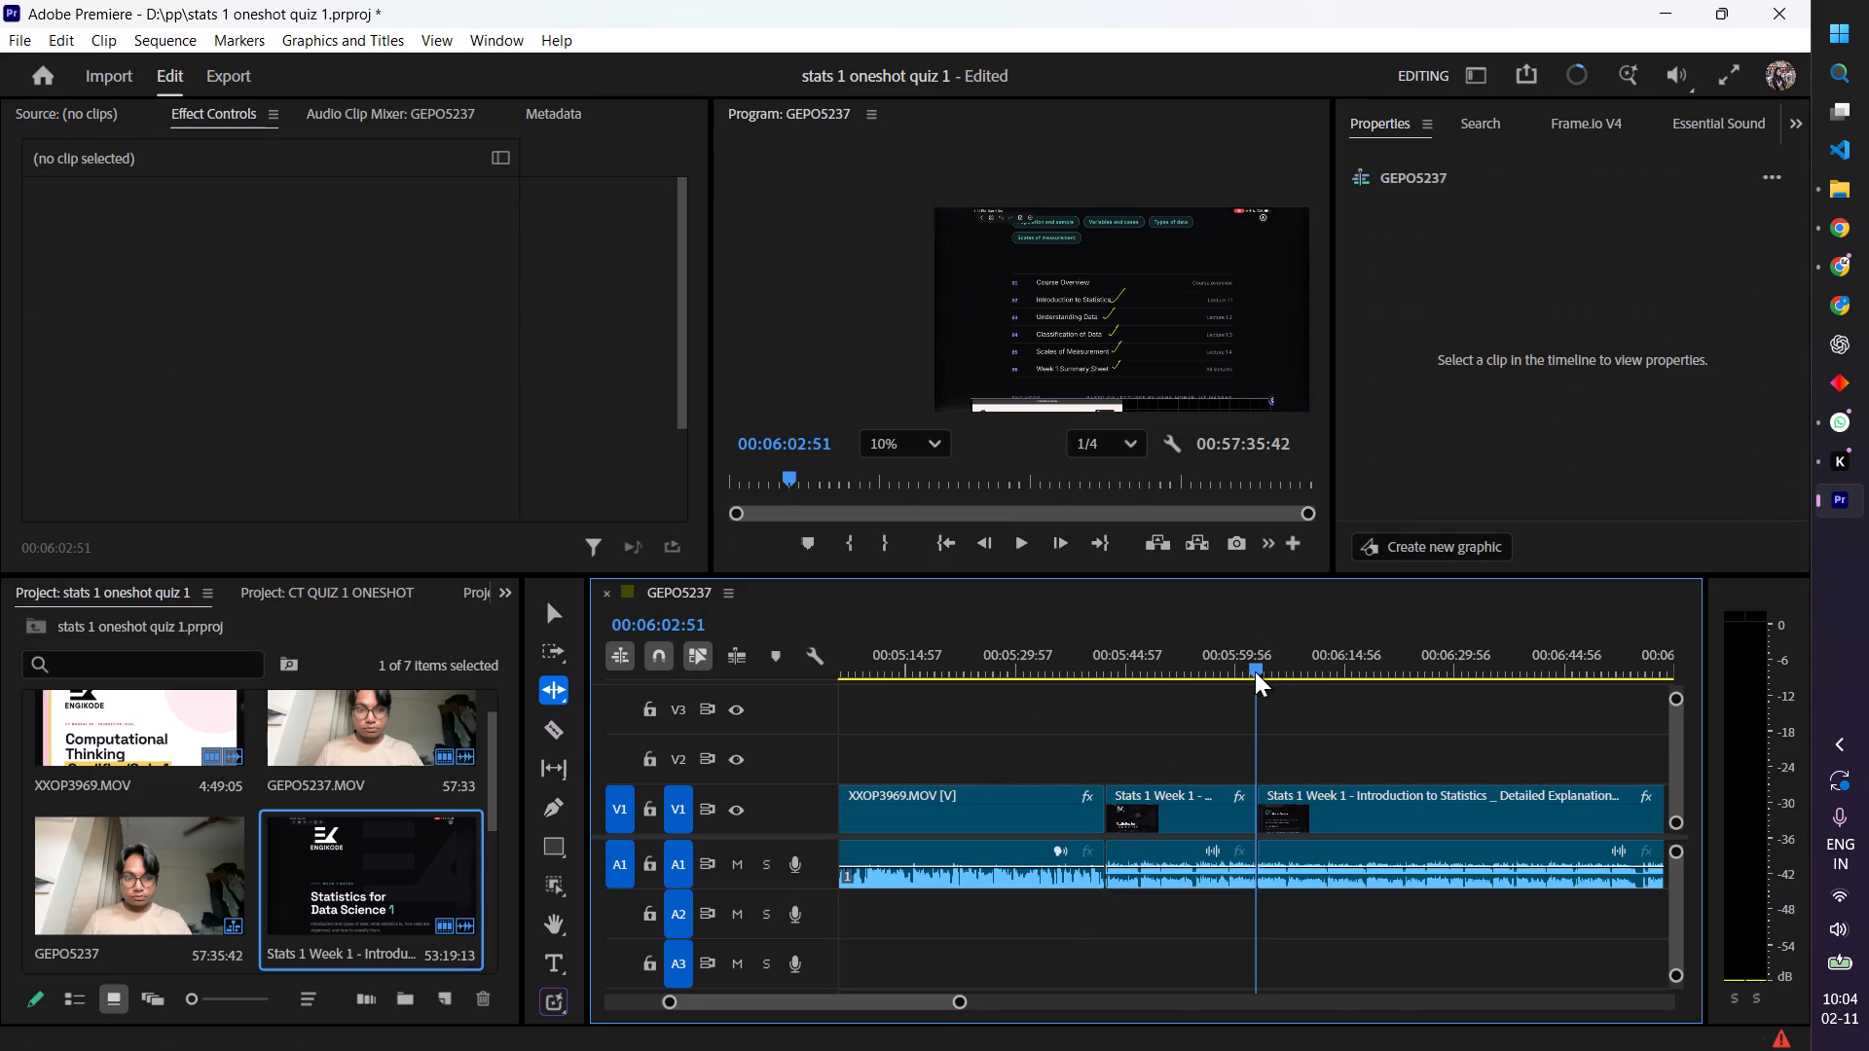
{"action": "key", "text": "space"}
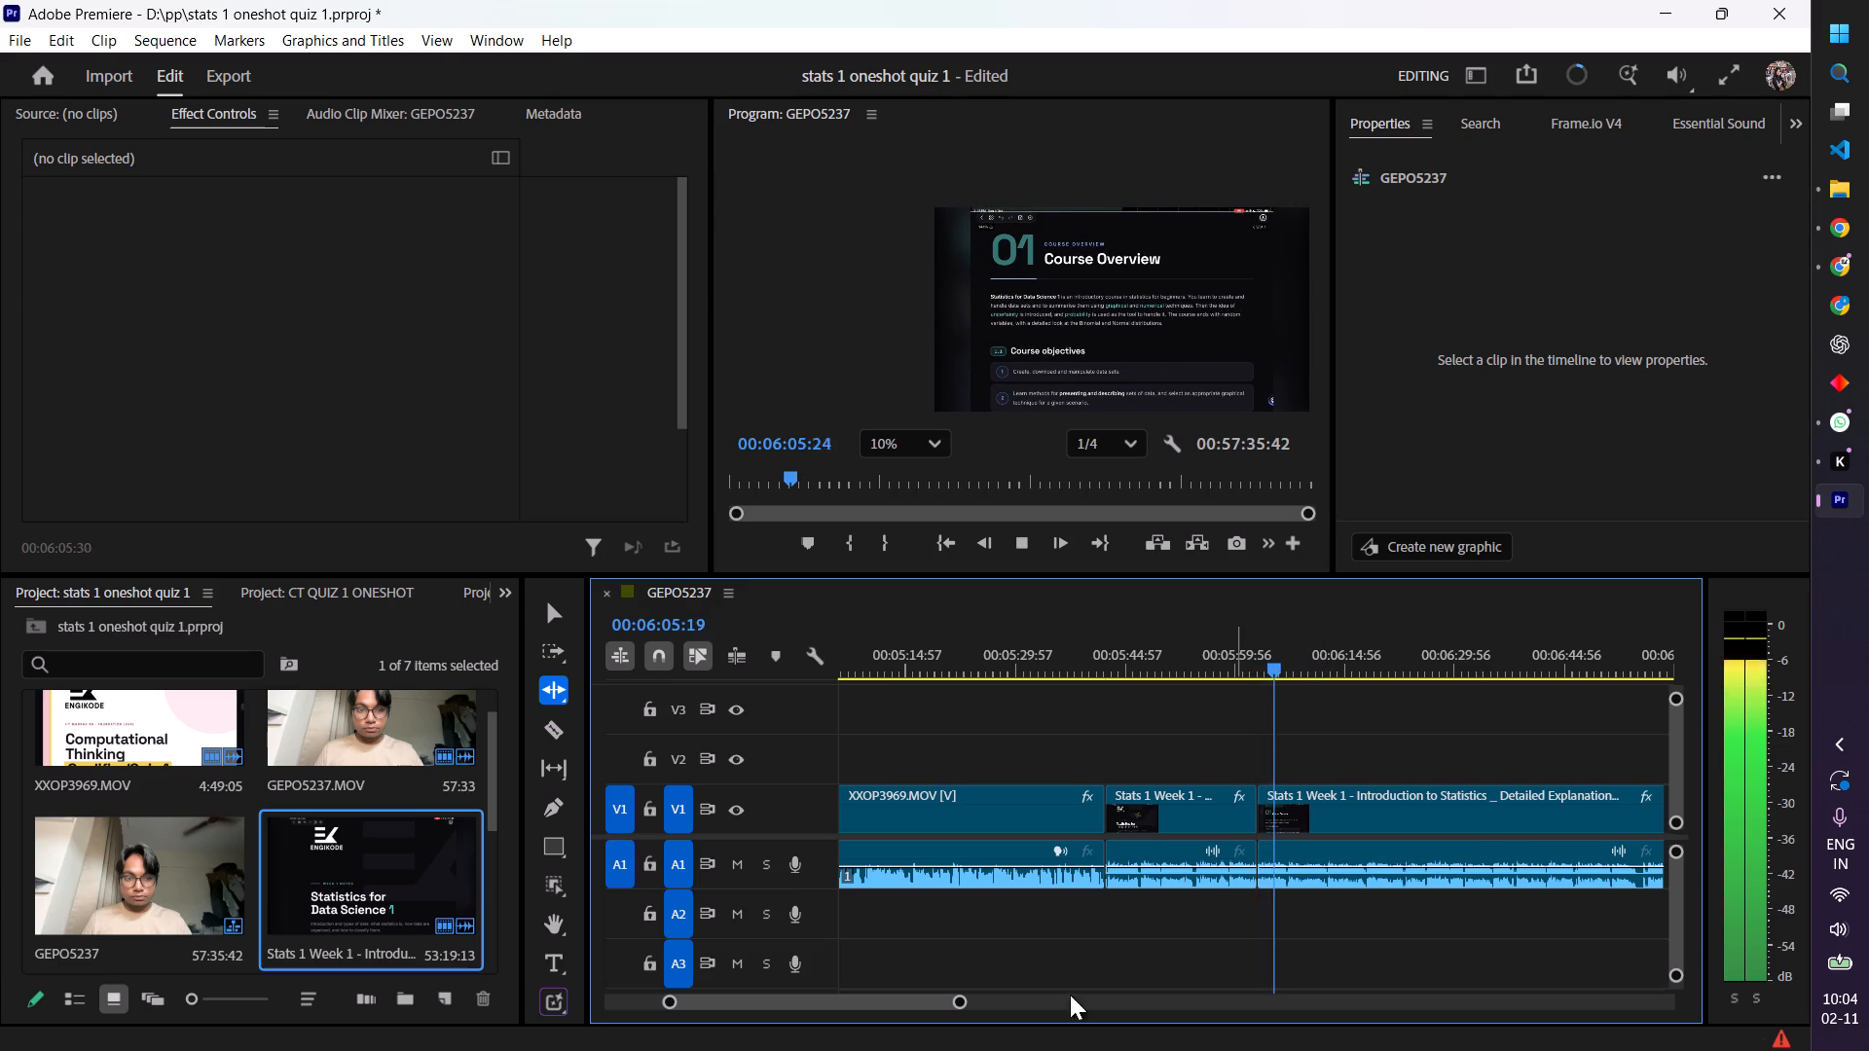
Scrub through the rest of the Week 1 lecture and examine its closing minute for the point where the teaching ends.
{"action": "left_click_drag", "start_coordinate": [959, 1005], "coordinate": [1015, 1005]}
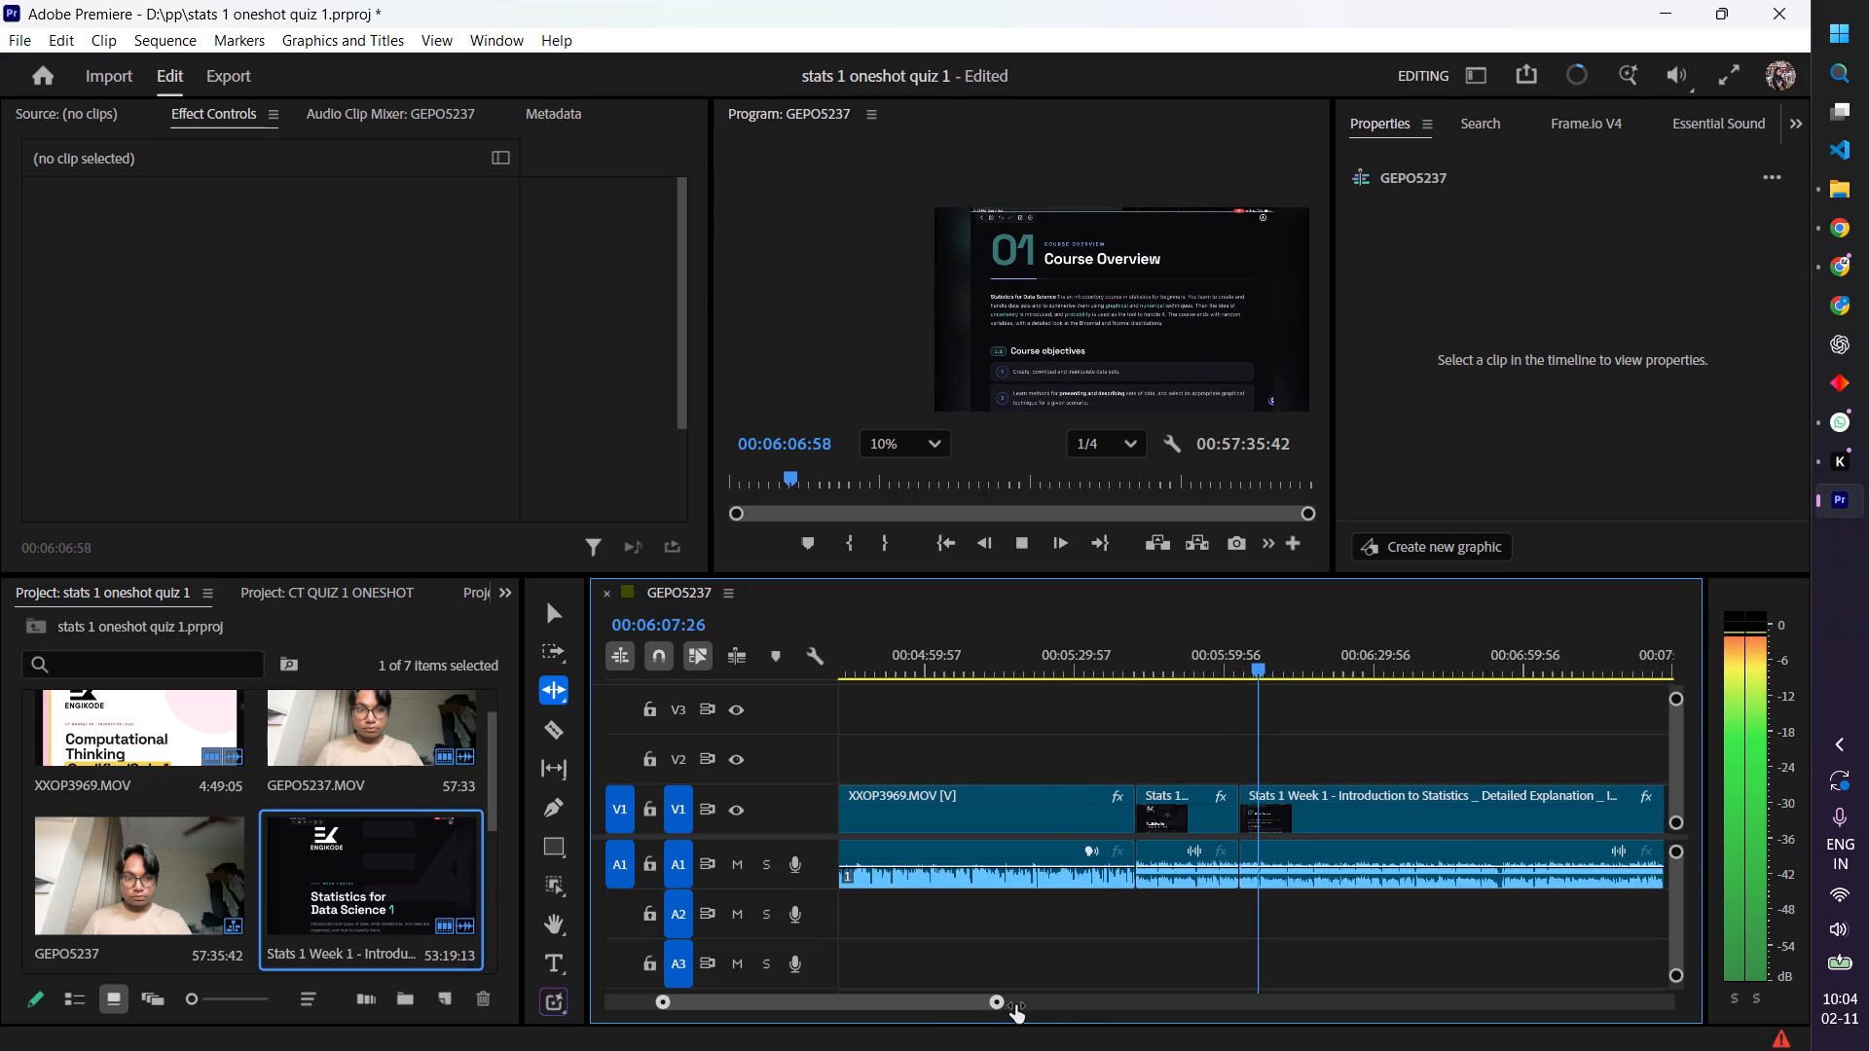
{"action": "left_click_drag", "start_coordinate": [1015, 1005], "coordinate": [1704, 996]}
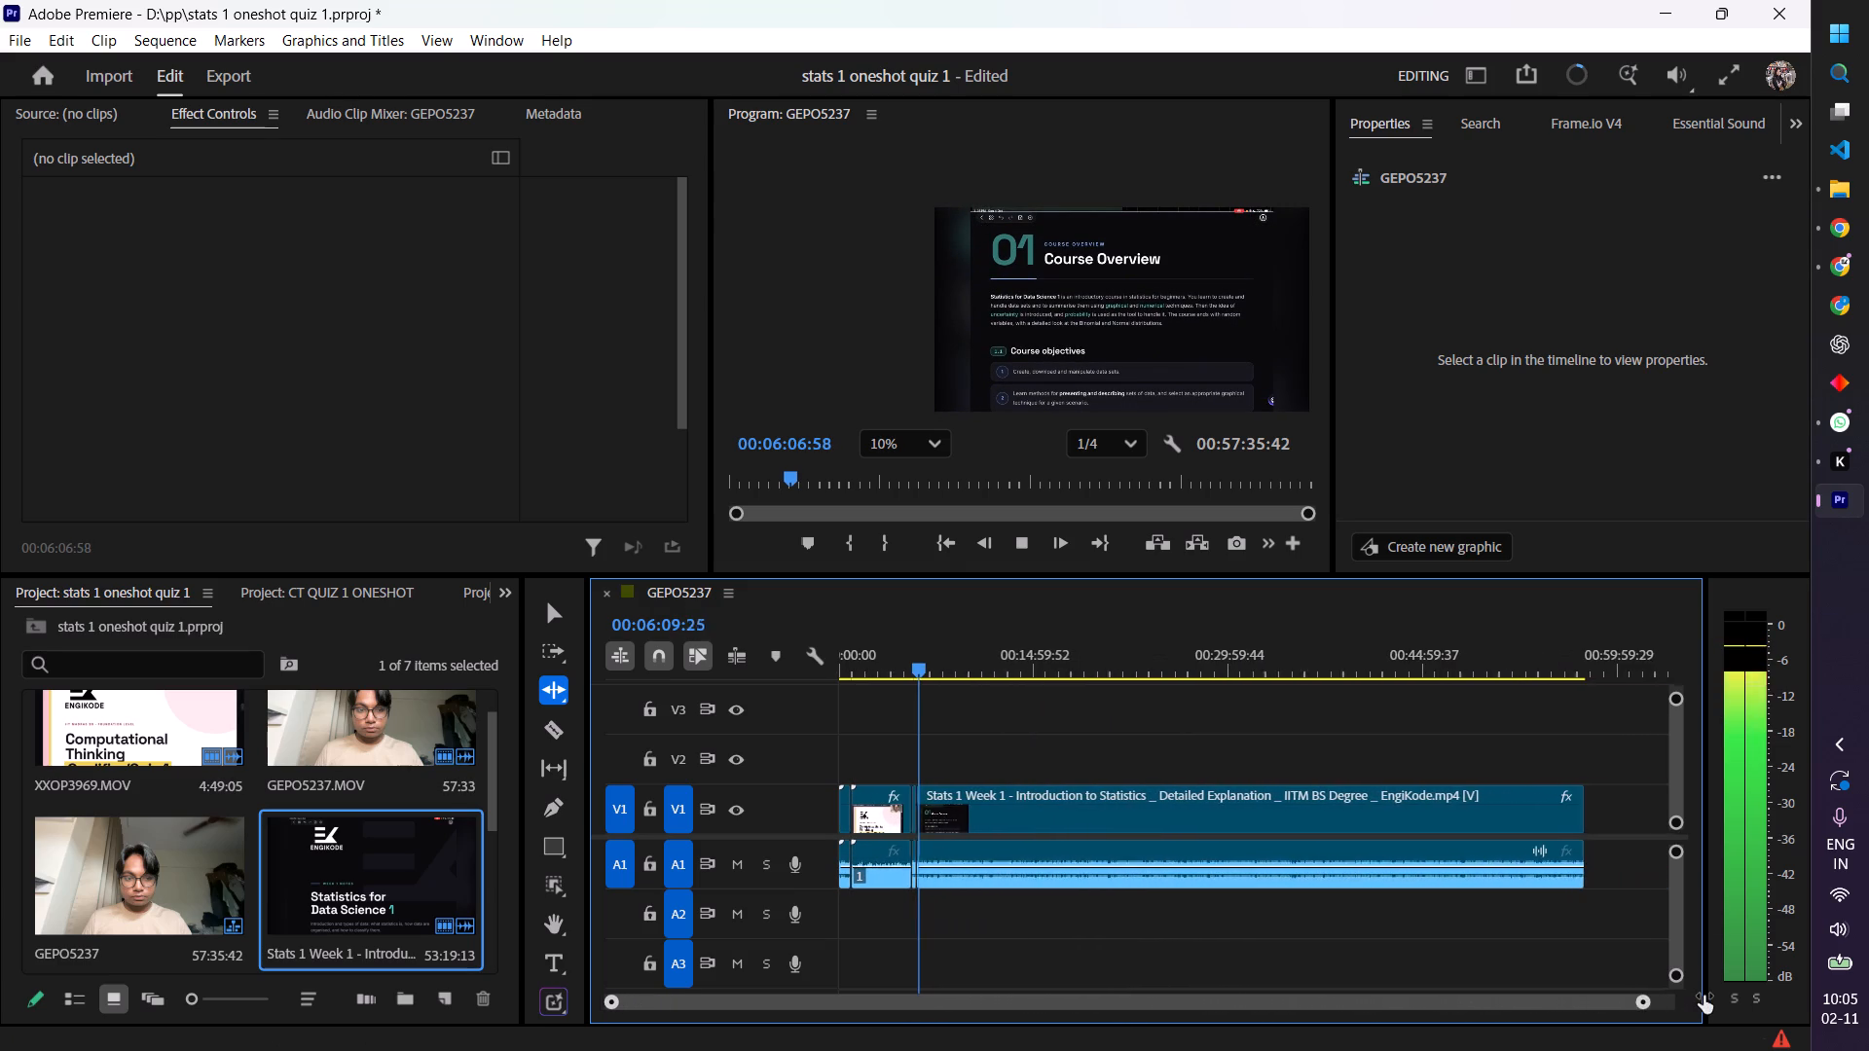
{"action": "left_click_drag", "start_coordinate": [1704, 996], "coordinate": [1744, 994]}
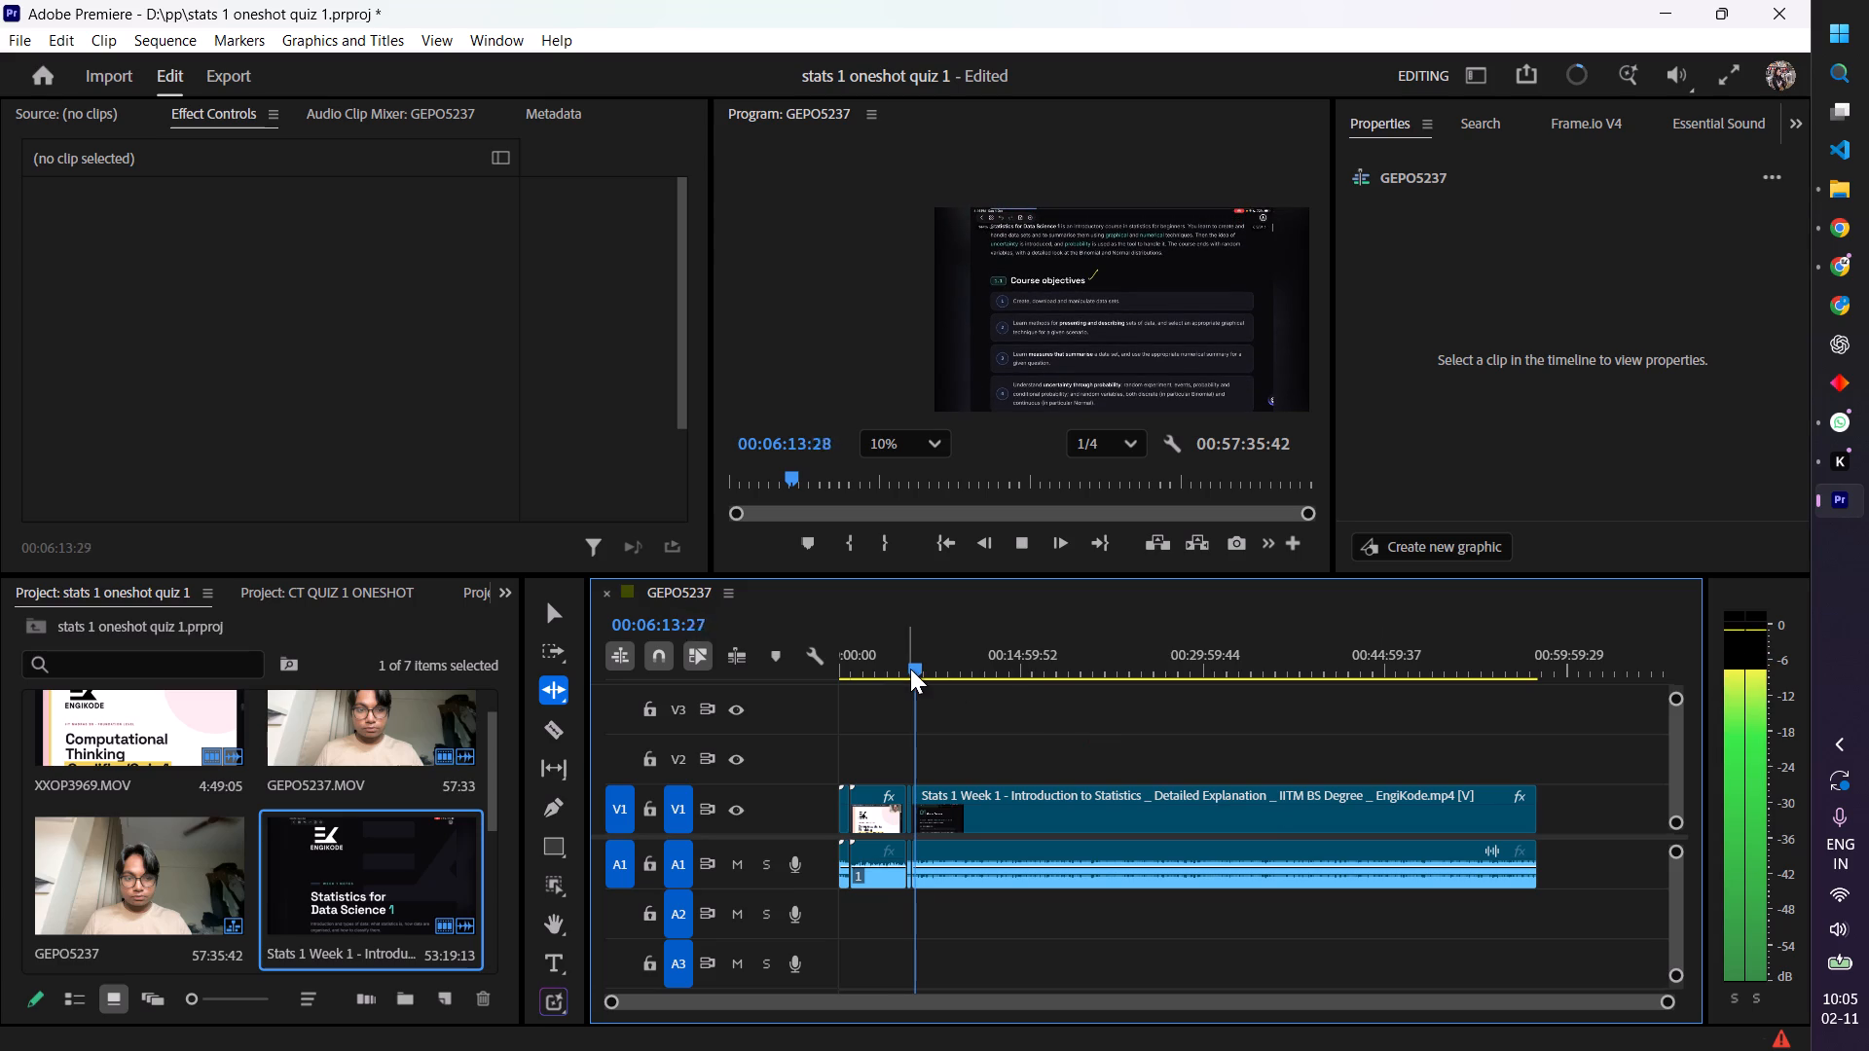
{"action": "left_click_drag", "start_coordinate": [910, 669], "coordinate": [1043, 678]}
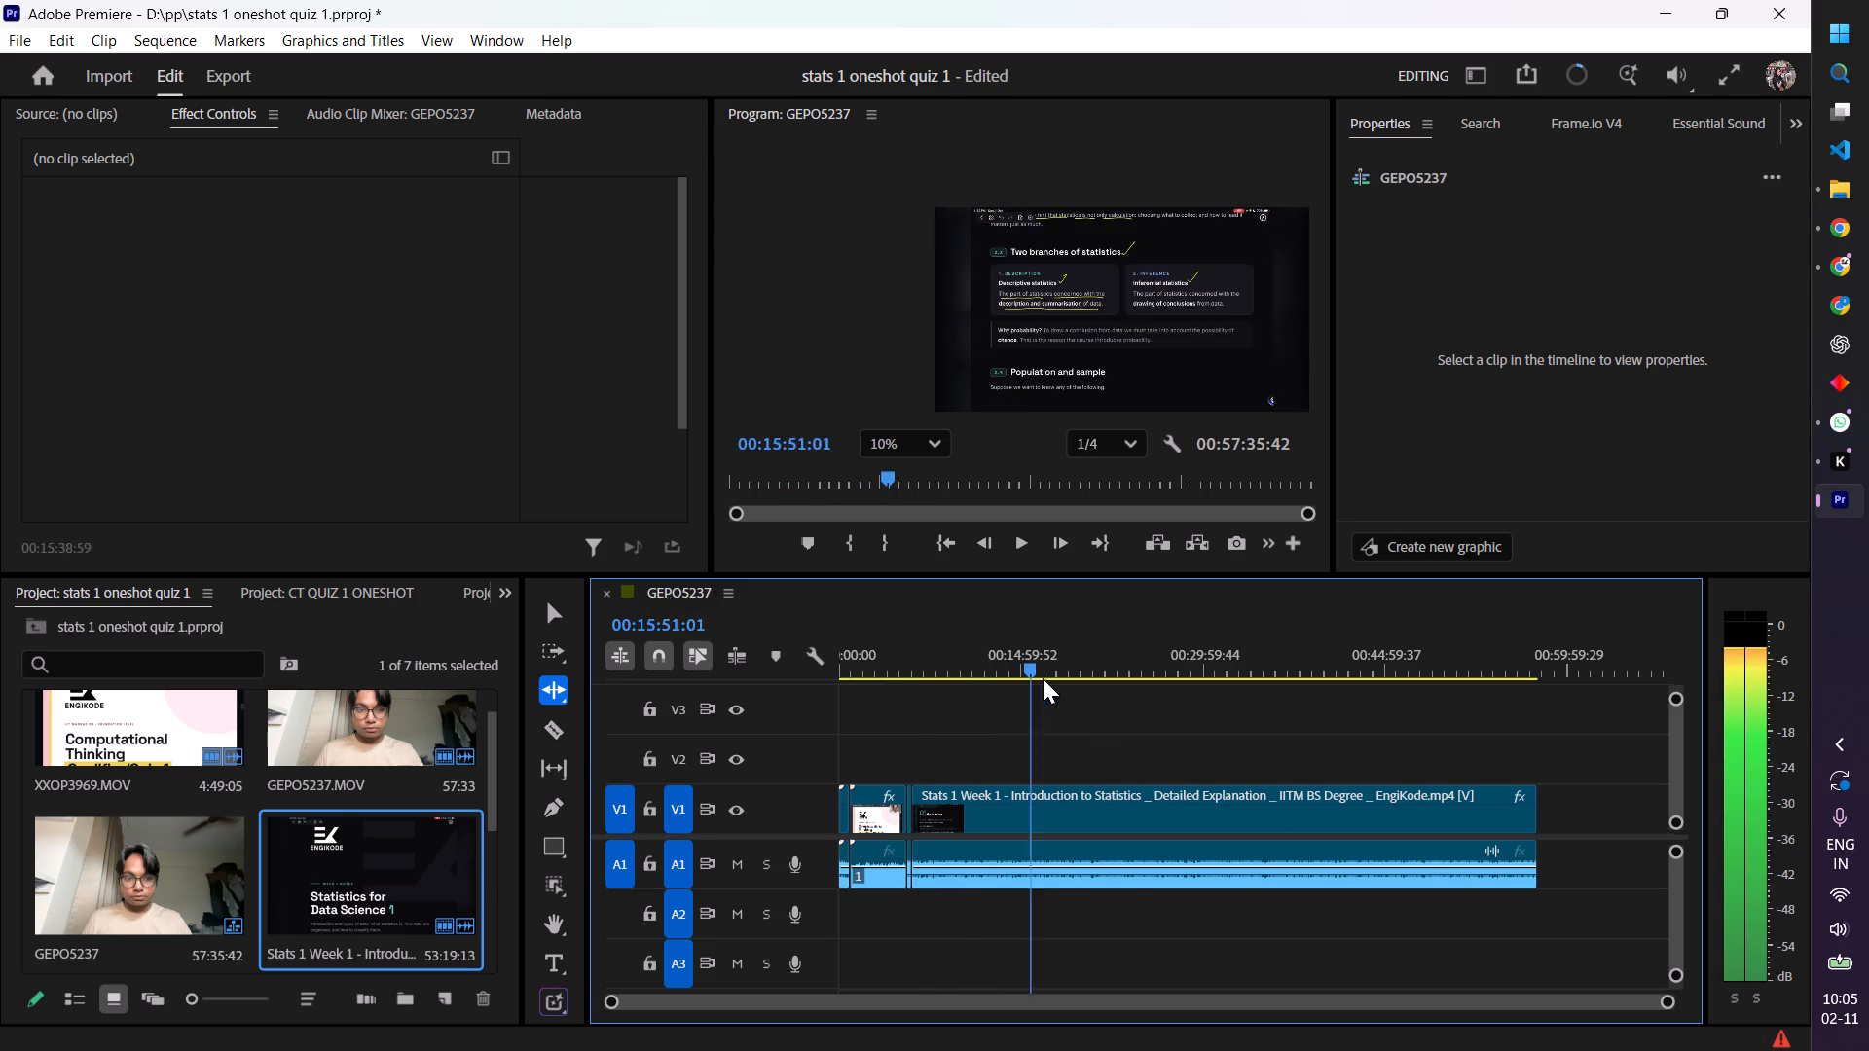
{"action": "left_click_drag", "start_coordinate": [1043, 678], "coordinate": [1474, 700]}
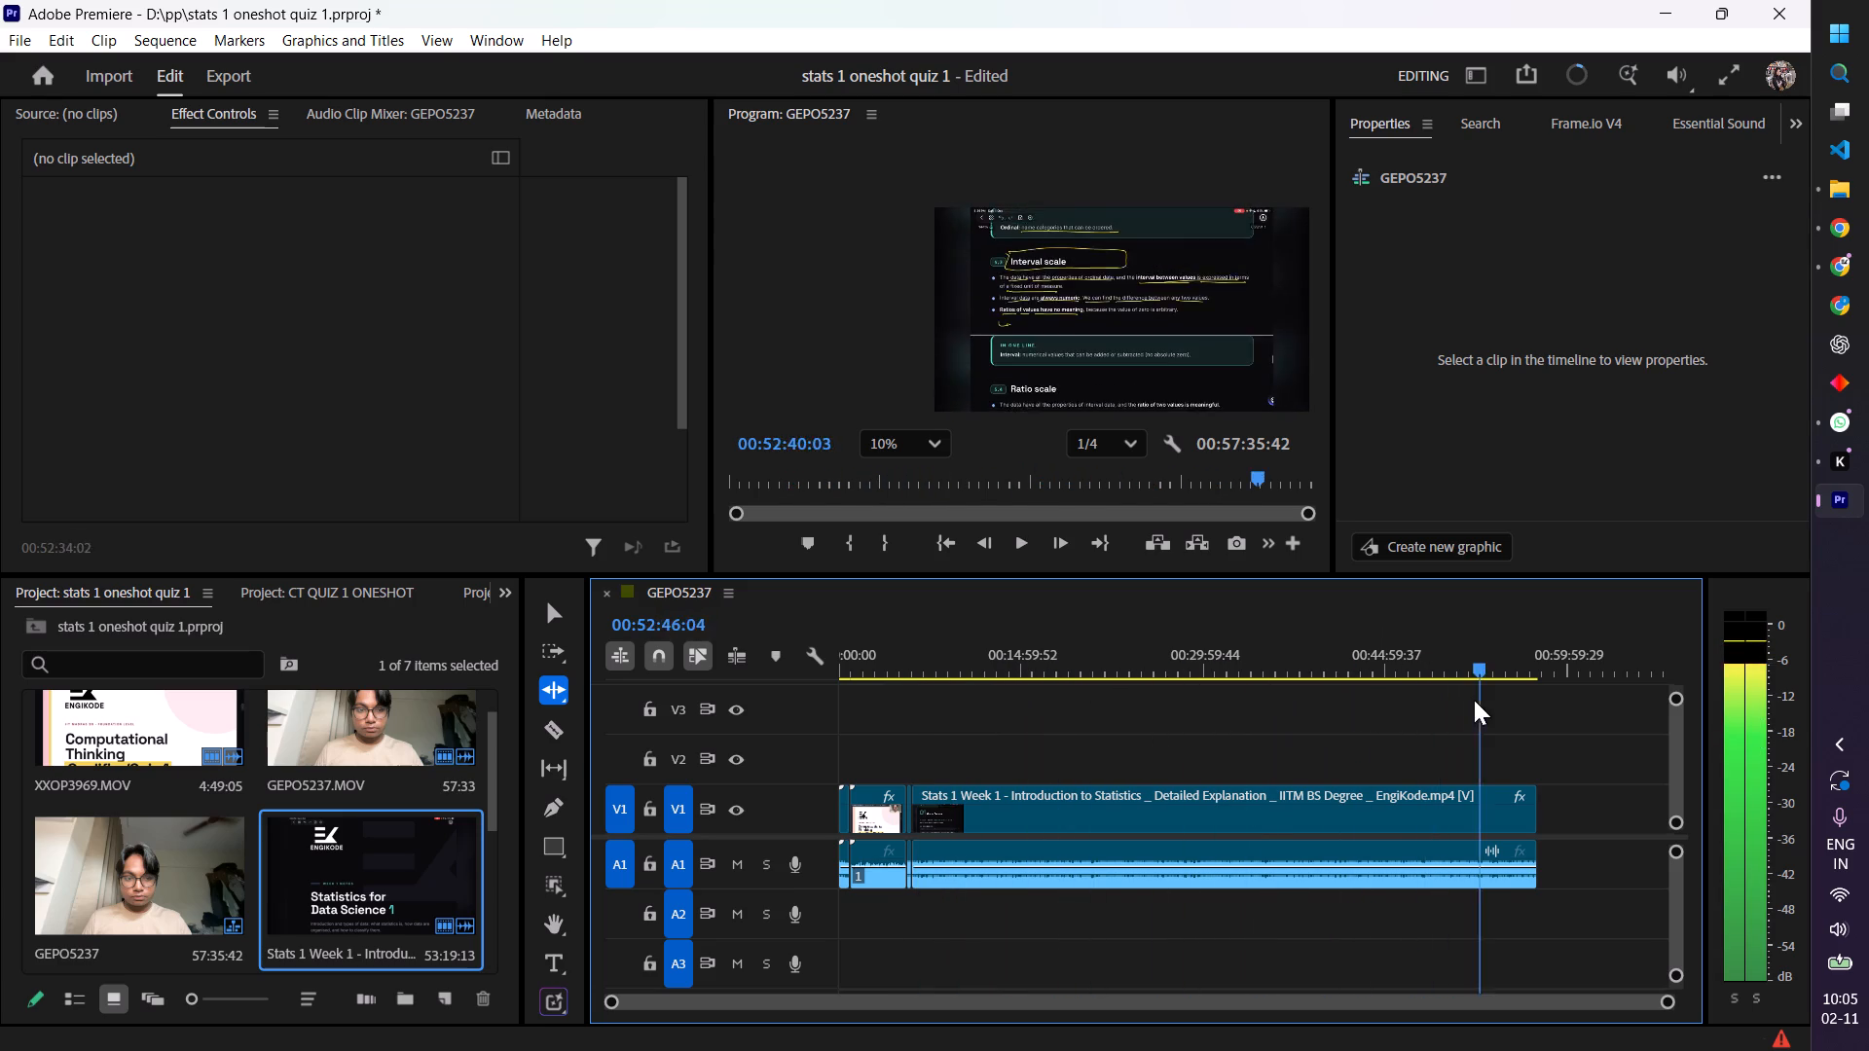
{"action": "left_click_drag", "start_coordinate": [1474, 700], "coordinate": [1518, 702]}
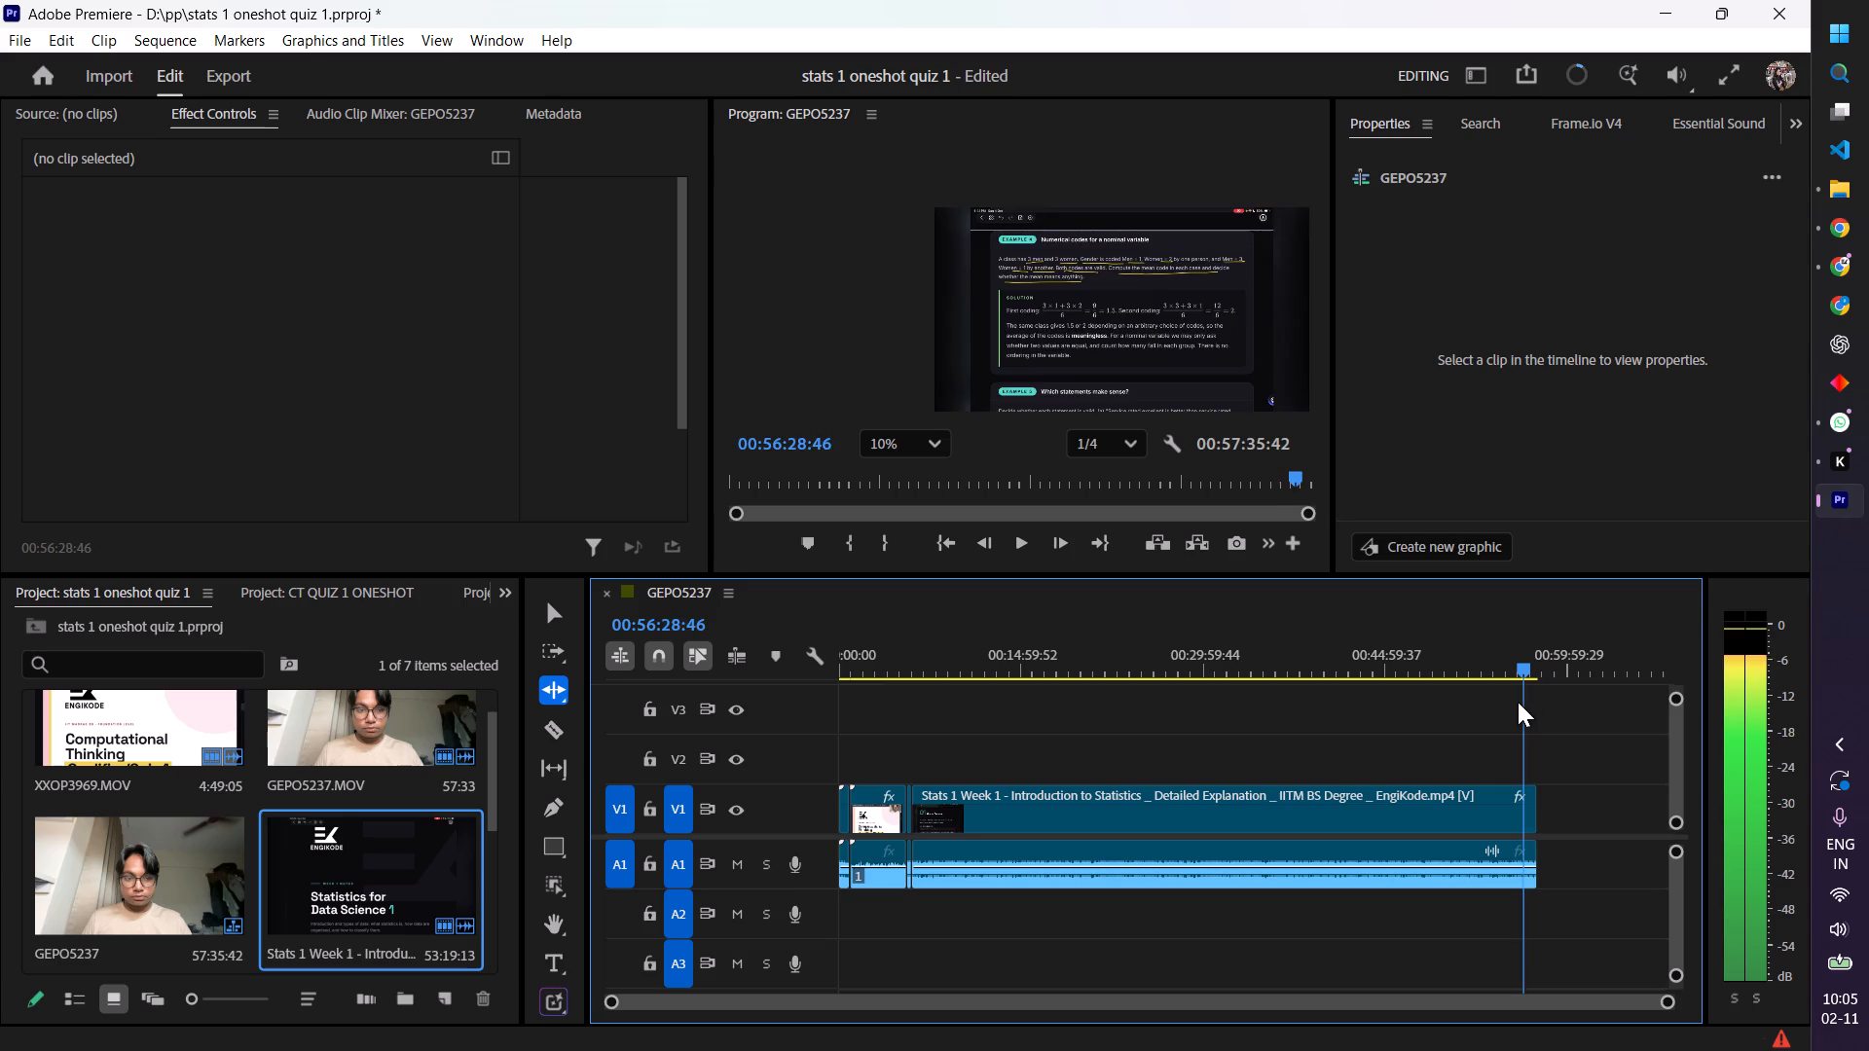
{"action": "left_click_drag", "start_coordinate": [1518, 702], "coordinate": [1520, 700]}
{"action": "key", "text": "space"}
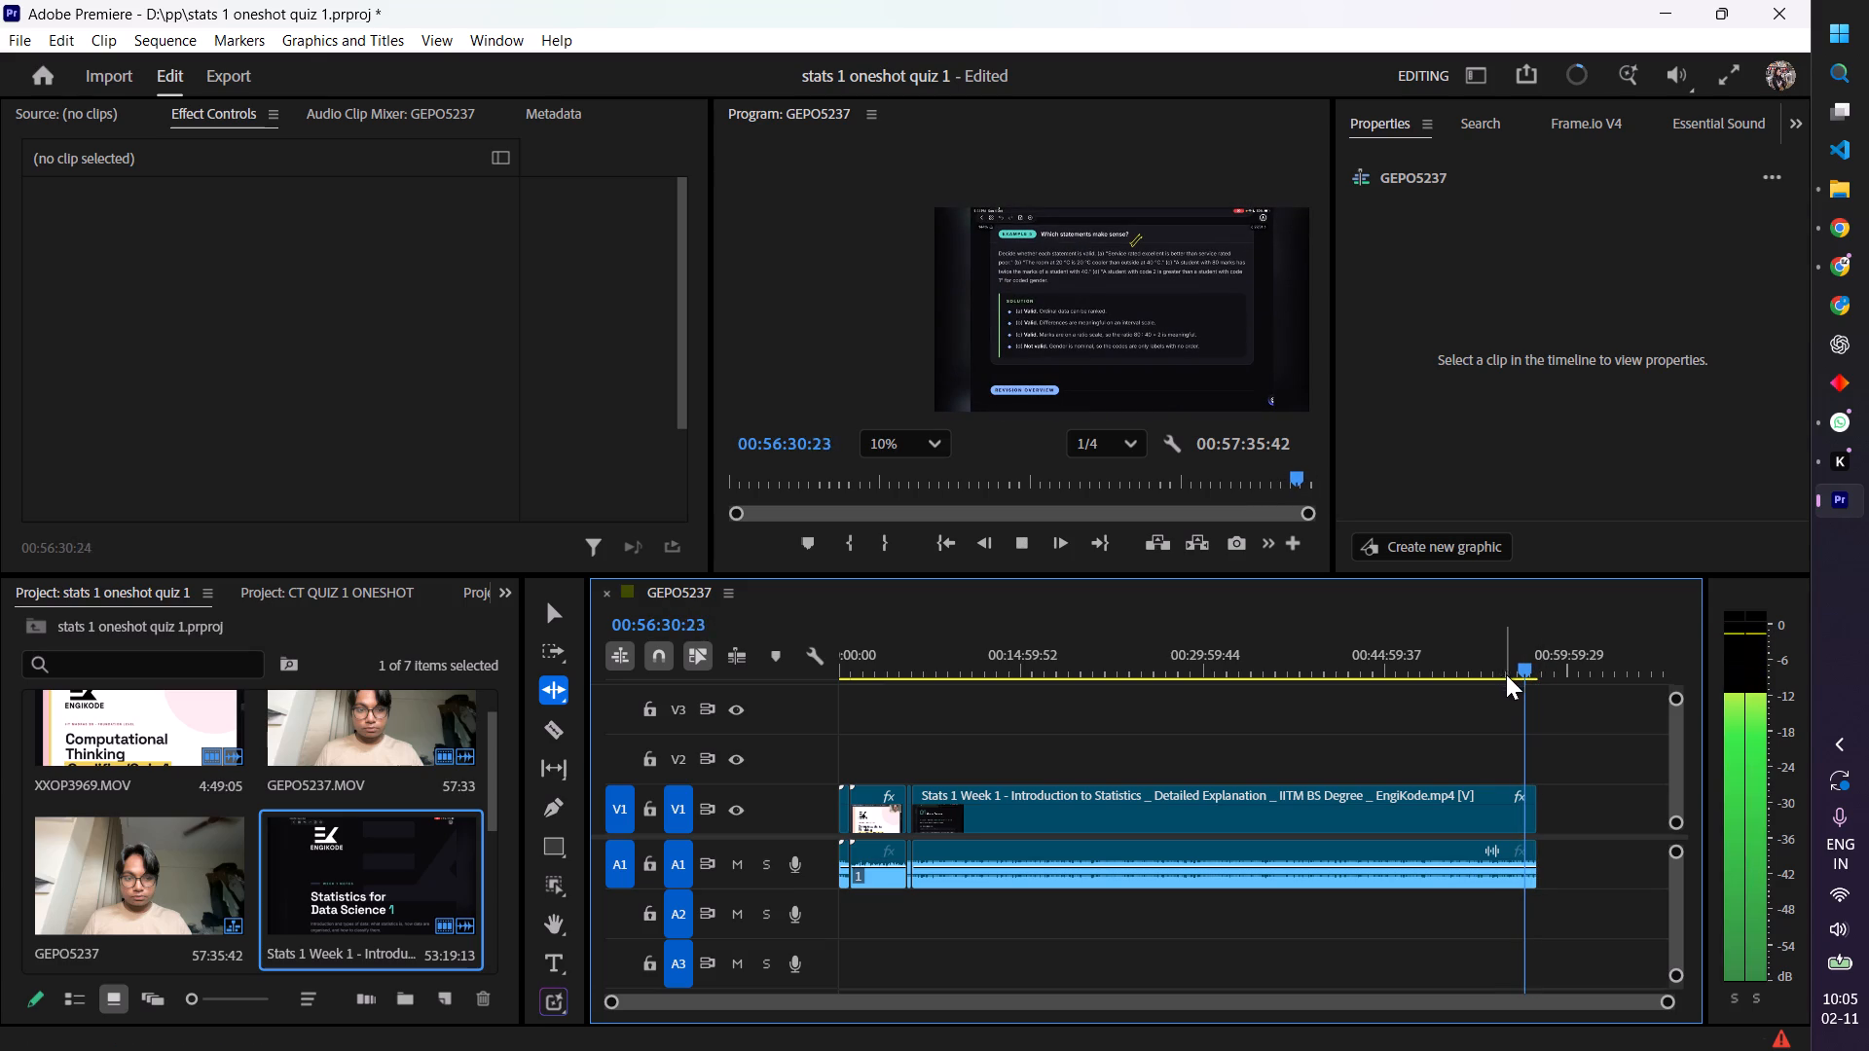
{"action": "left_click_drag", "start_coordinate": [610, 1002], "coordinate": [815, 1002]}
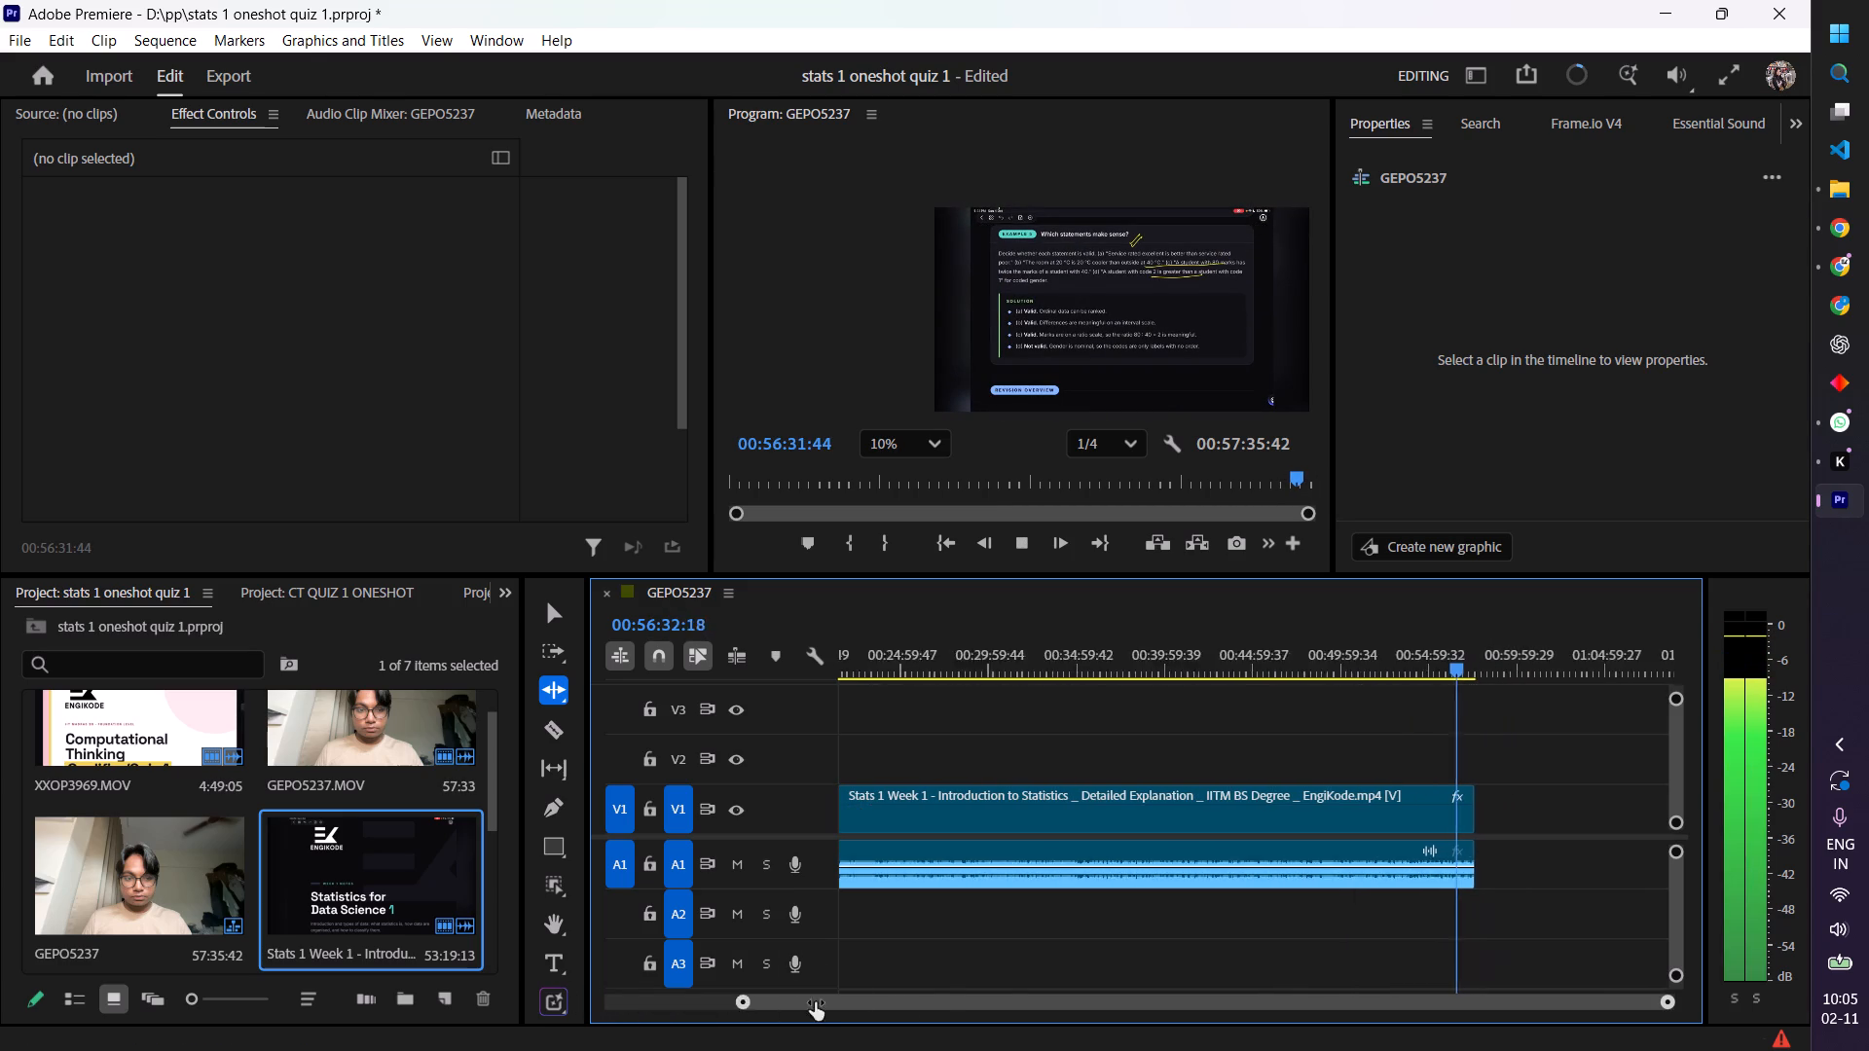
{"action": "left_click_drag", "start_coordinate": [815, 1002], "coordinate": [1246, 997]}
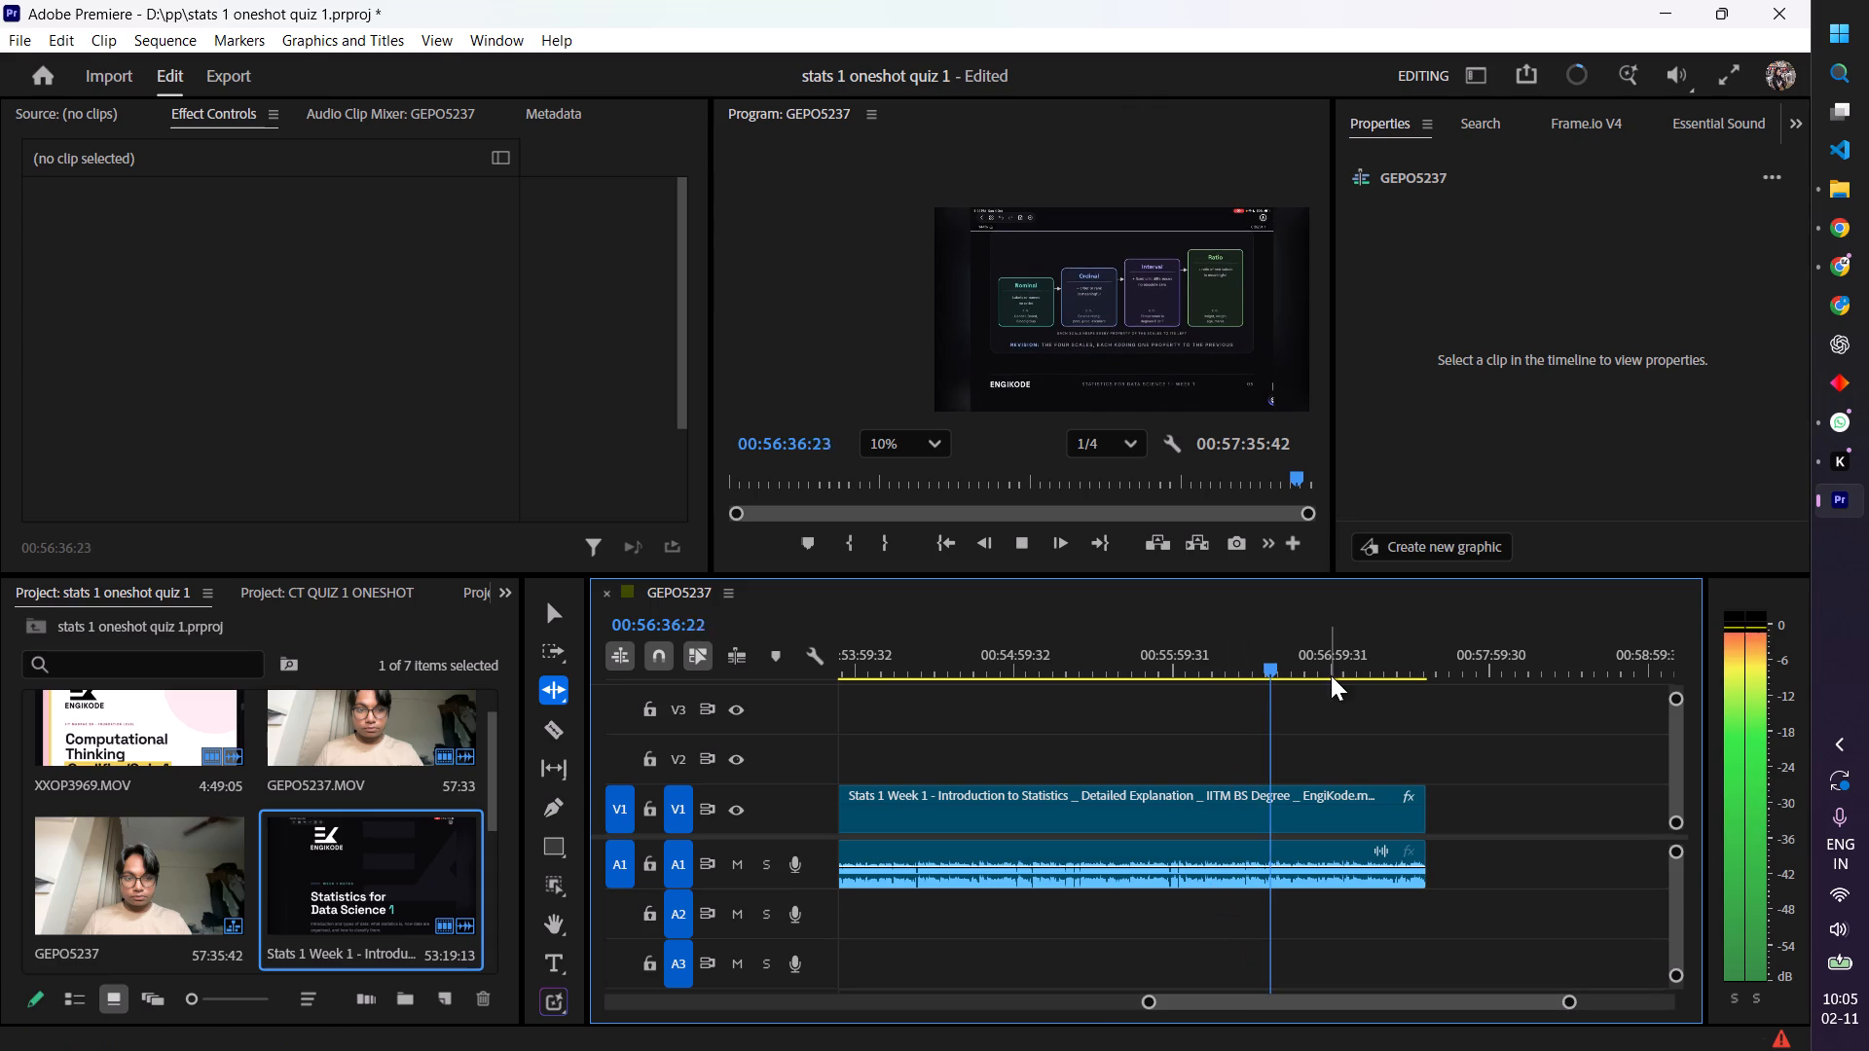
{"action": "left_click_drag", "start_coordinate": [1277, 669], "coordinate": [1377, 680]}
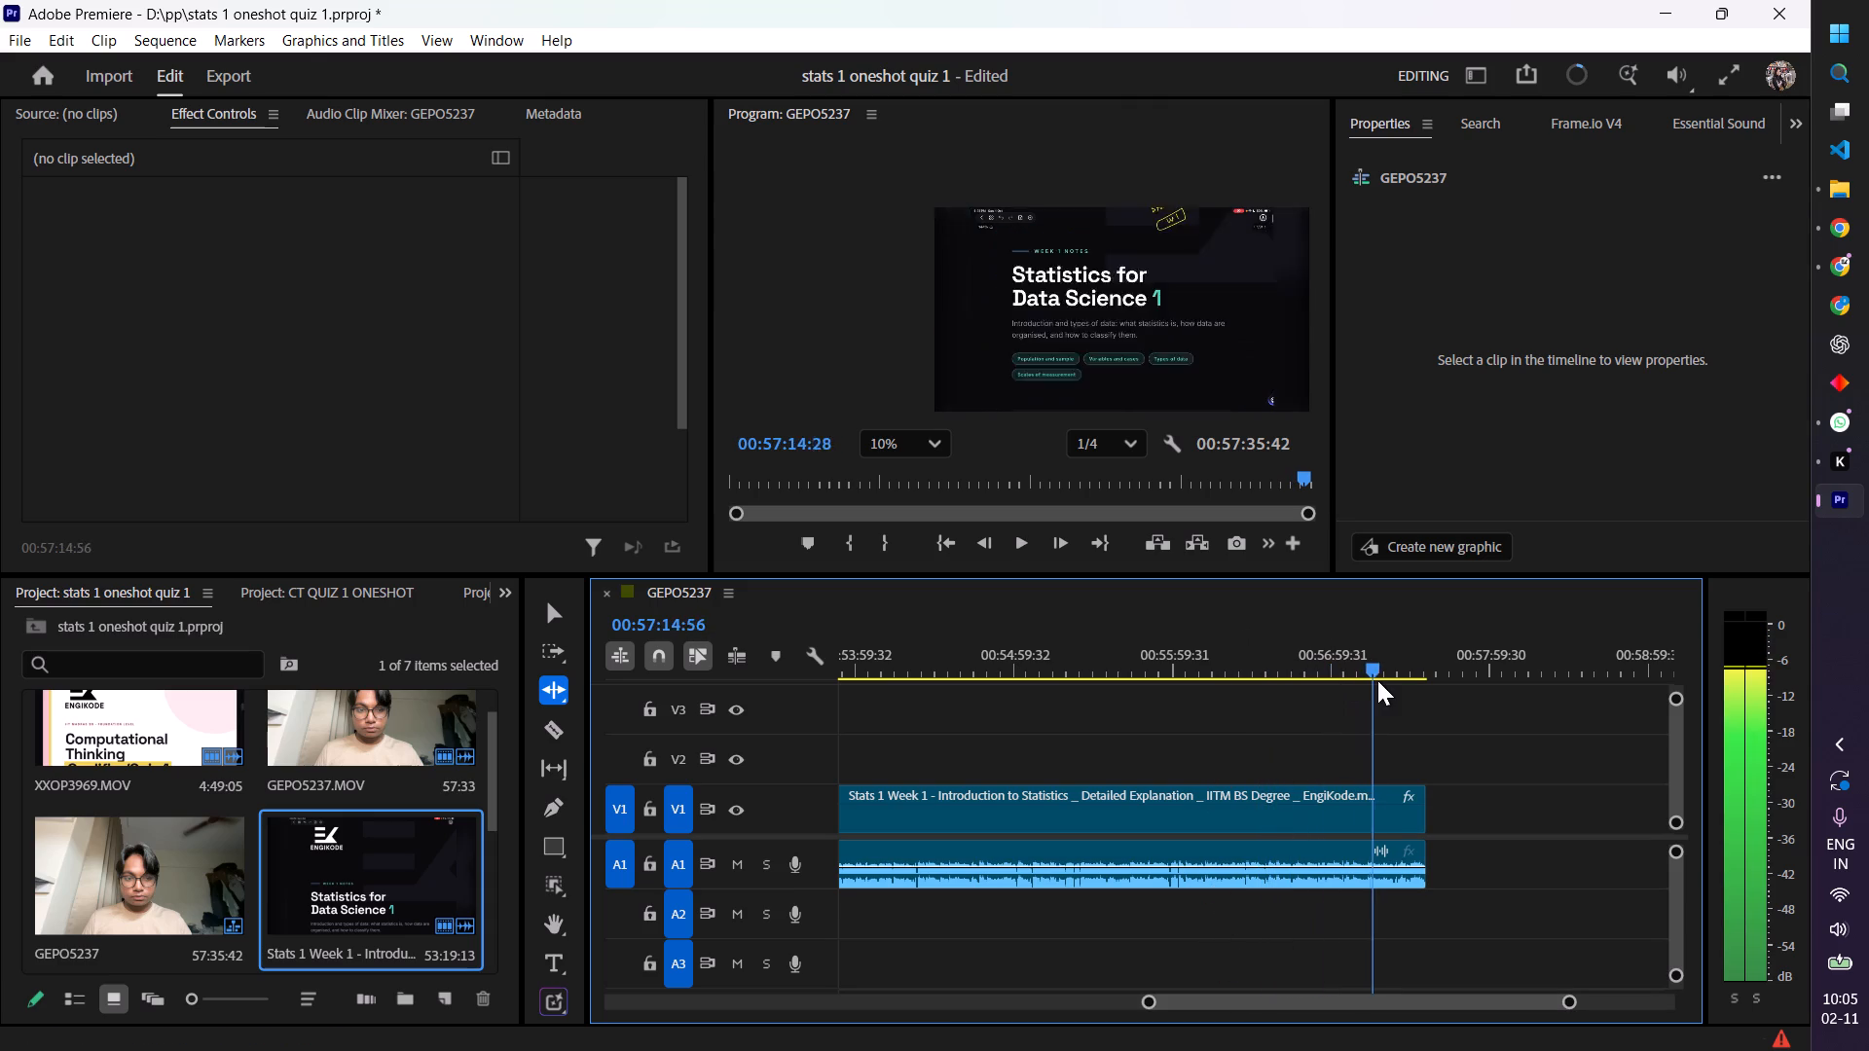
{"action": "left_click_drag", "start_coordinate": [1377, 680], "coordinate": [1337, 690]}
{"action": "key", "text": "space"}
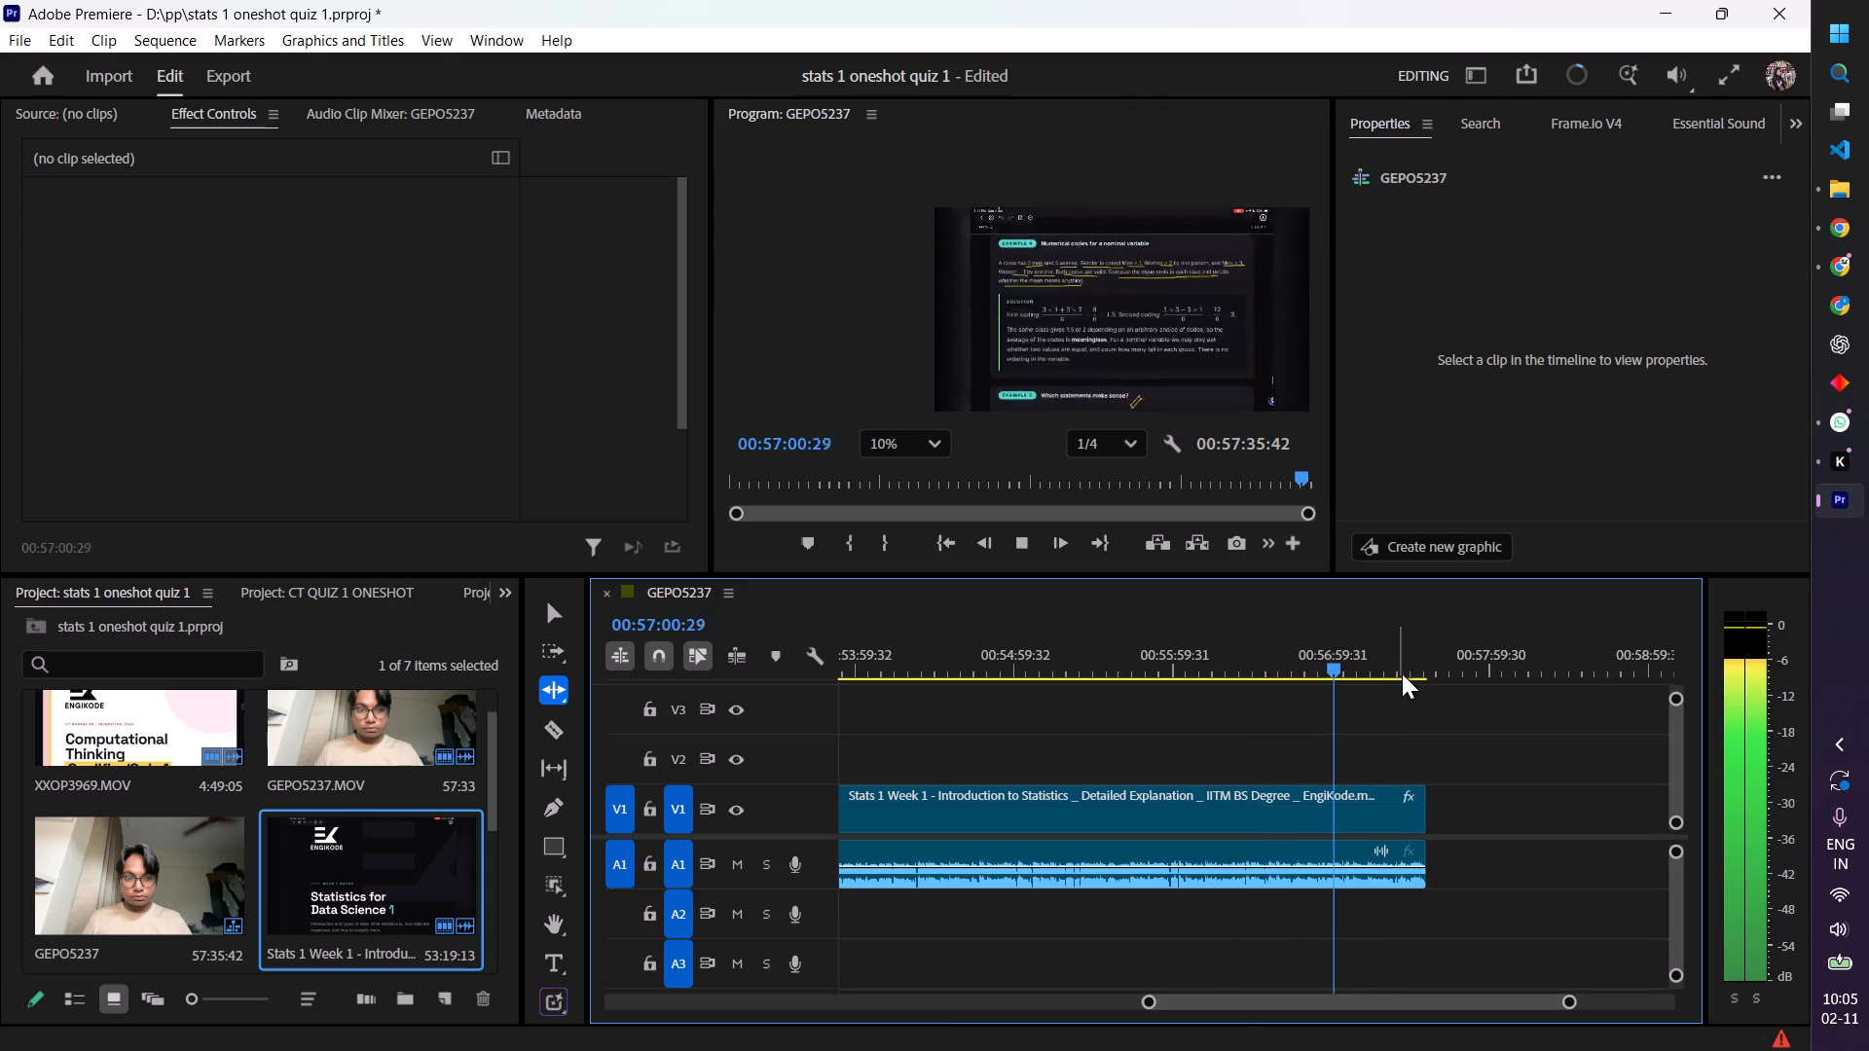
{"action": "left_click_drag", "start_coordinate": [1334, 665], "coordinate": [1314, 674]}
{"action": "key", "text": "space"}
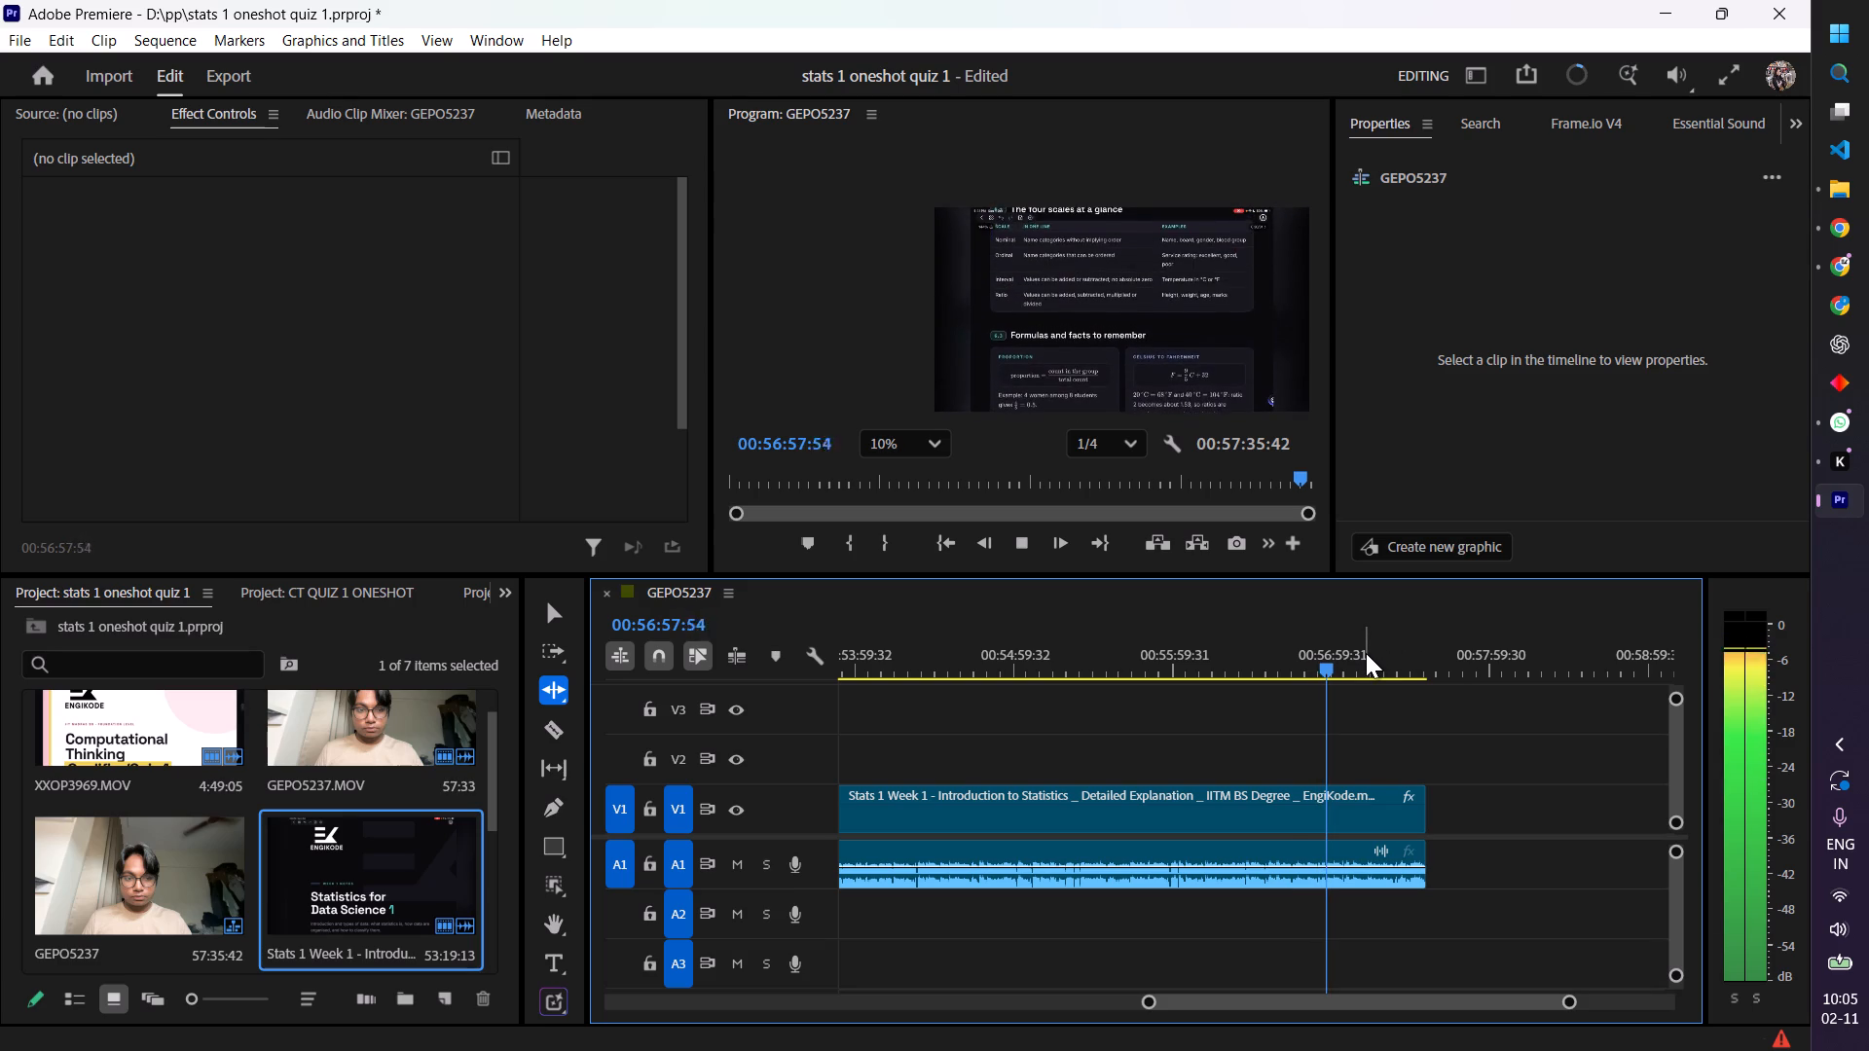
Replay the closing revision summary, split the Week 1 lecture at 00:56:53:52 and delete the part after the cut.
{"action": "left_click_drag", "start_coordinate": [1329, 671], "coordinate": [1261, 683]}
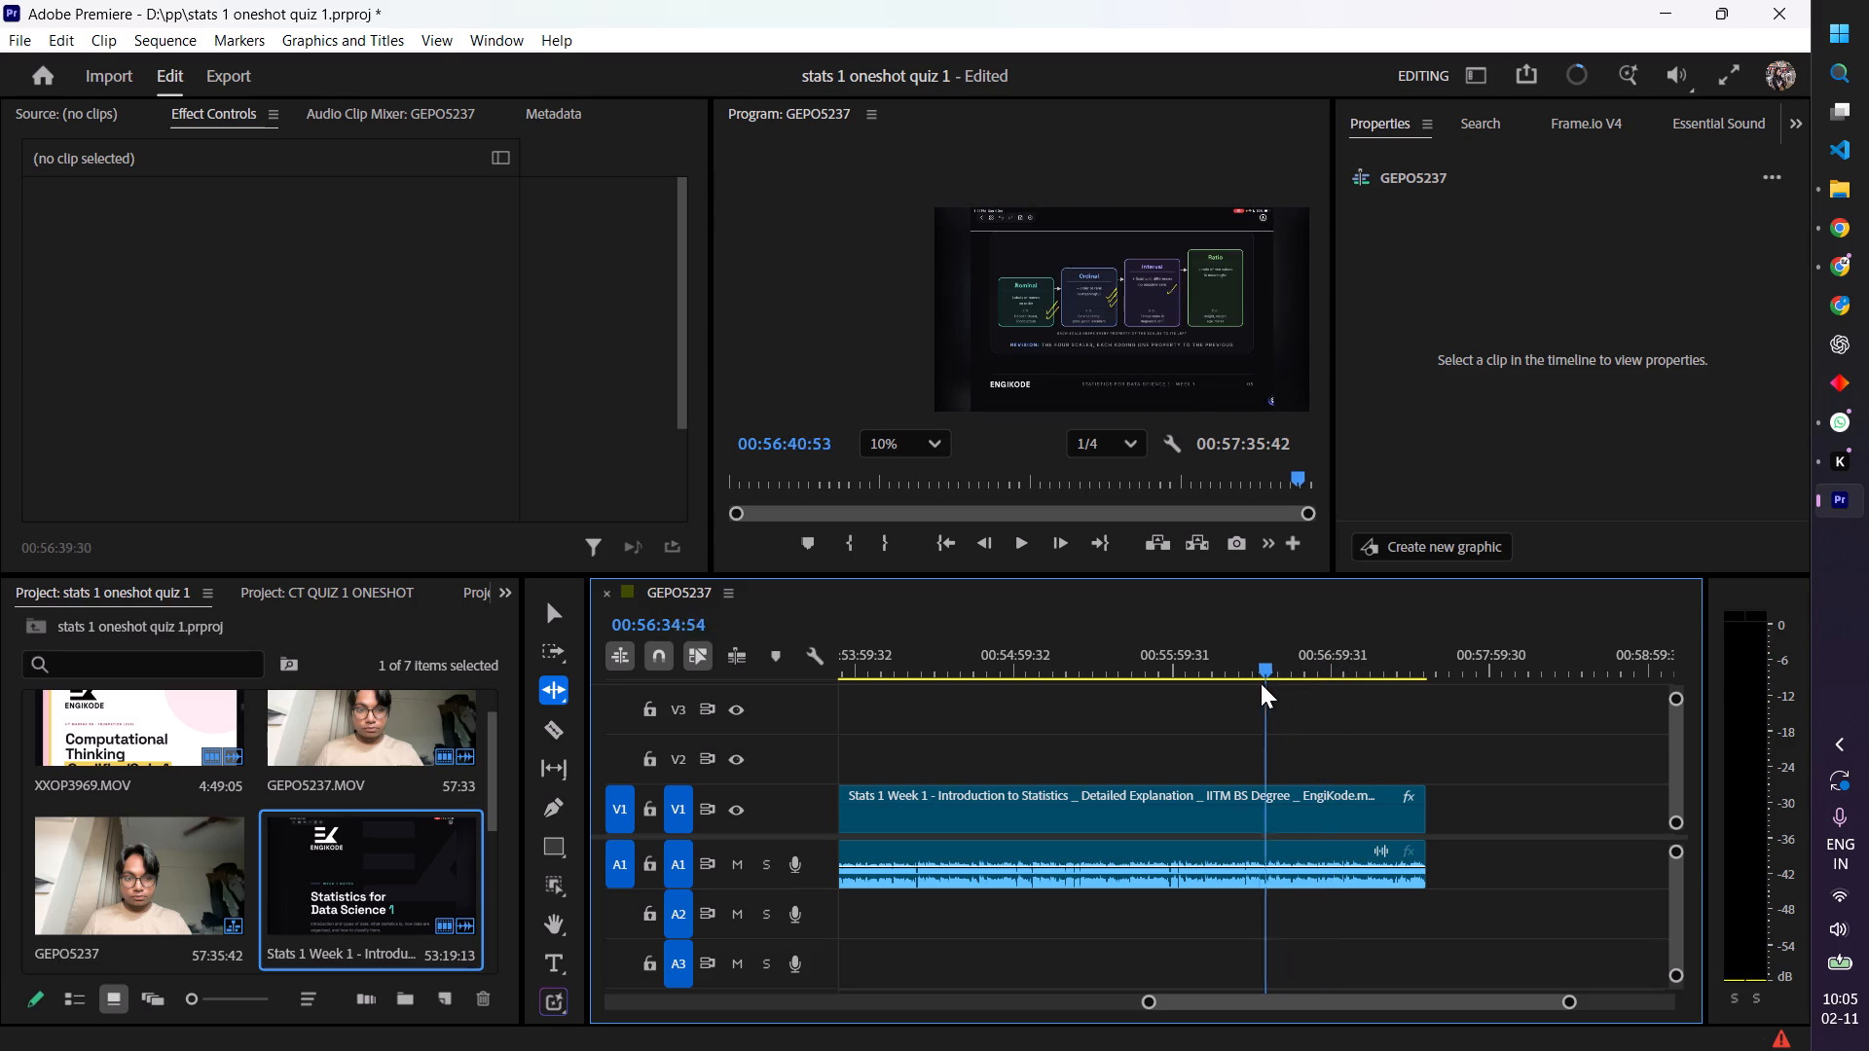
{"action": "left_click_drag", "start_coordinate": [1261, 683], "coordinate": [1288, 682]}
{"action": "key", "text": "space"}
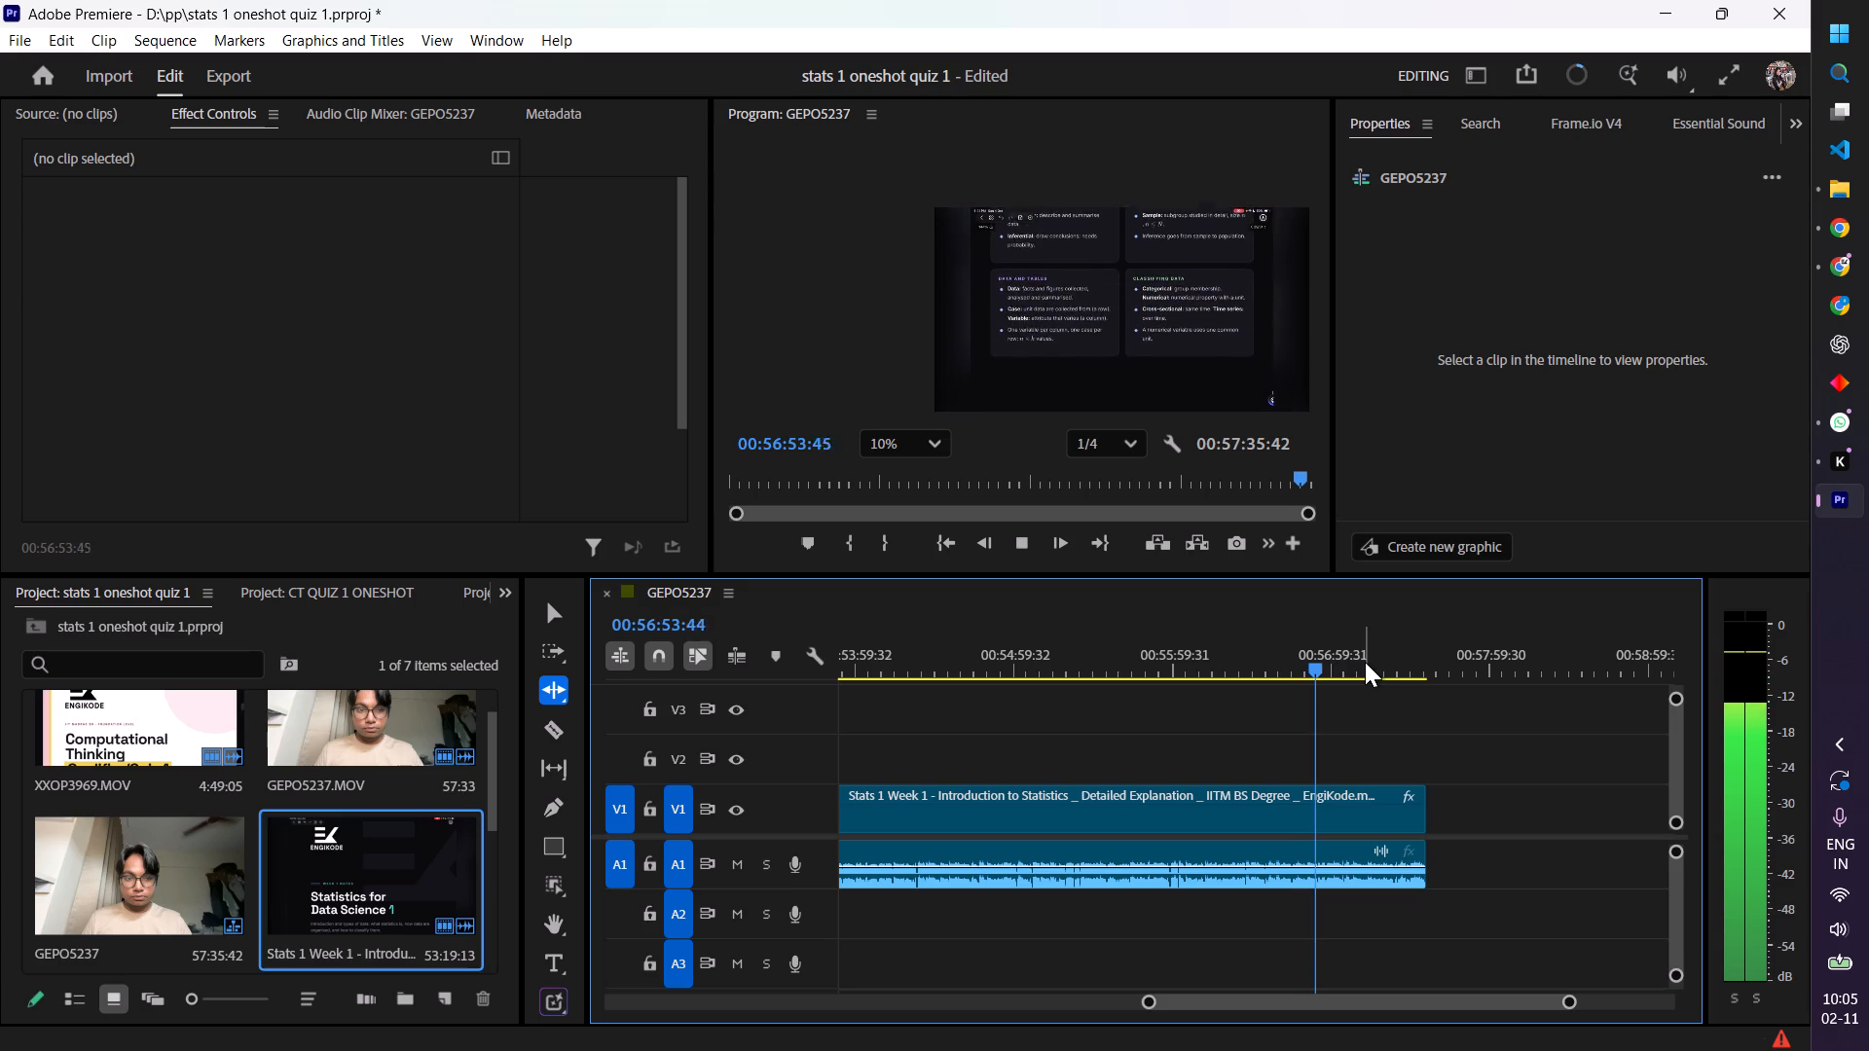
{"action": "key", "text": "space"}
{"action": "key", "text": "space"}
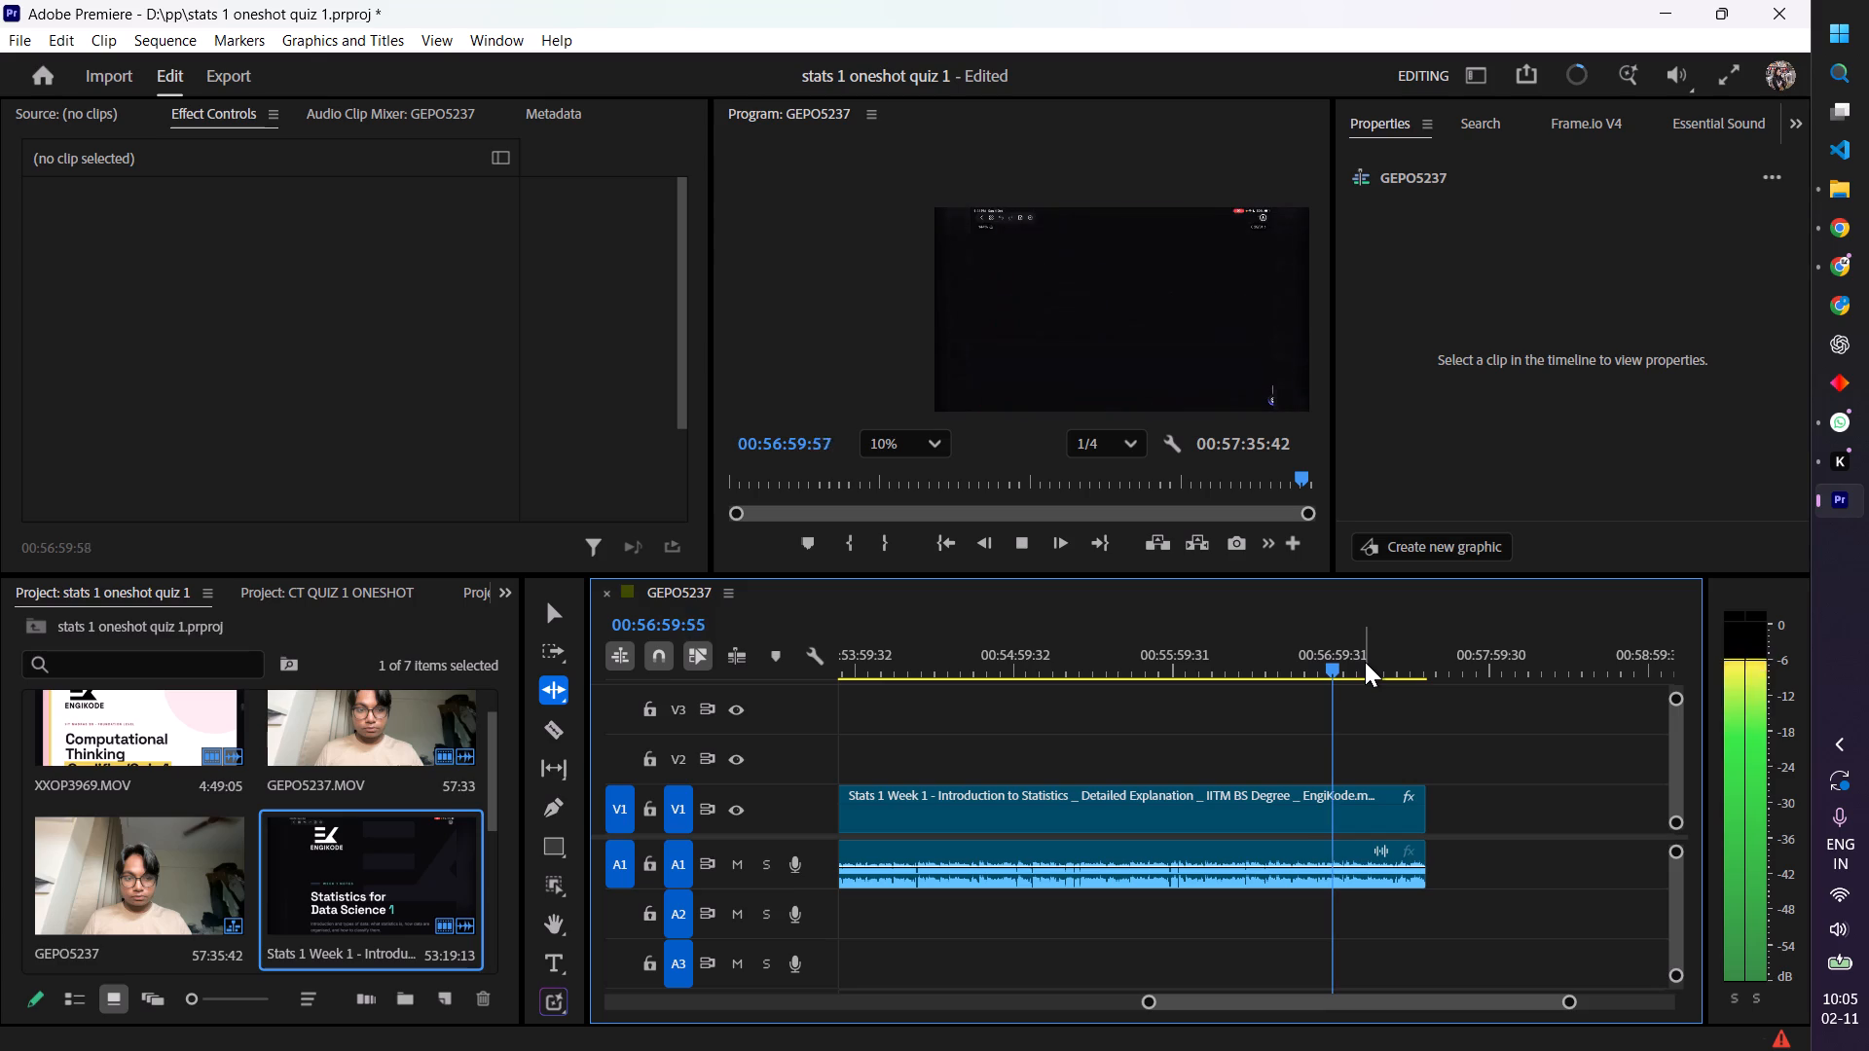
{"action": "key", "text": "space"}
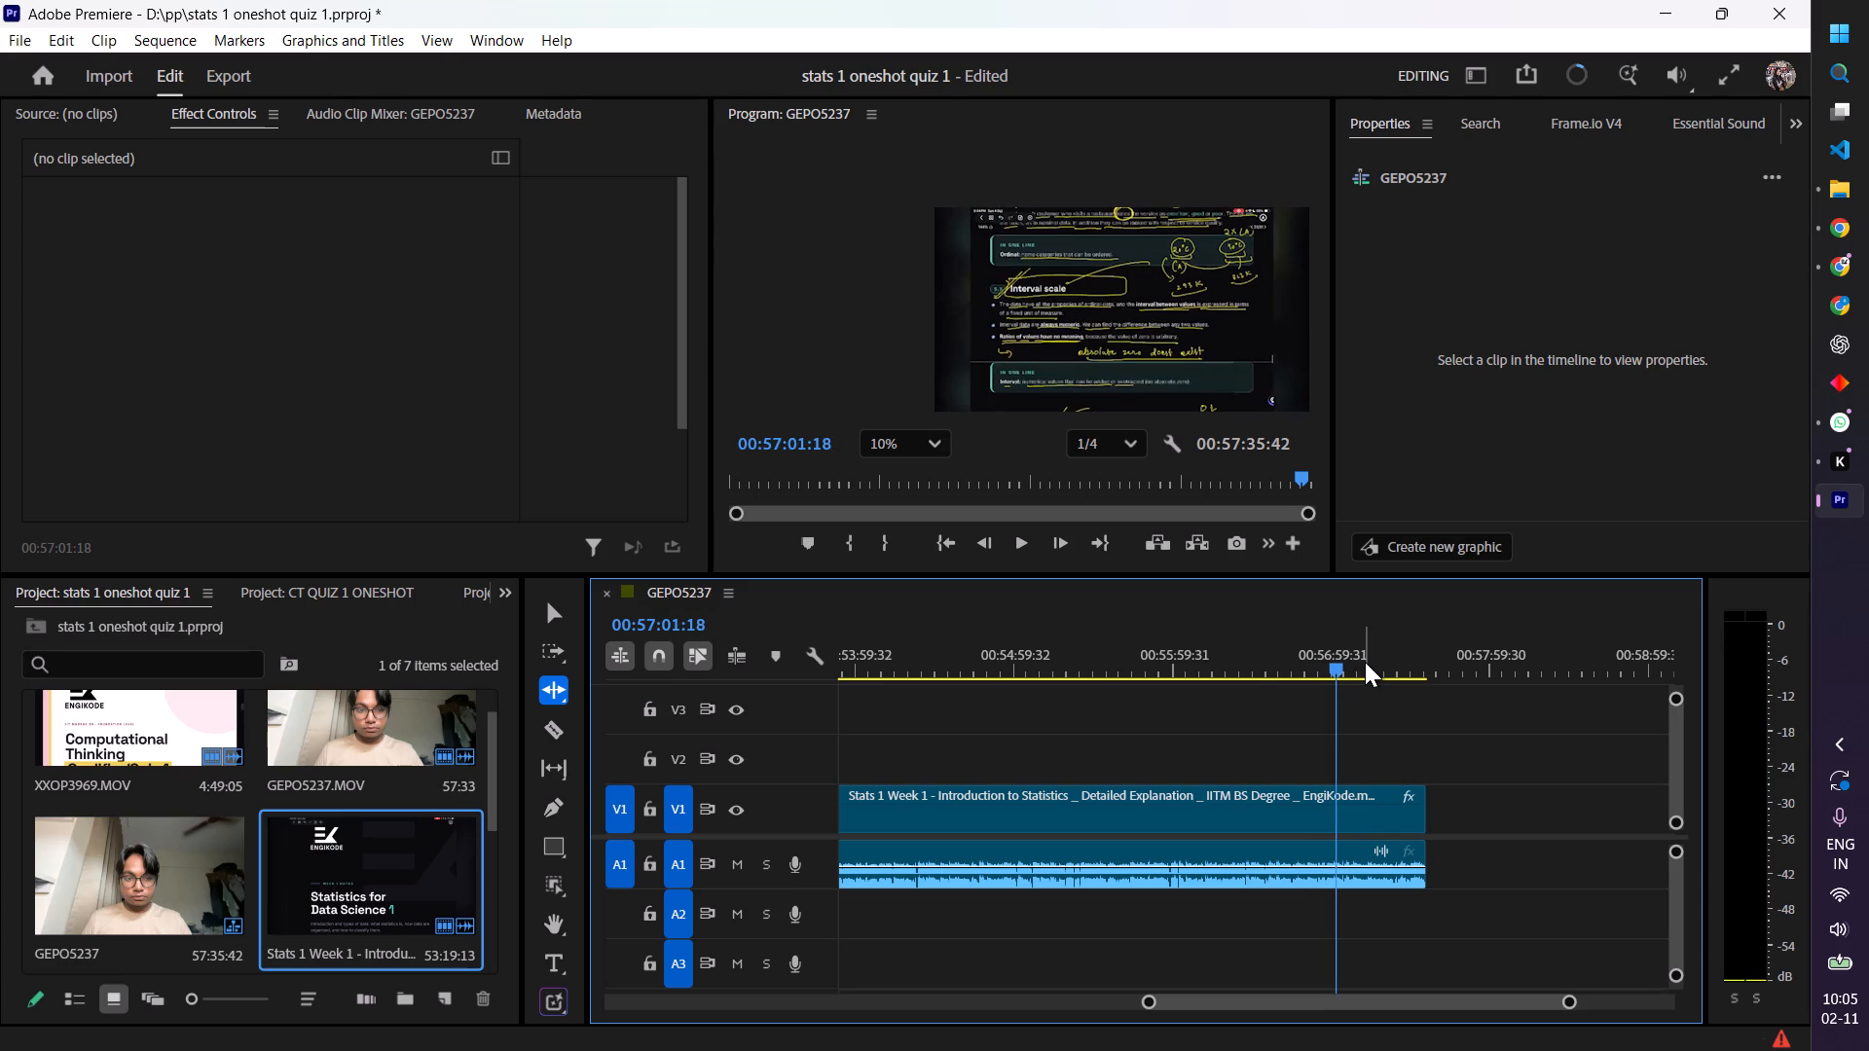
{"action": "left_click_drag", "start_coordinate": [1333, 668], "coordinate": [1324, 670]}
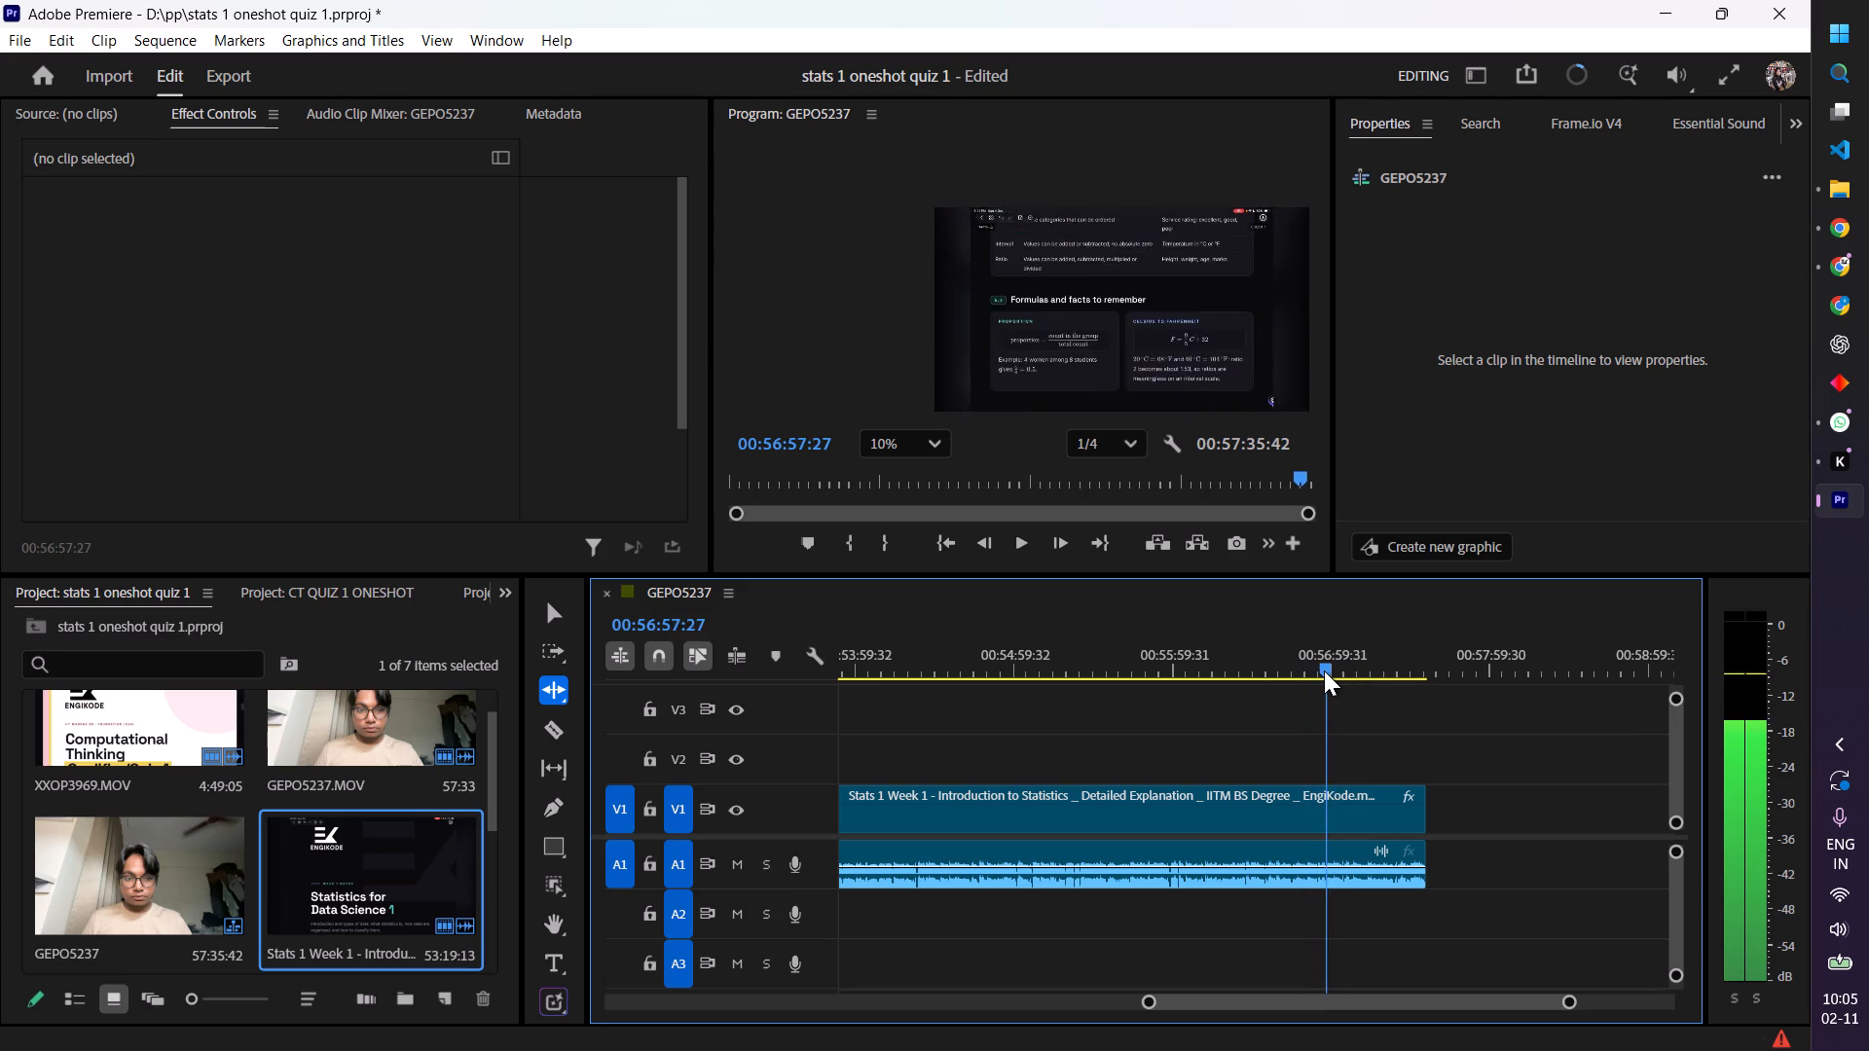
{"action": "left_click_drag", "start_coordinate": [1324, 670], "coordinate": [1316, 672]}
{"action": "key", "text": "space"}
{"action": "left_click_drag", "start_coordinate": [1321, 669], "coordinate": [1312, 669]}
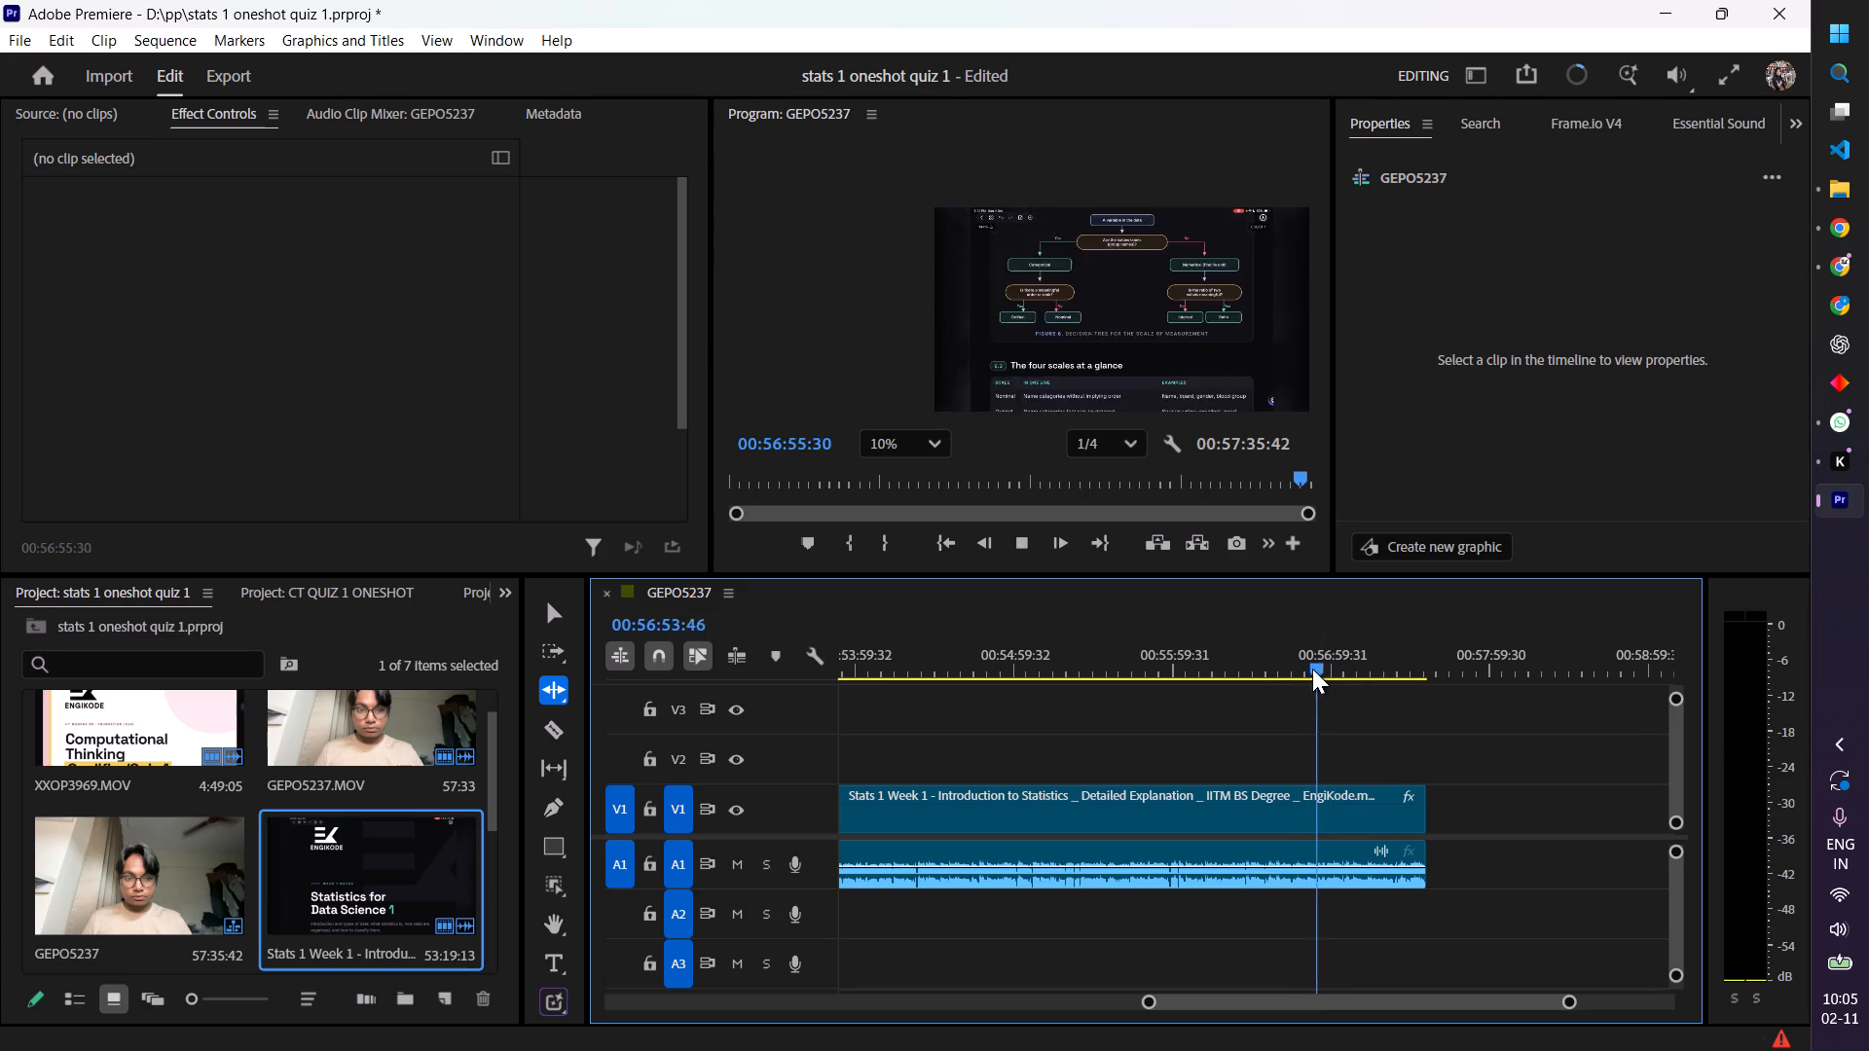
{"action": "left_click_drag", "start_coordinate": [1312, 669], "coordinate": [1307, 670]}
{"action": "key", "text": "space"}
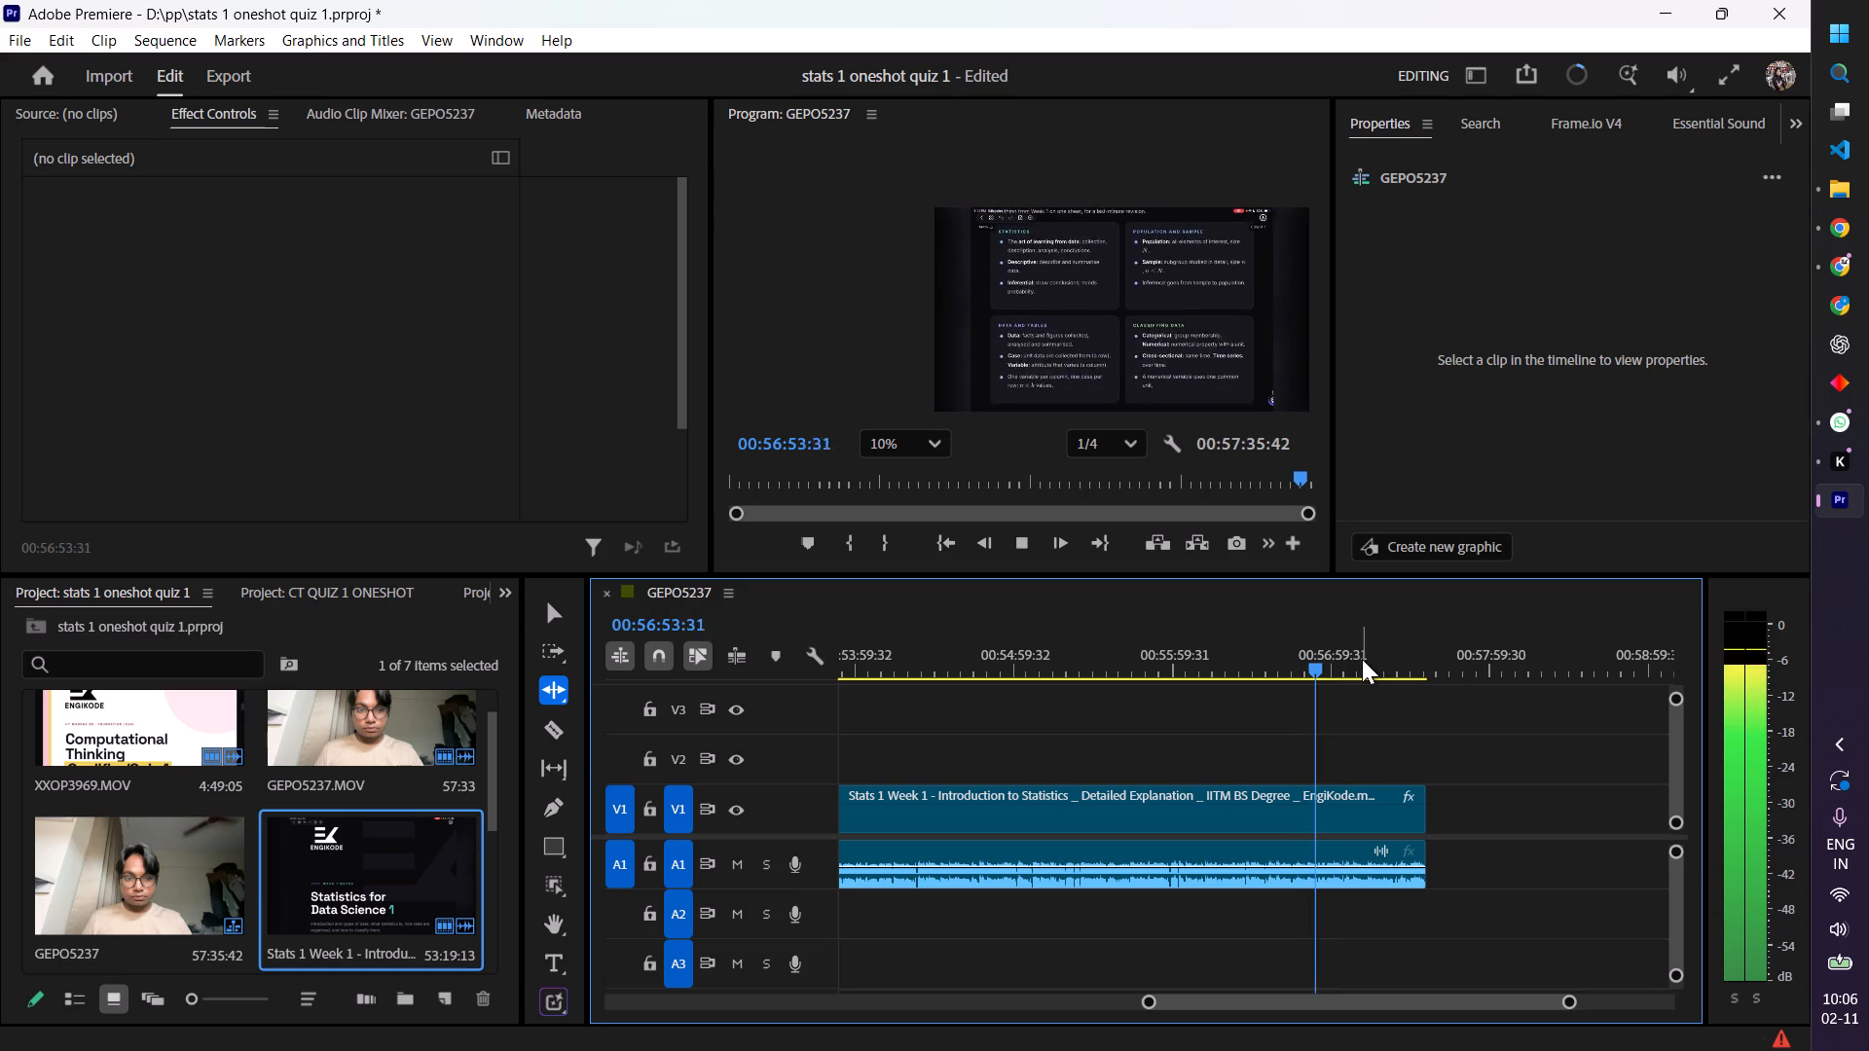
{"action": "key", "text": "space"}
{"action": "key", "text": "ctrl+k"}
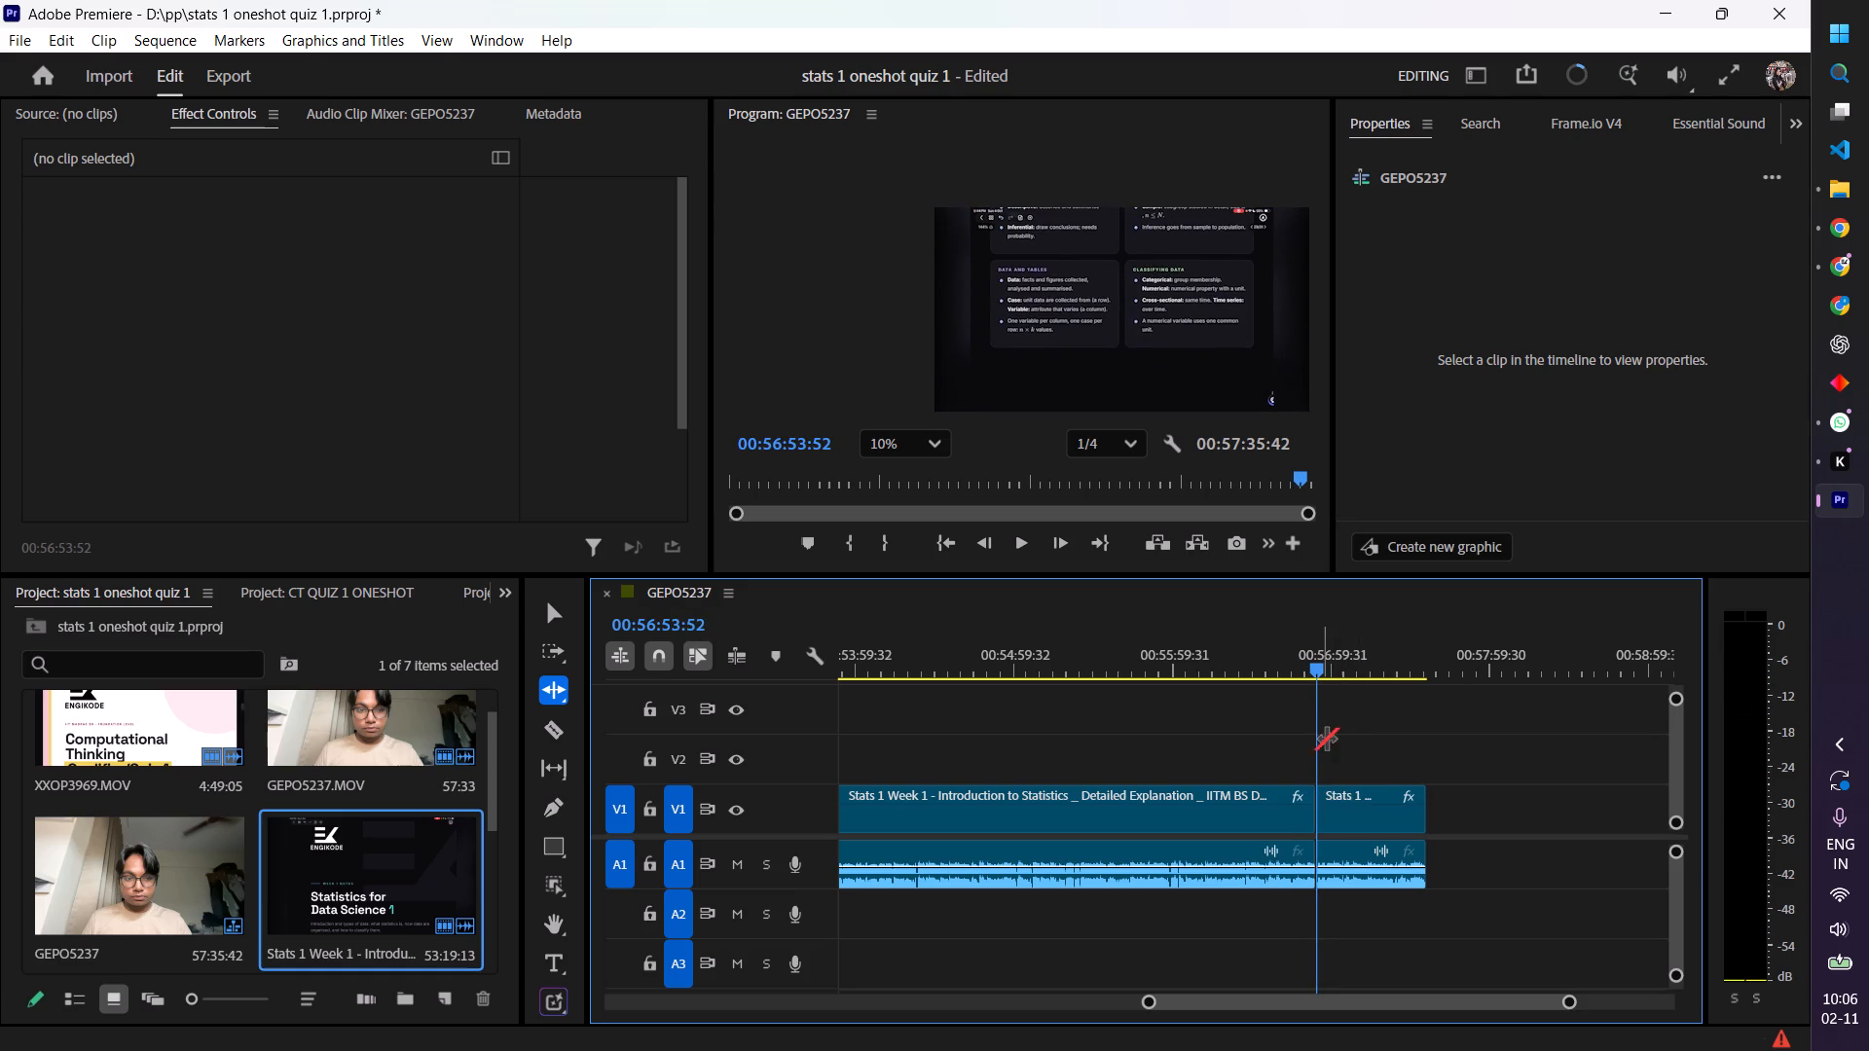
{"action": "left_click", "coordinate": [1359, 819]}
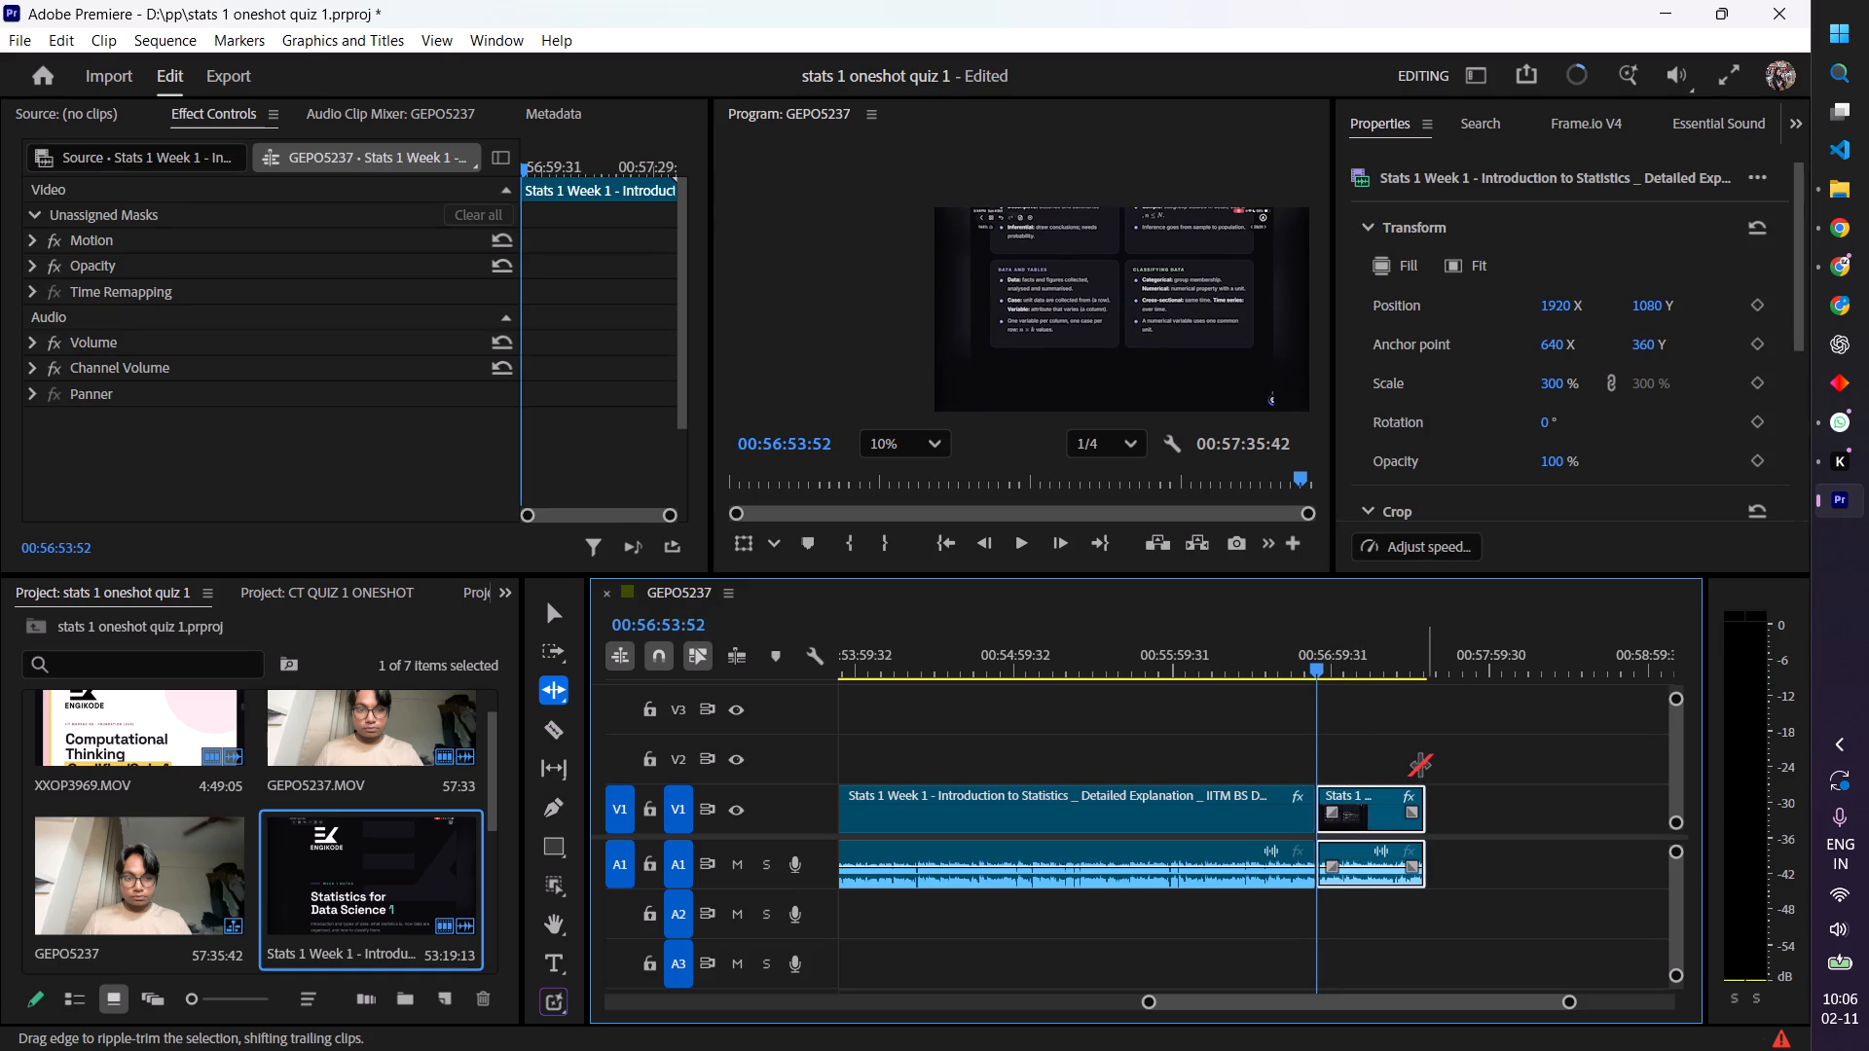
{"action": "key", "text": "BackSpace"}
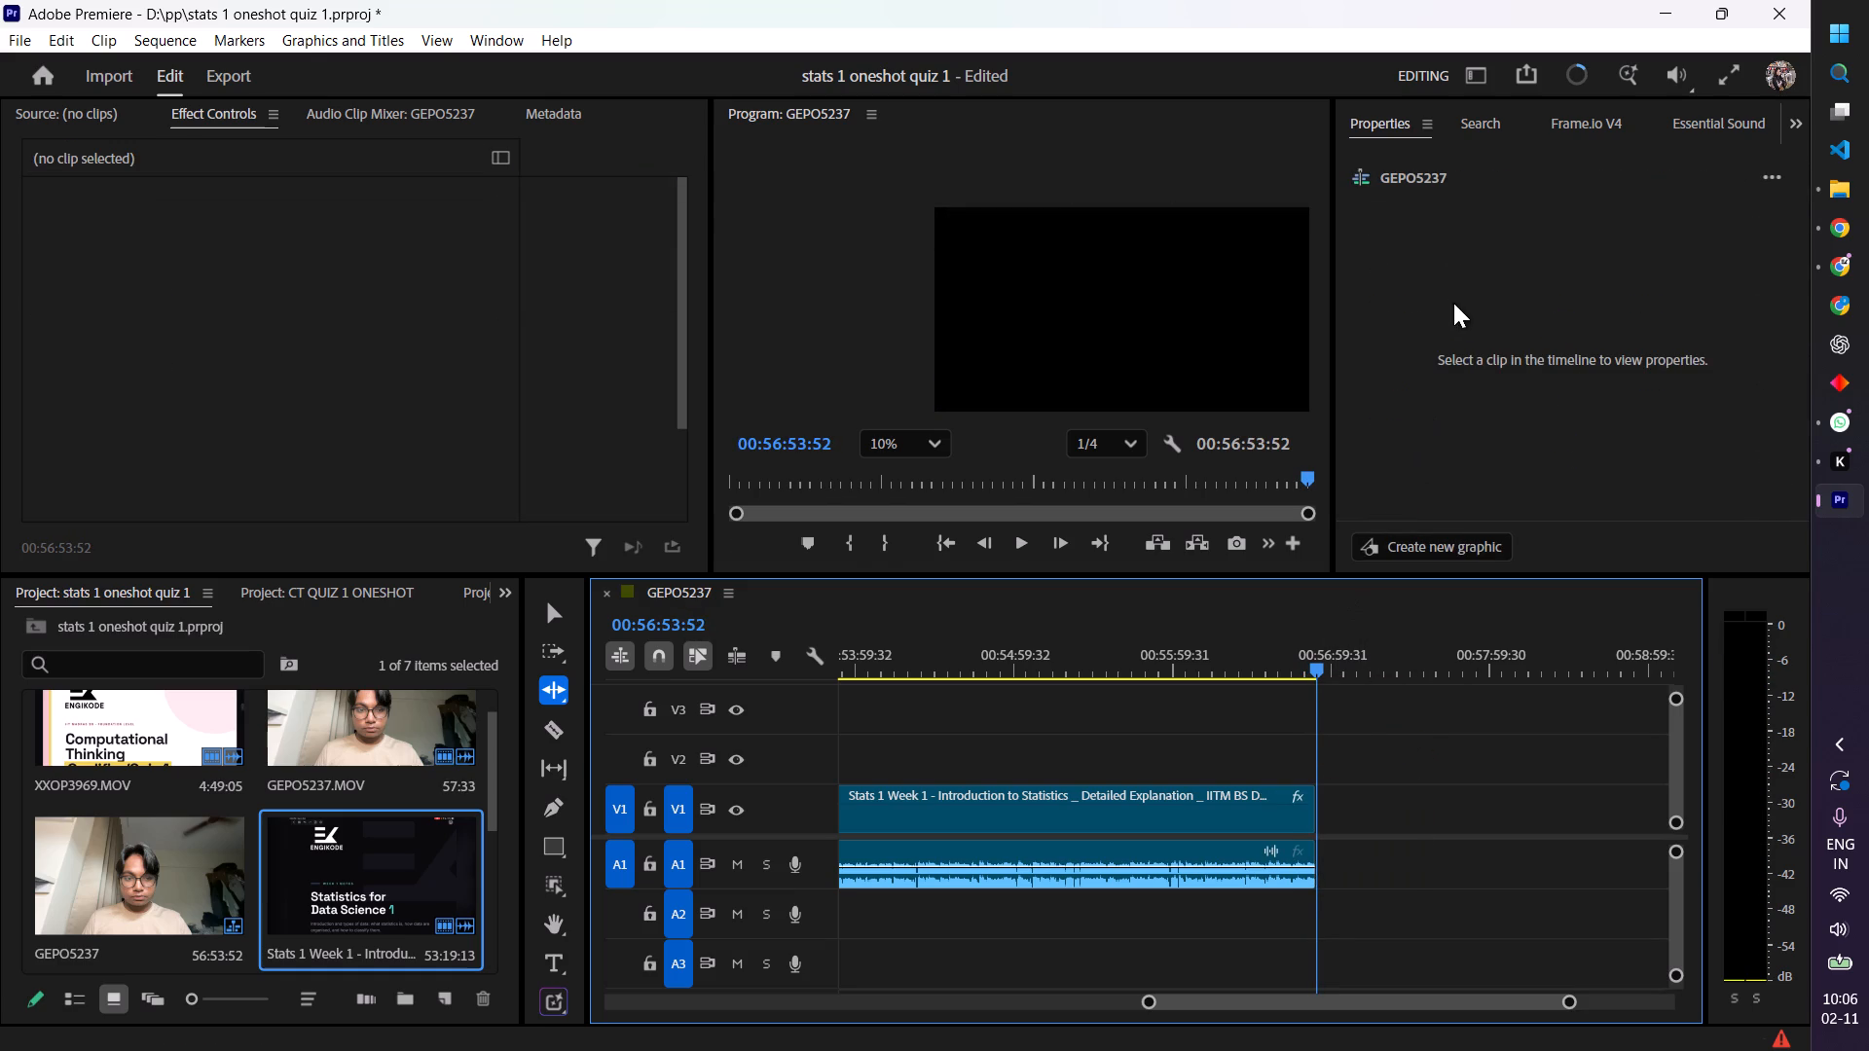
Add the Stats 1 Week 2 lecture directly after the Week 1 lecture at 00:56:53:52 and fit it to the frame.
{"action": "scroll", "coordinate": [430, 852], "scroll_direction": "down", "scroll_amount": 1}
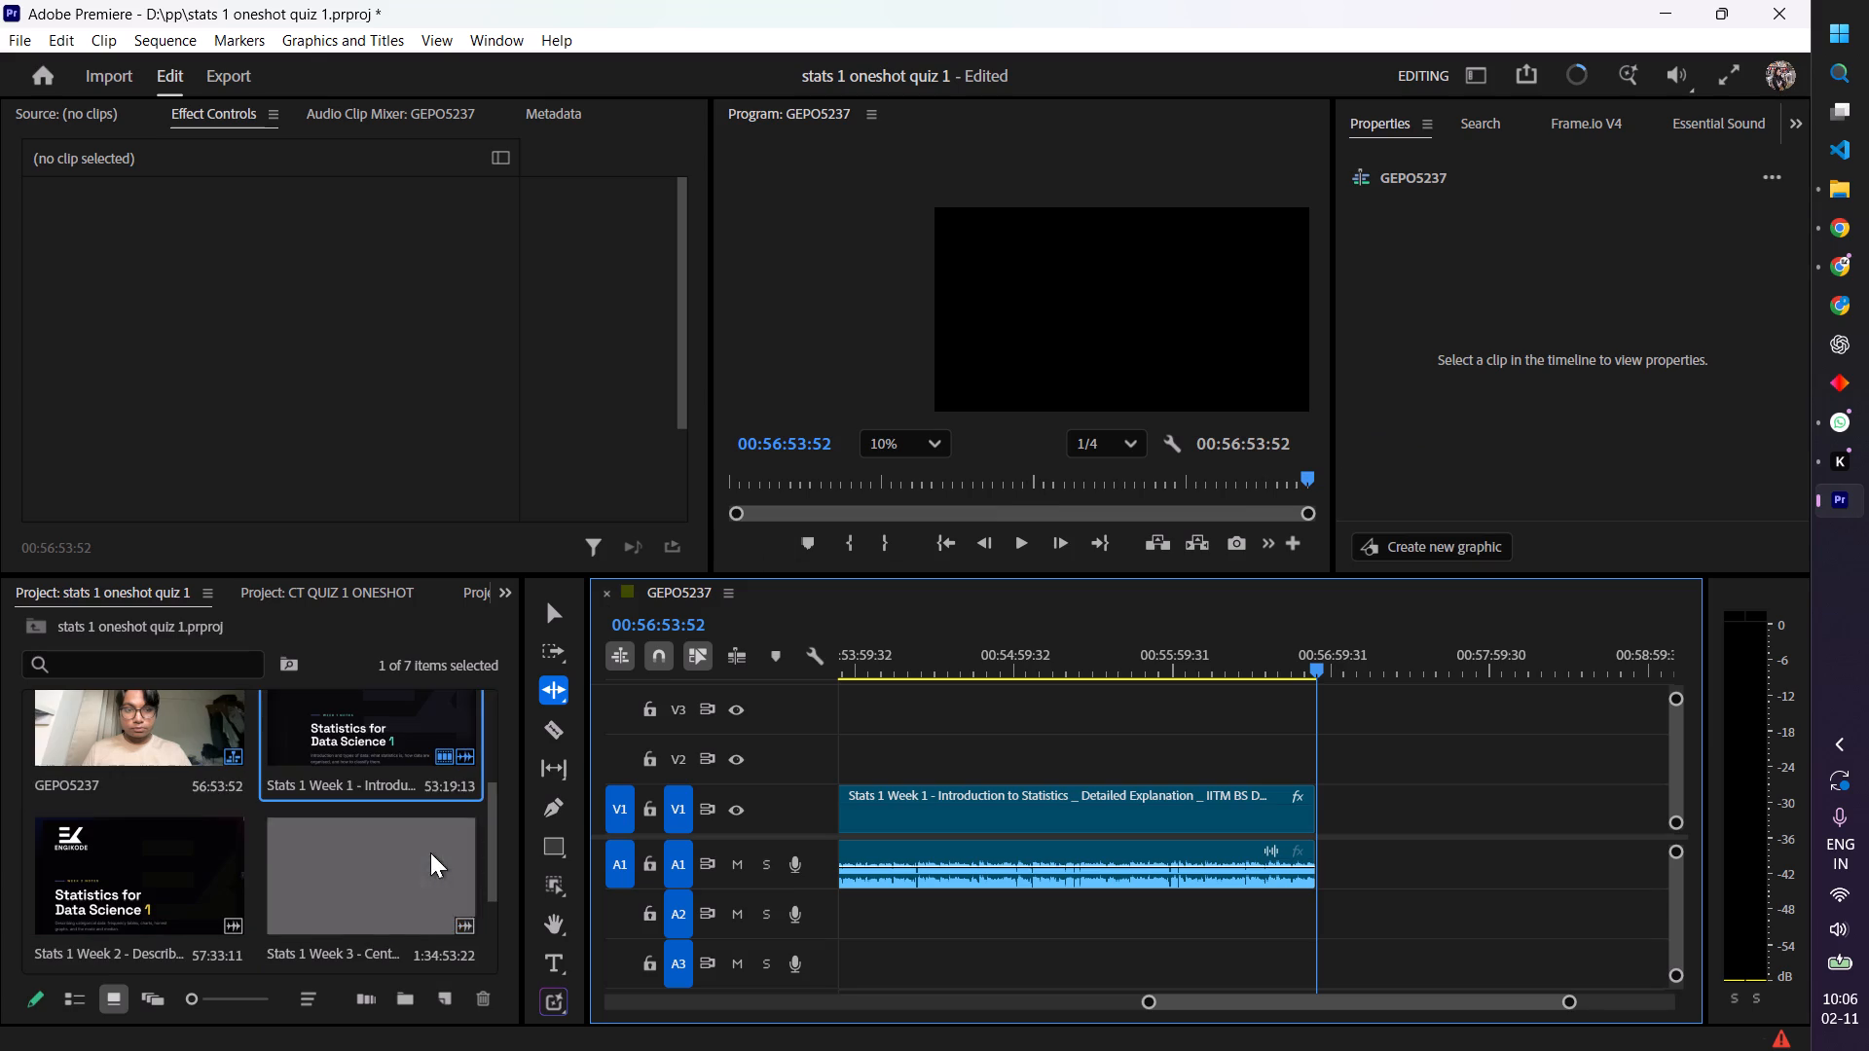
{"action": "left_click_drag", "start_coordinate": [99, 887], "coordinate": [124, 866]}
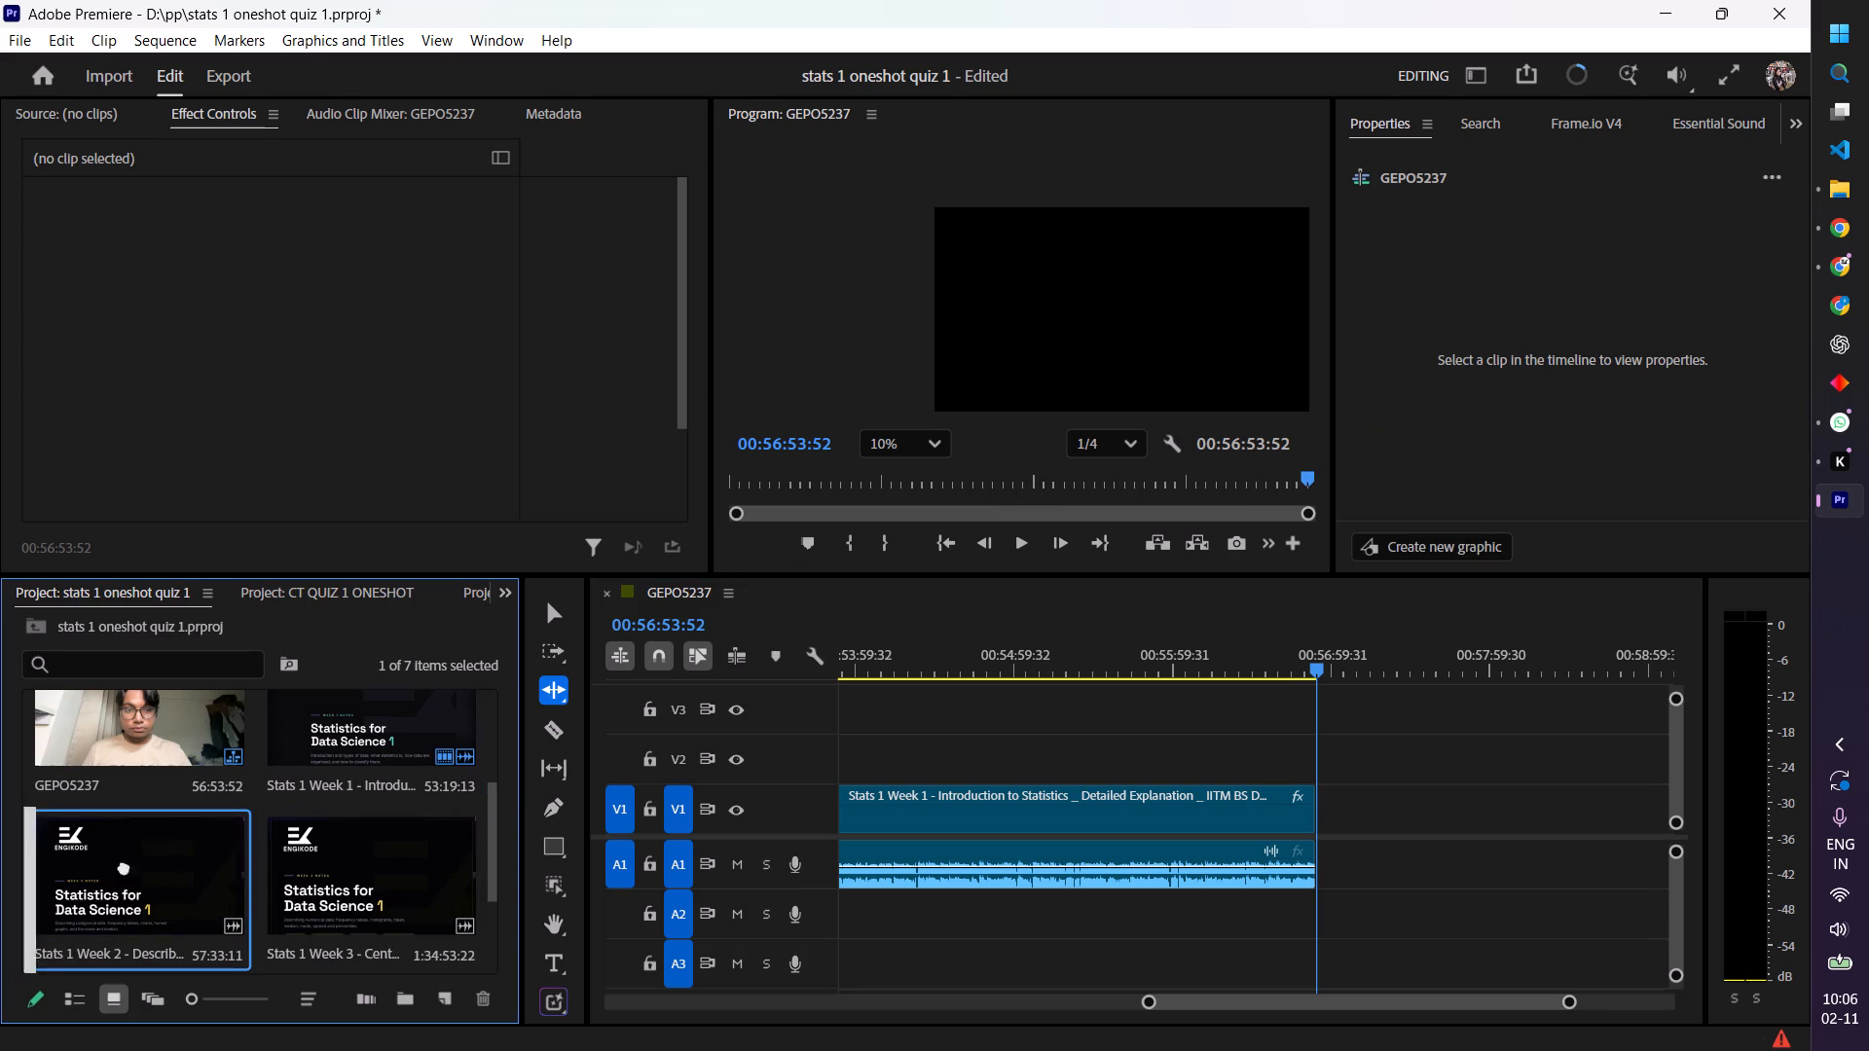
{"action": "left_click_drag", "start_coordinate": [124, 866], "coordinate": [1325, 807]}
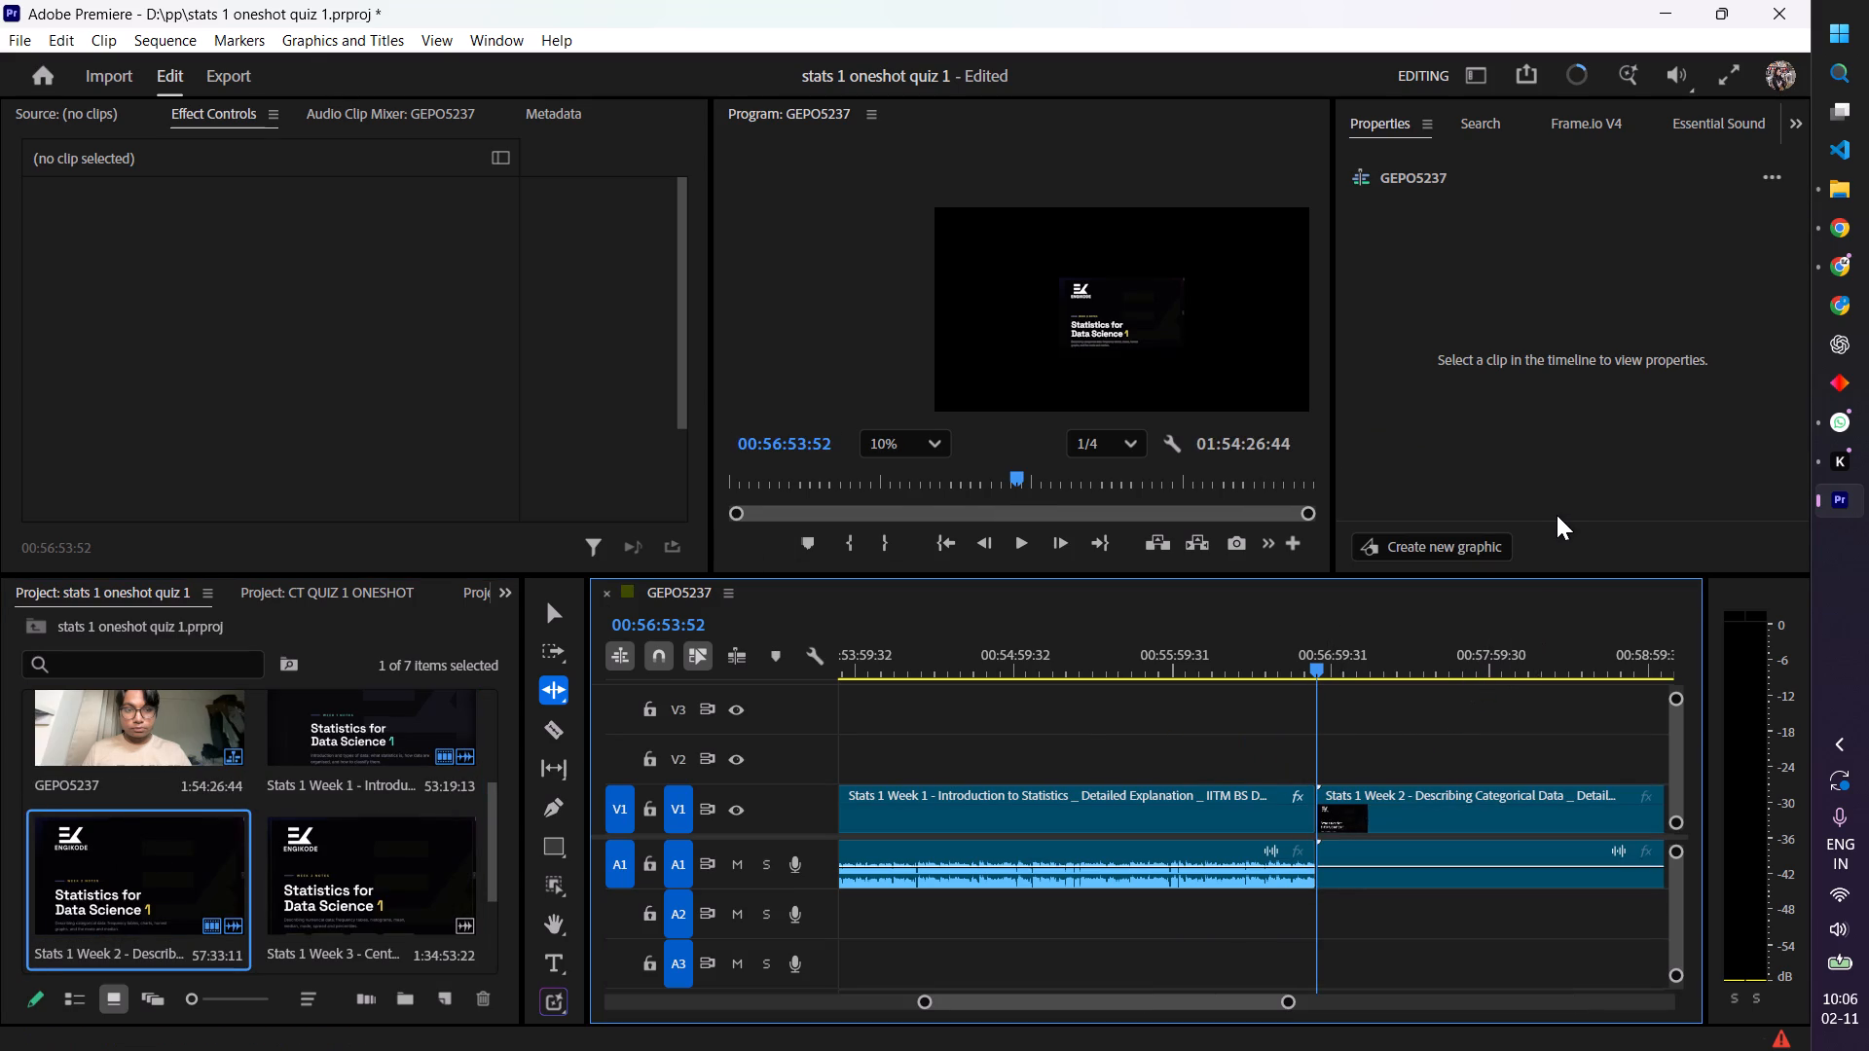
{"action": "left_click", "coordinate": [1425, 826]}
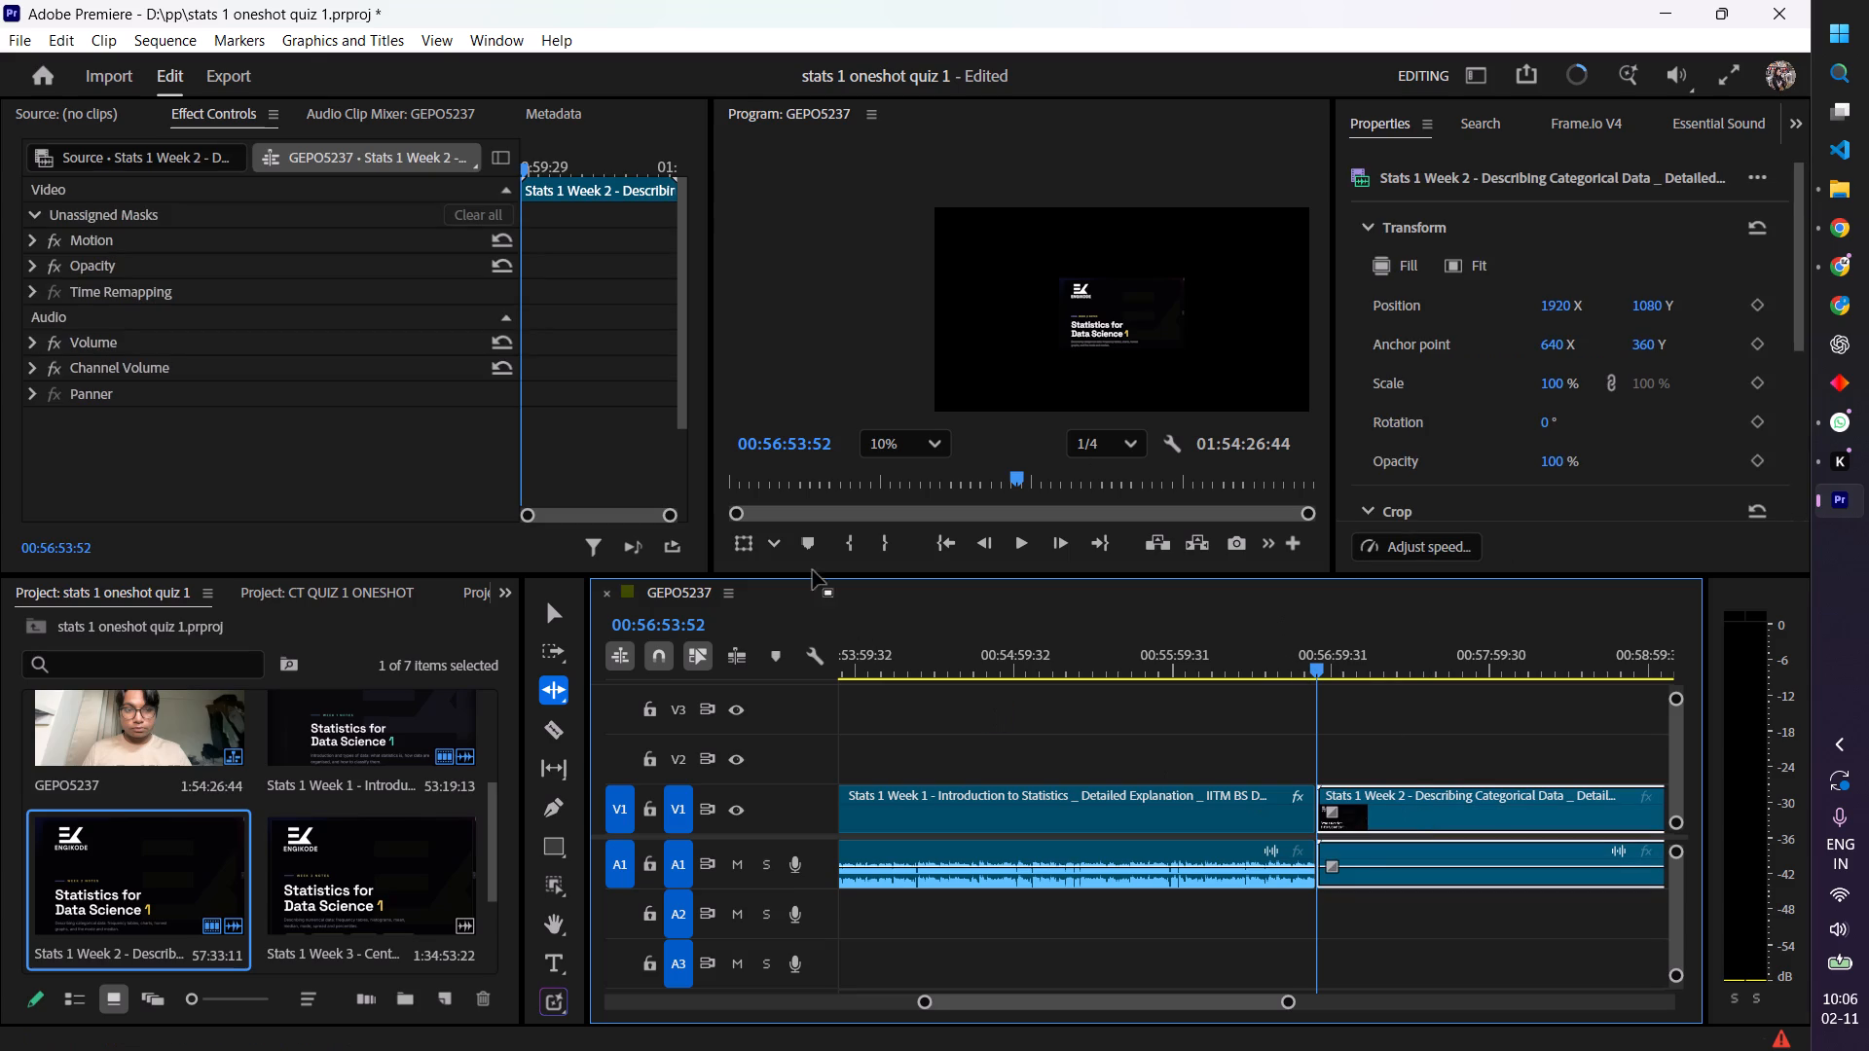
{"action": "left_click", "coordinate": [1454, 272]}
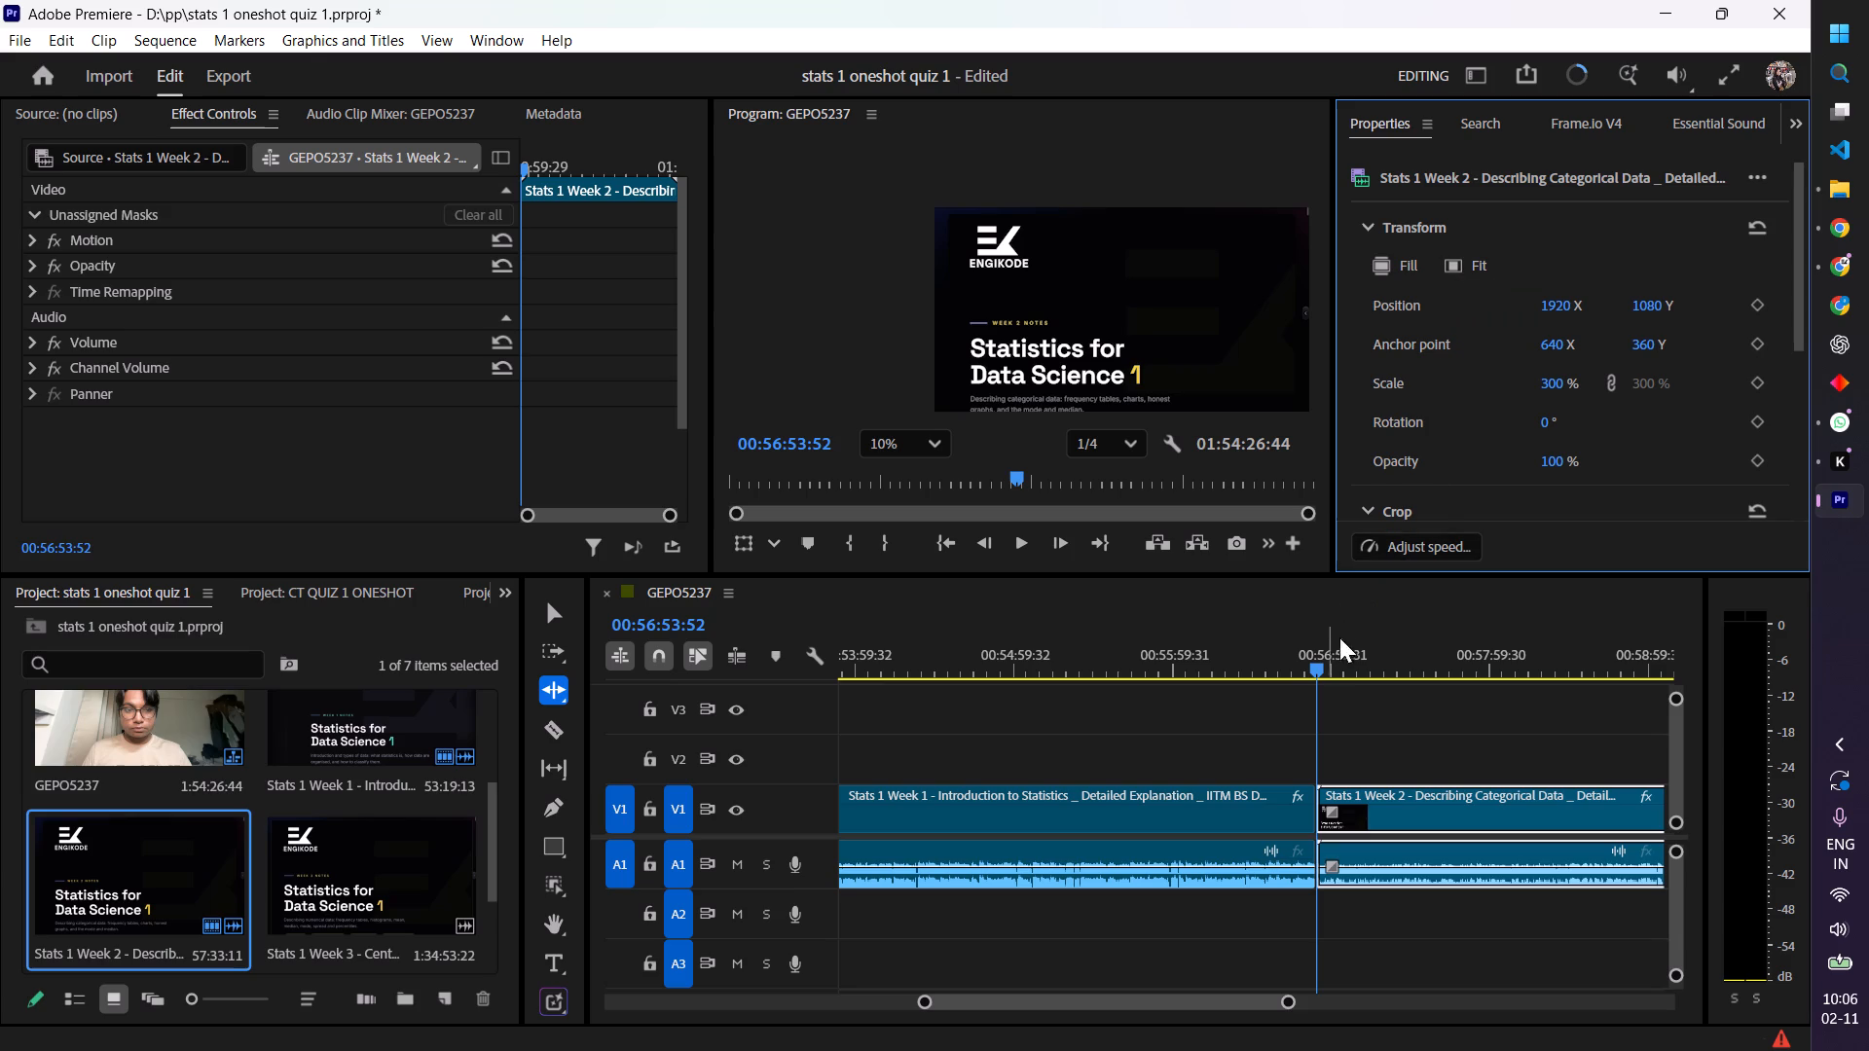
Play and scrub through the opening two minutes of the Week 2 lecture for the point where its introductory talk ends.
{"action": "left_click_drag", "start_coordinate": [1313, 669], "coordinate": [1345, 670]}
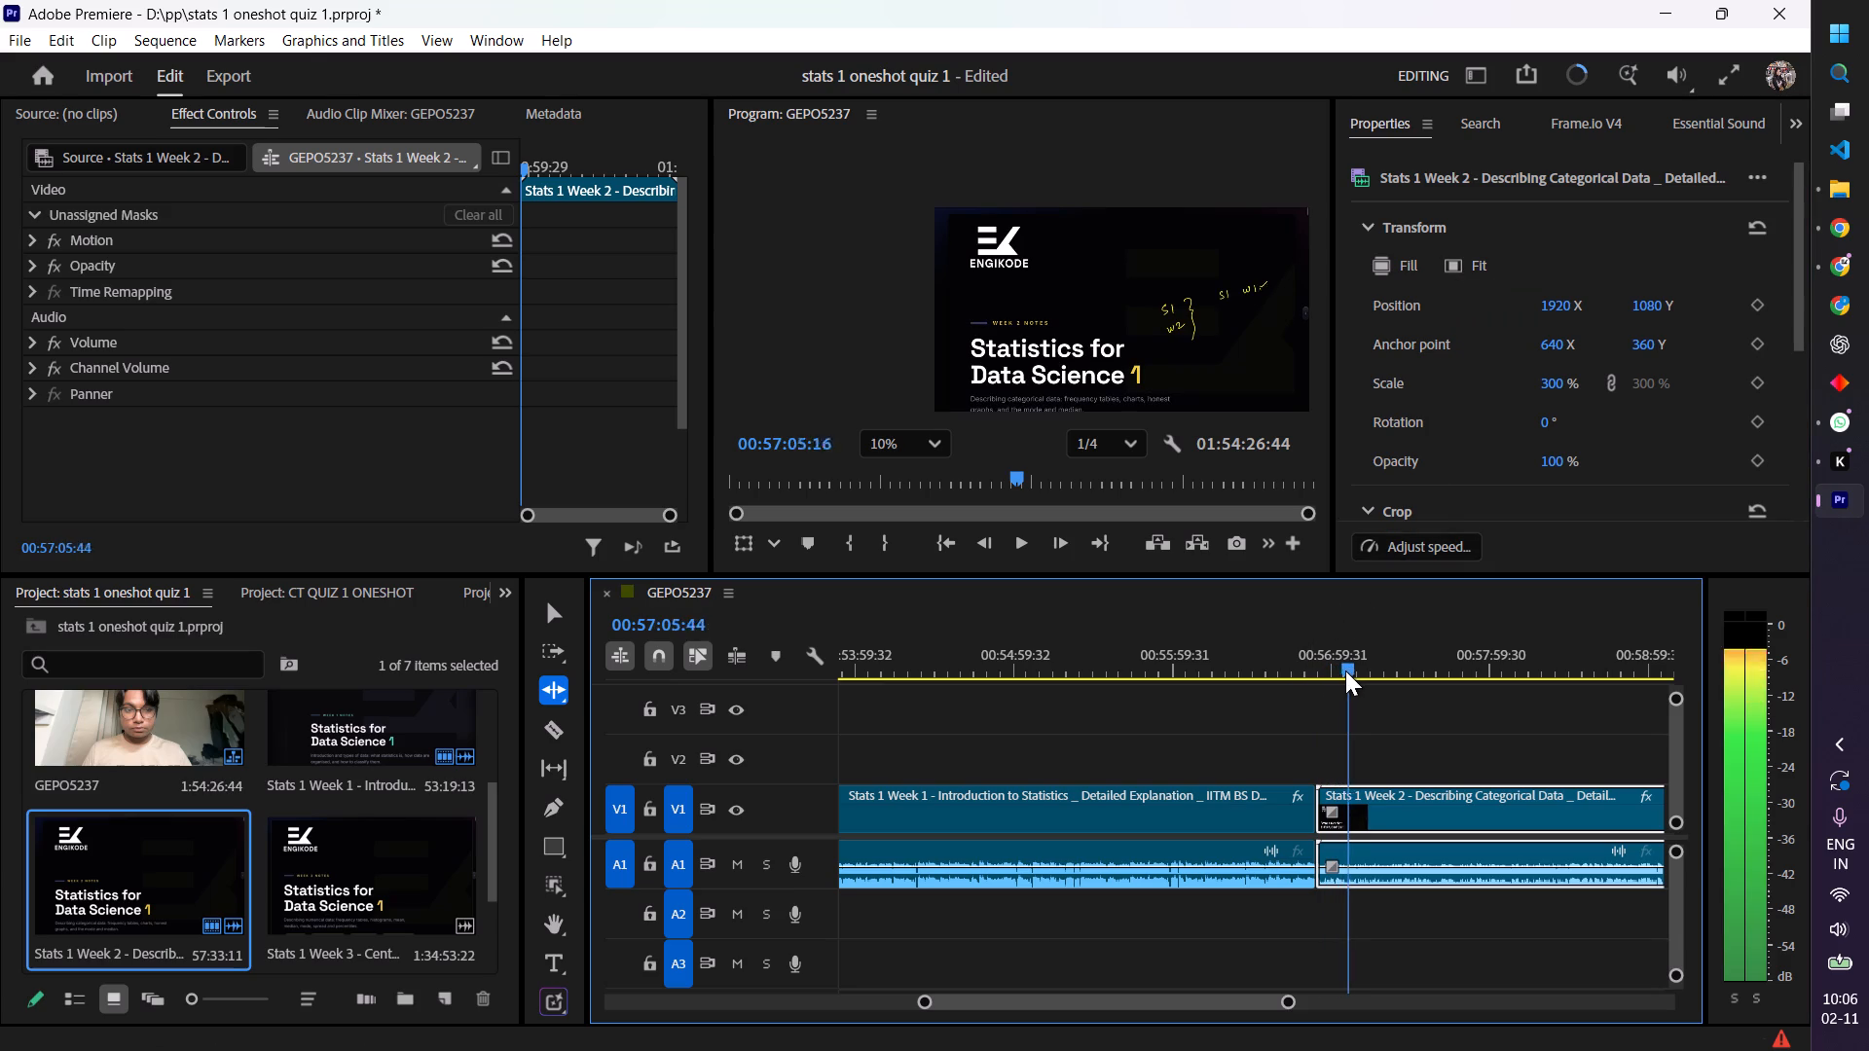
{"action": "left_click_drag", "start_coordinate": [1345, 670], "coordinate": [1324, 682]}
{"action": "key", "text": "space"}
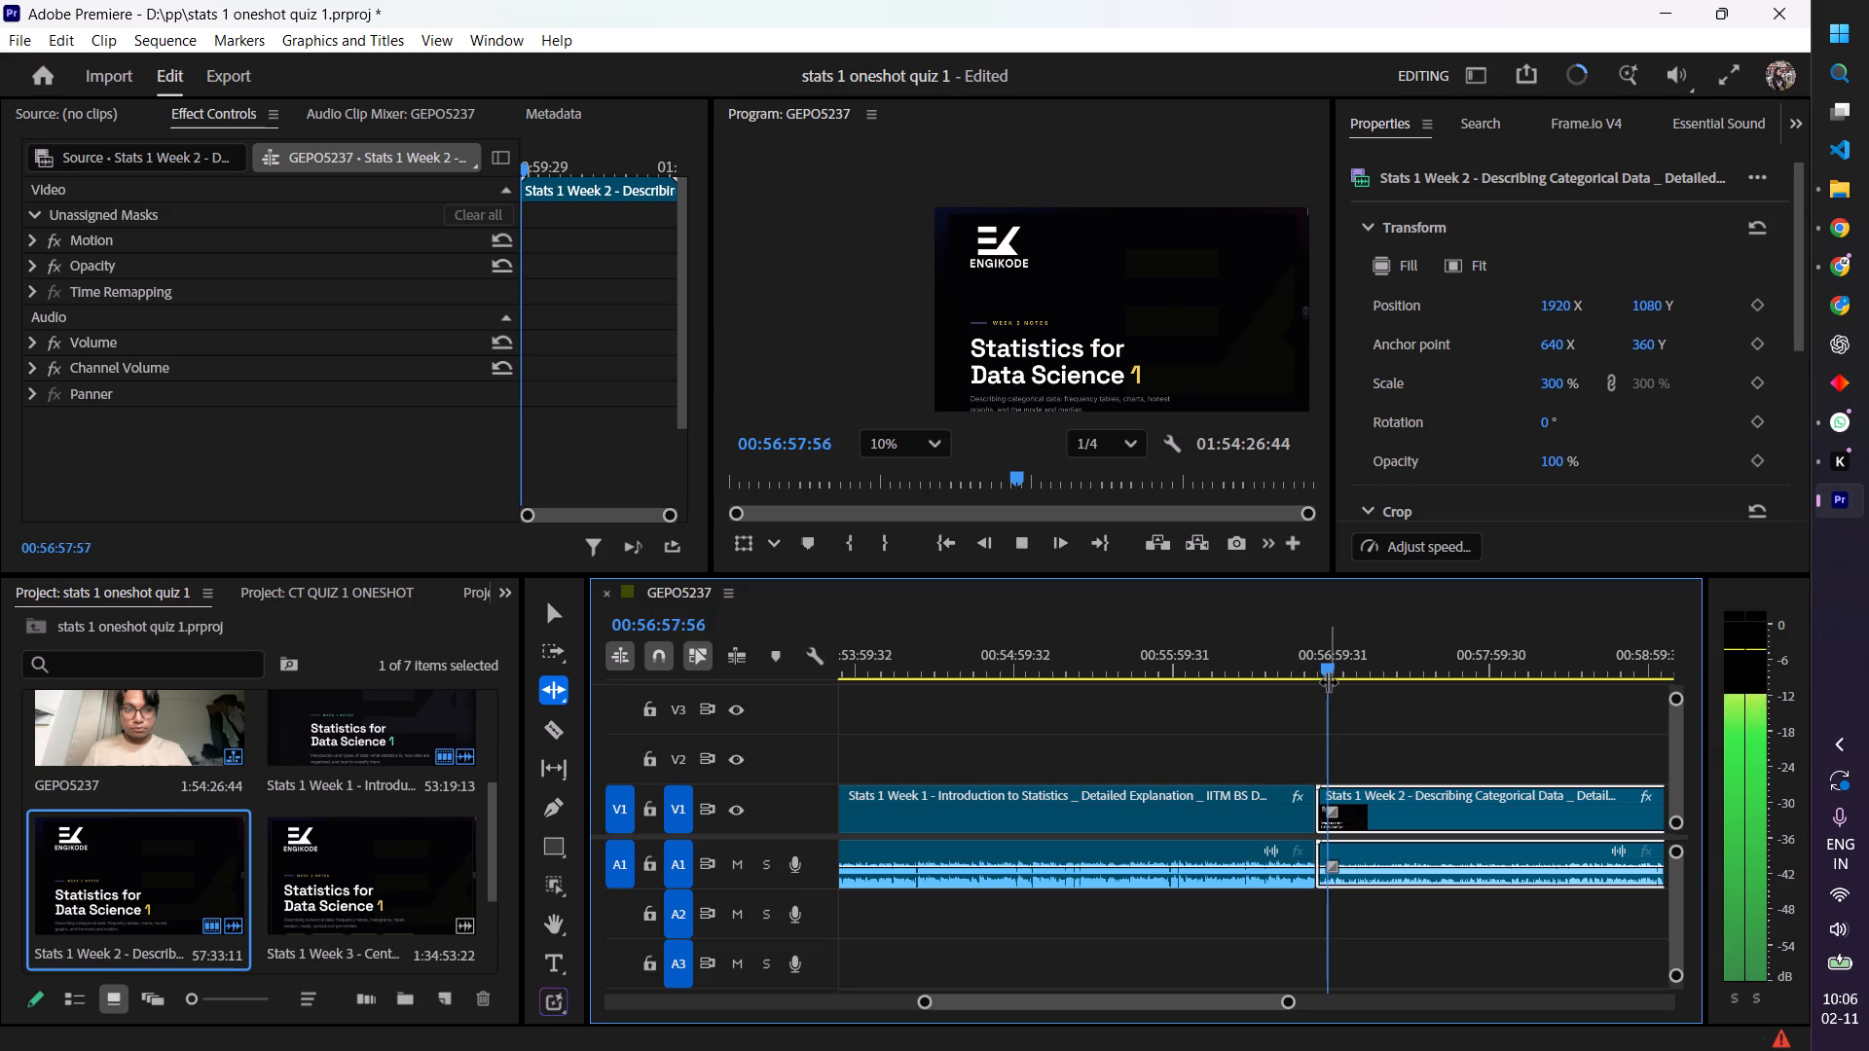
{"action": "left_click_drag", "start_coordinate": [1286, 1004], "coordinate": [1363, 1003]}
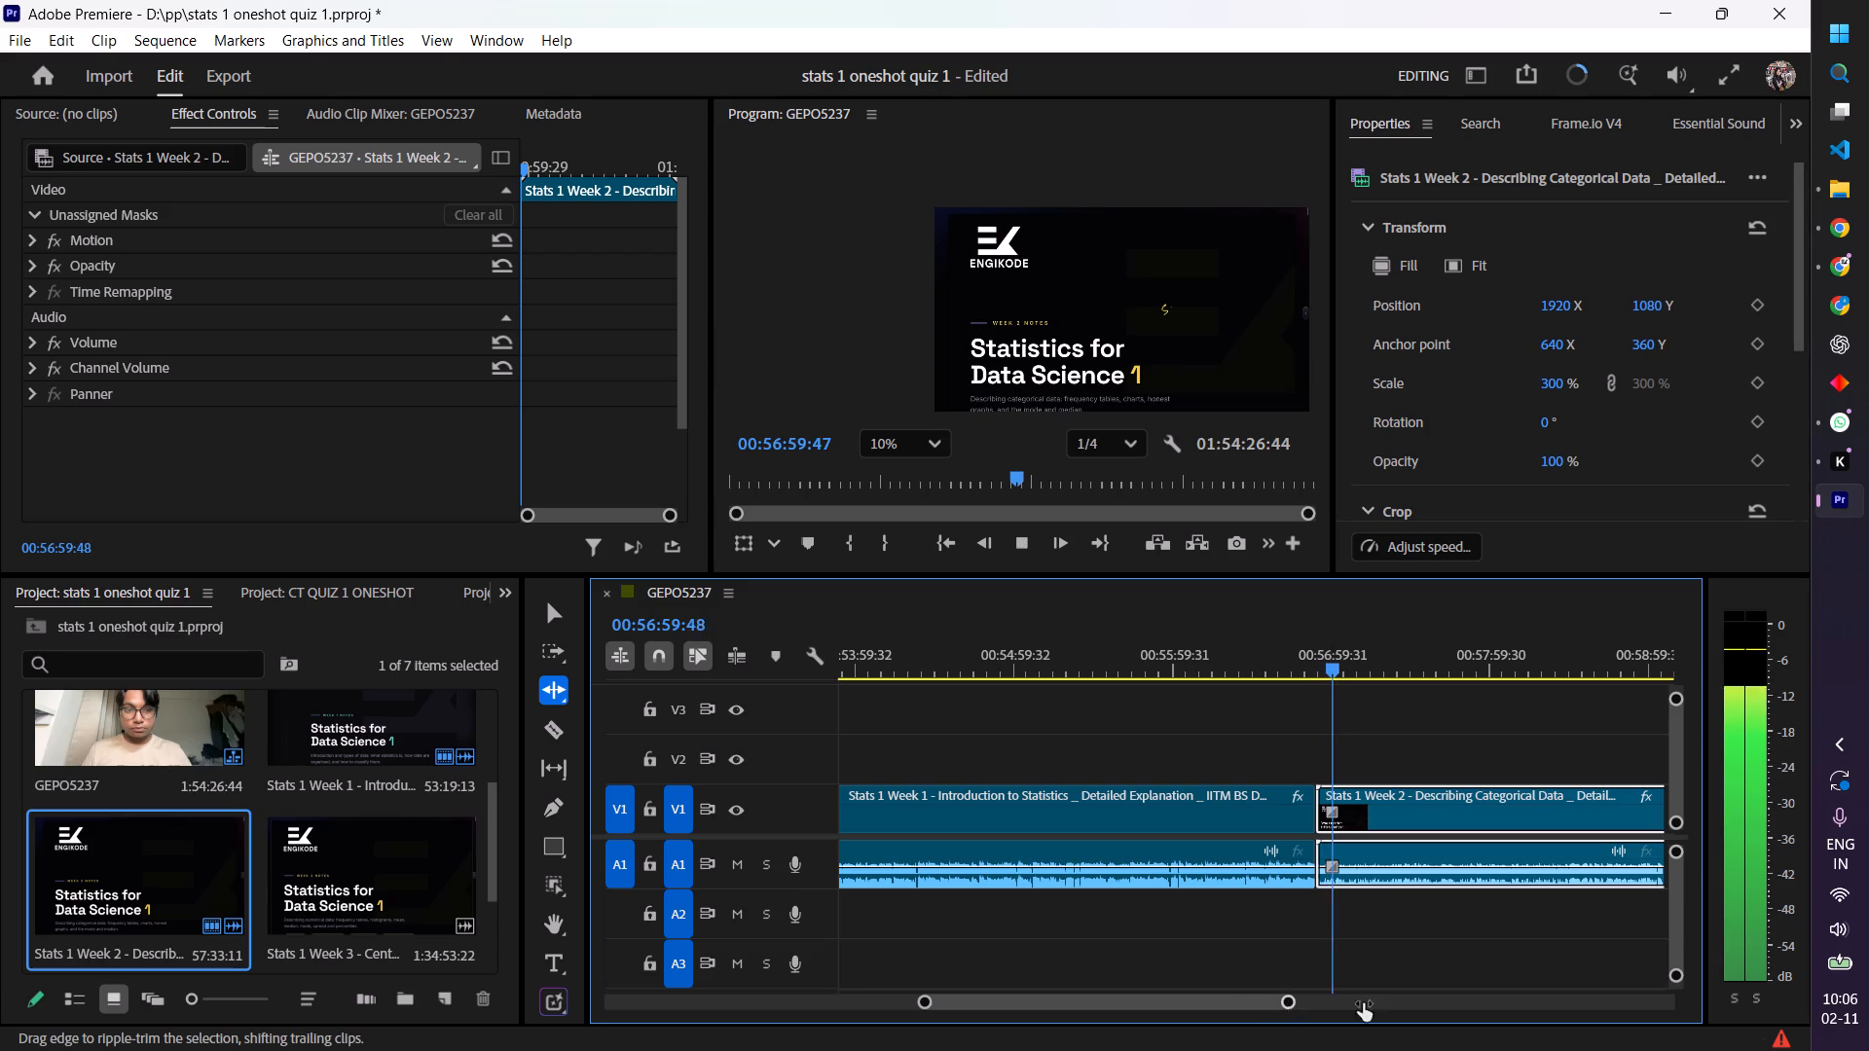
{"action": "left_click_drag", "start_coordinate": [1363, 1003], "coordinate": [1868, 1039]}
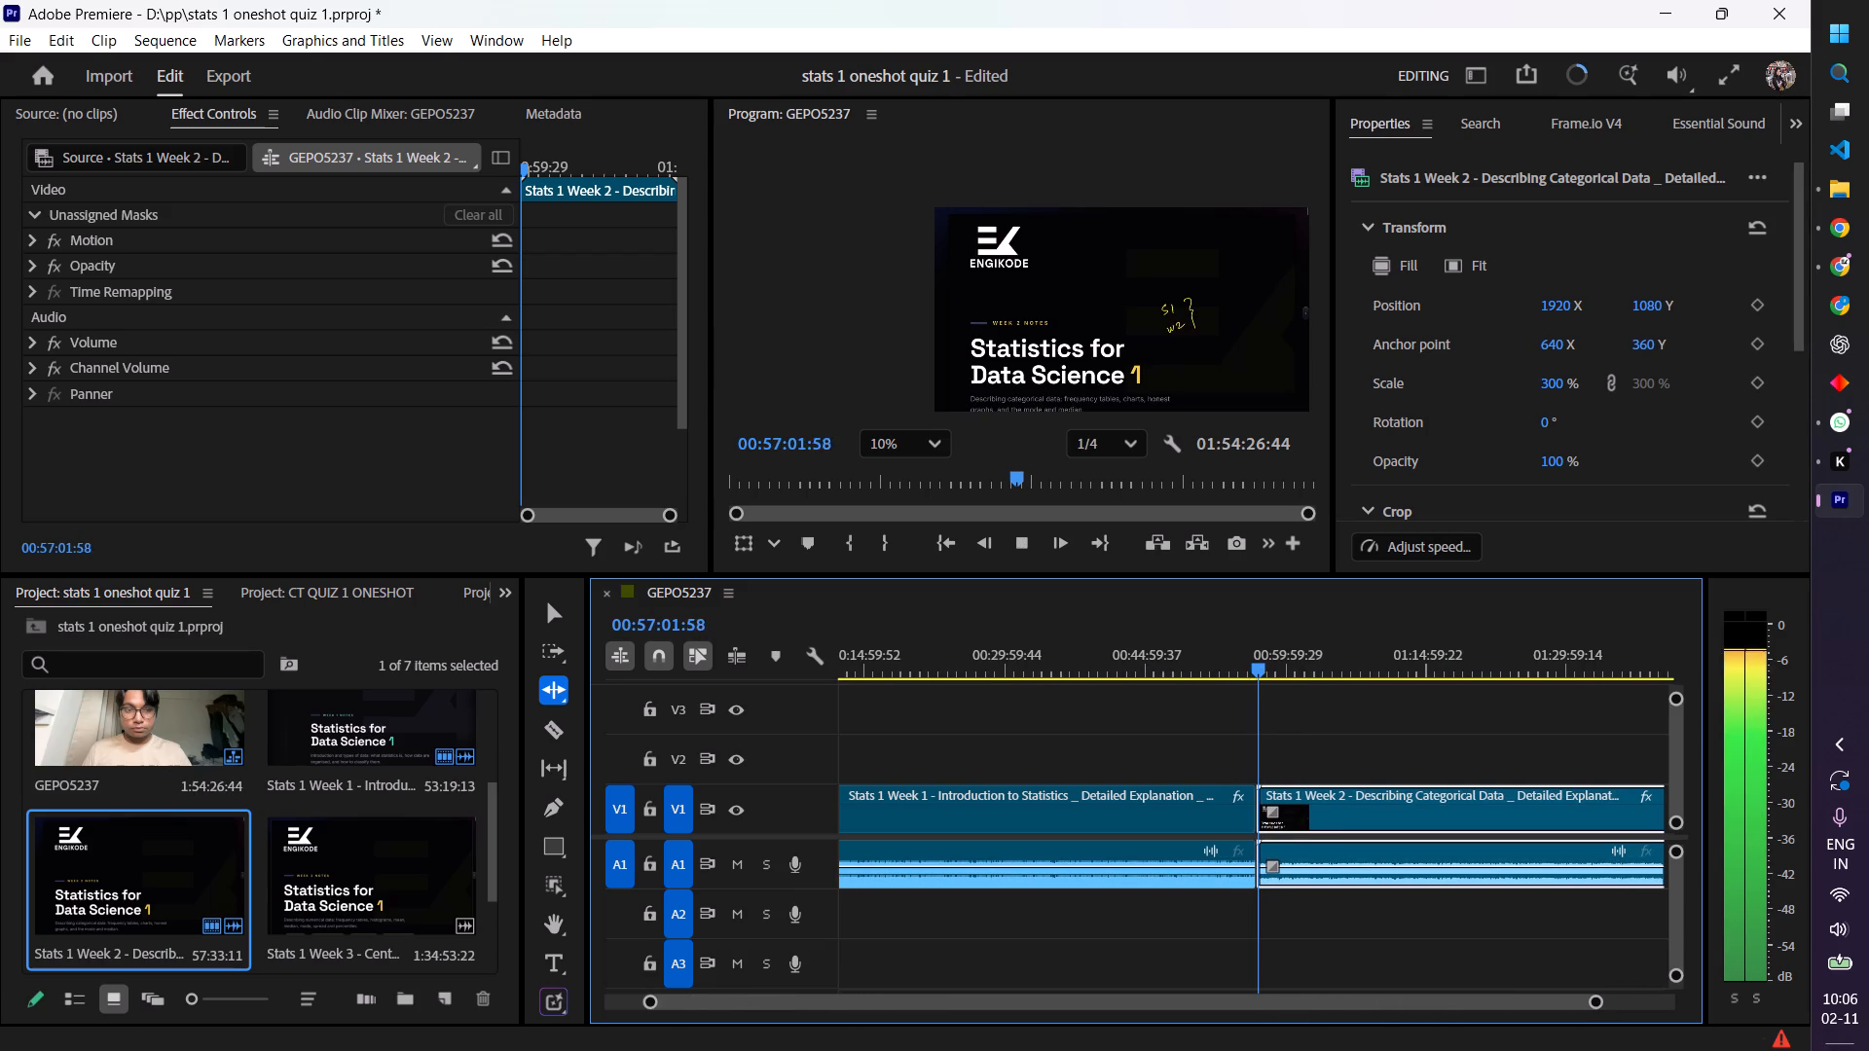
{"action": "left_click_drag", "start_coordinate": [1414, 1005], "coordinate": [1402, 1006]}
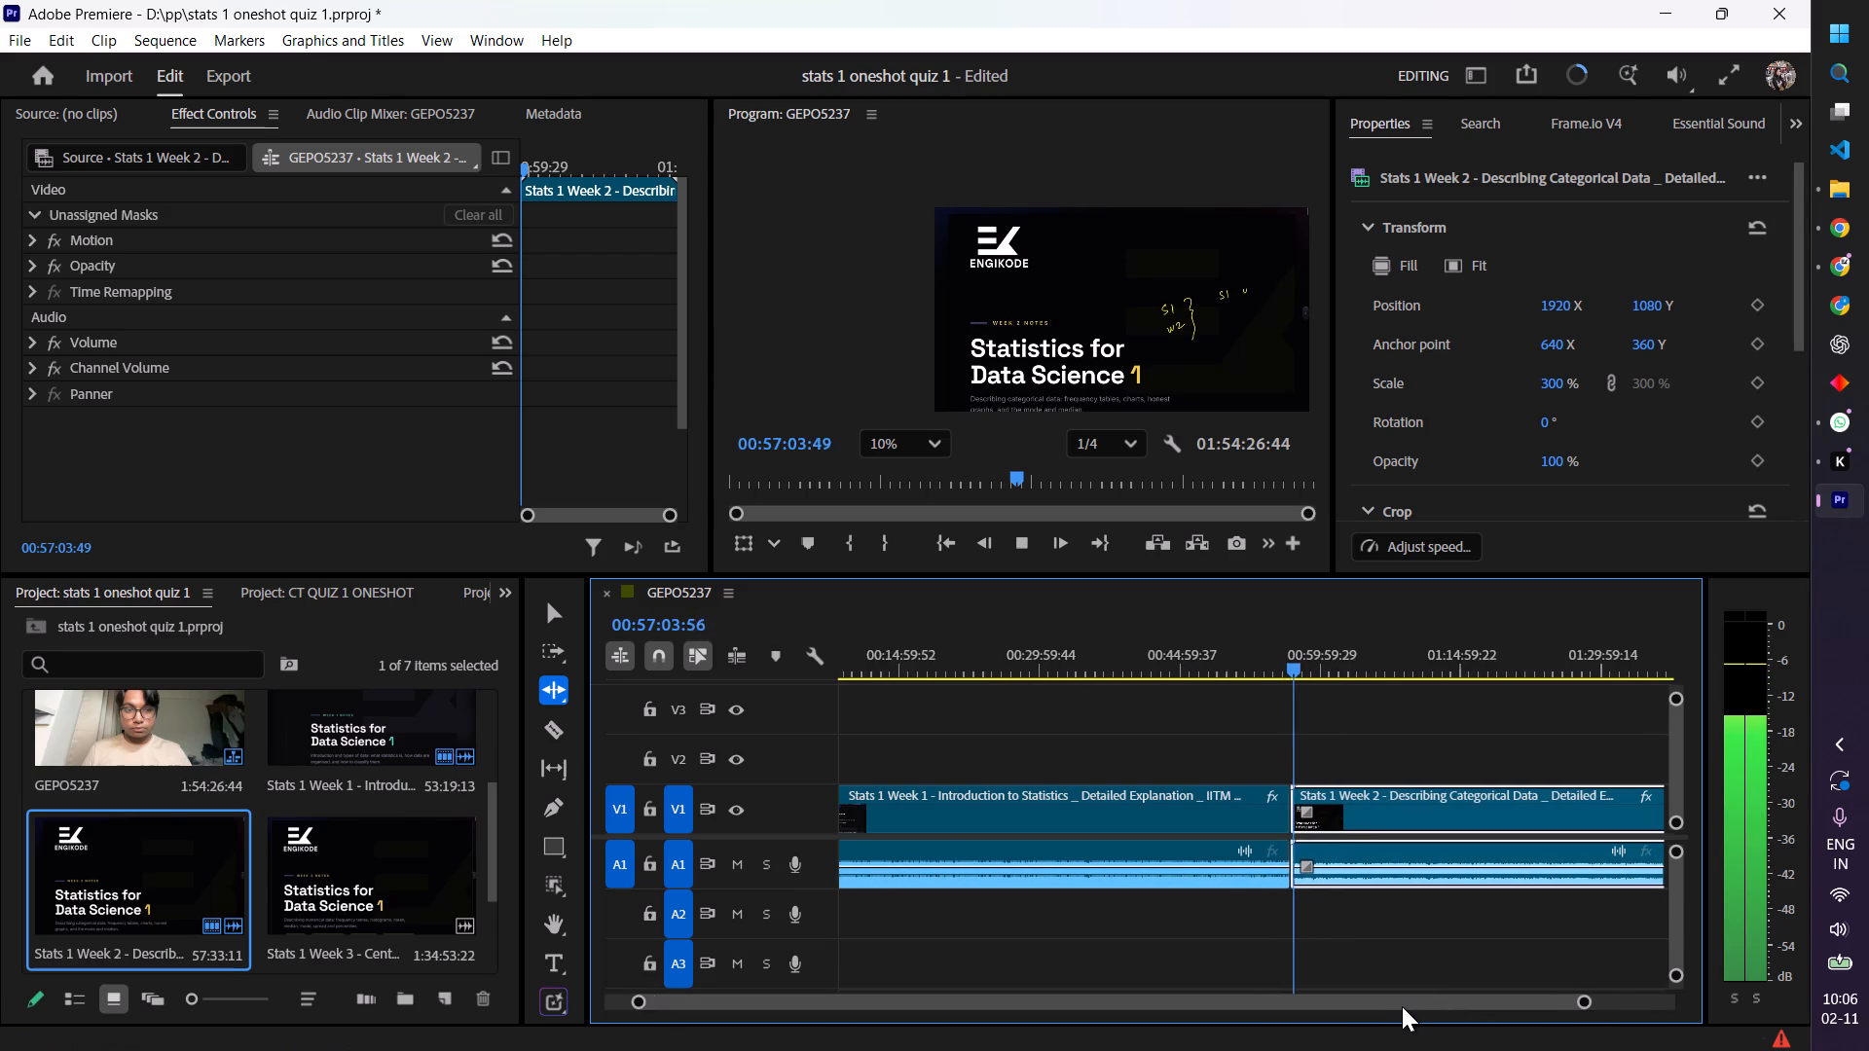
{"action": "left_click_drag", "start_coordinate": [1402, 1006], "coordinate": [1334, 1003]}
{"action": "left_click_drag", "start_coordinate": [1560, 1009], "coordinate": [1761, 1015]}
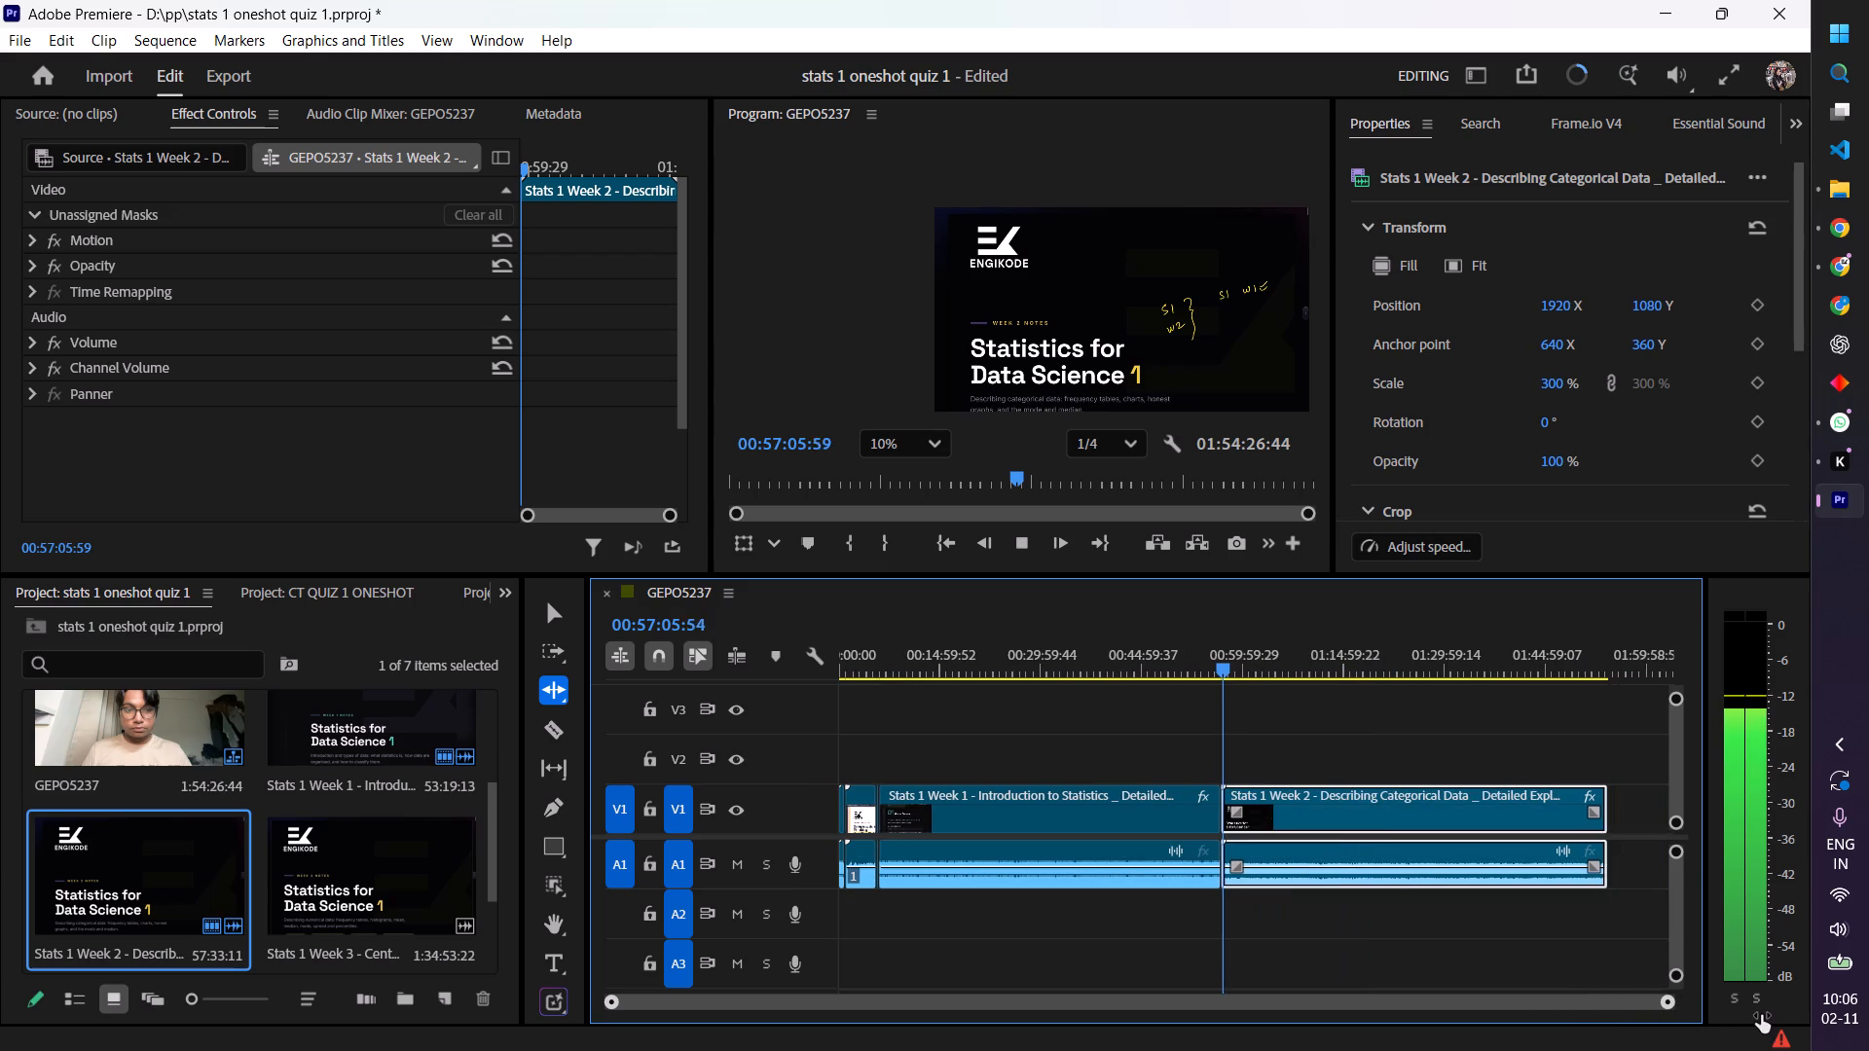
{"action": "left_click_drag", "start_coordinate": [1761, 1015], "coordinate": [1762, 1016]}
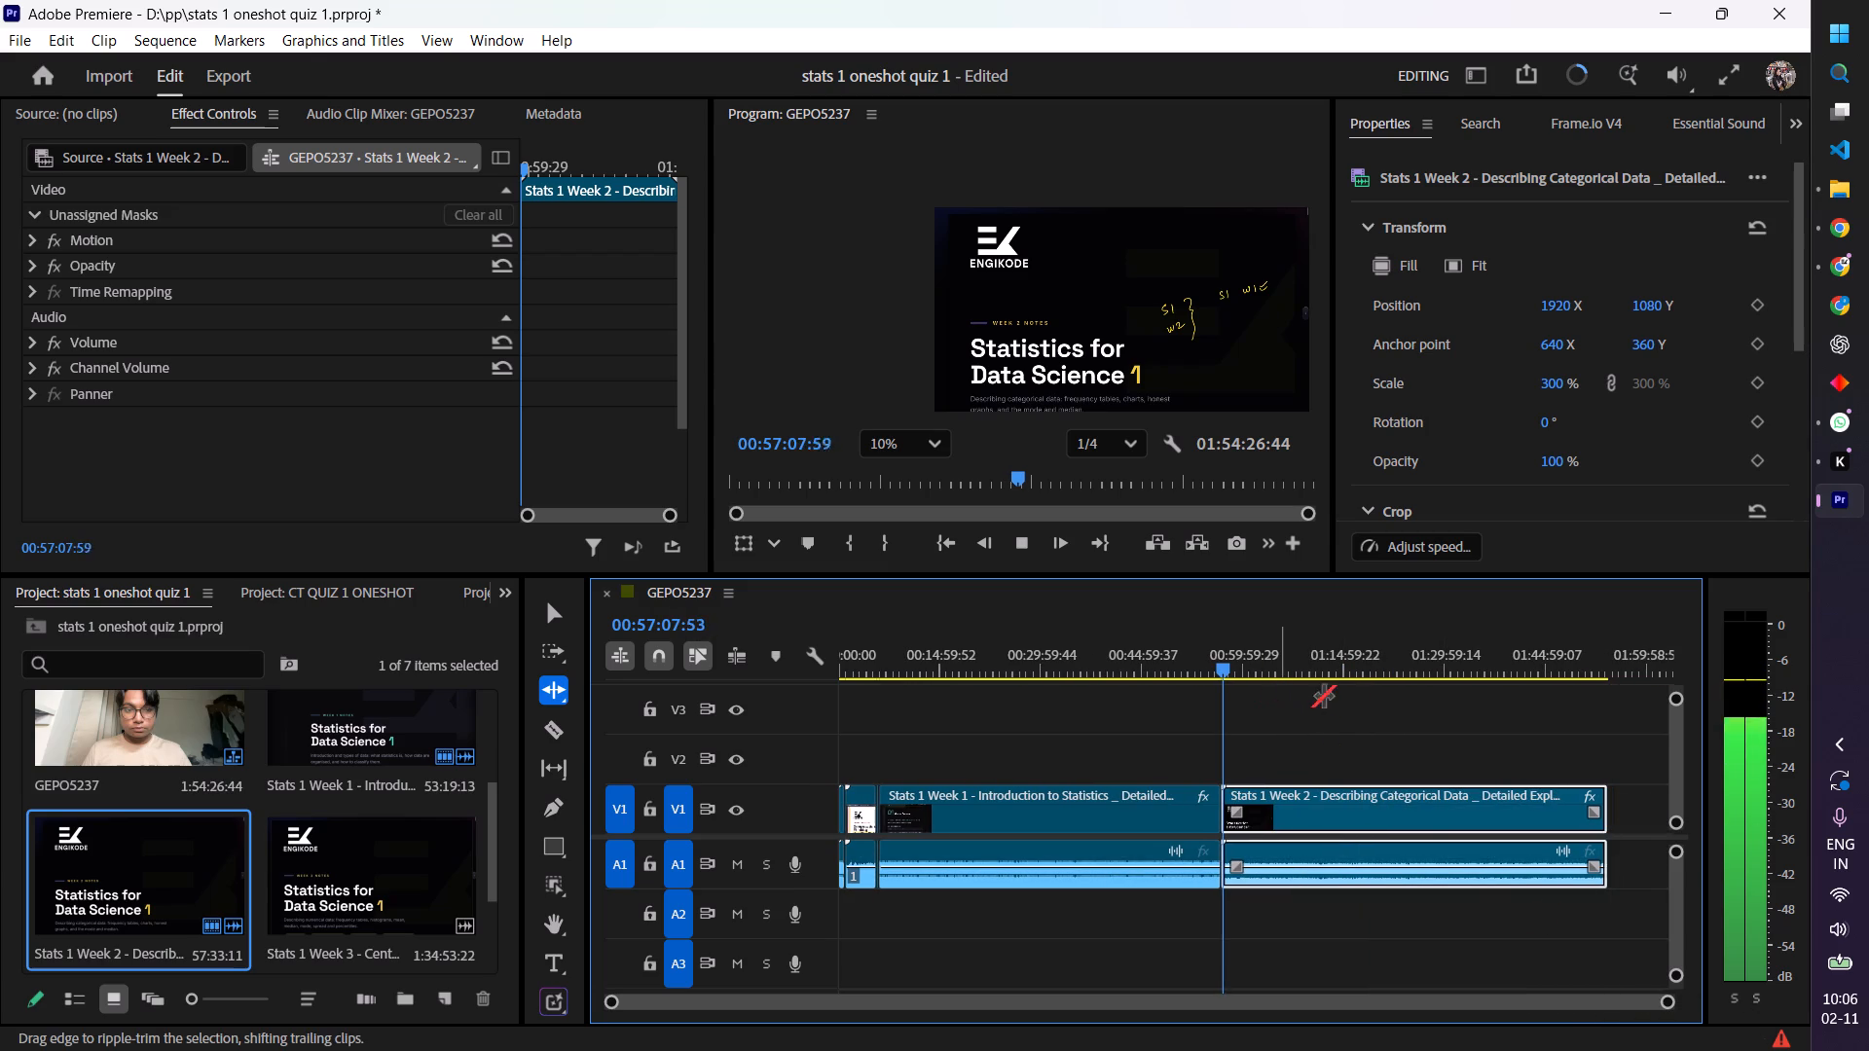
{"action": "left_click_drag", "start_coordinate": [609, 1004], "coordinate": [1288, 1033]}
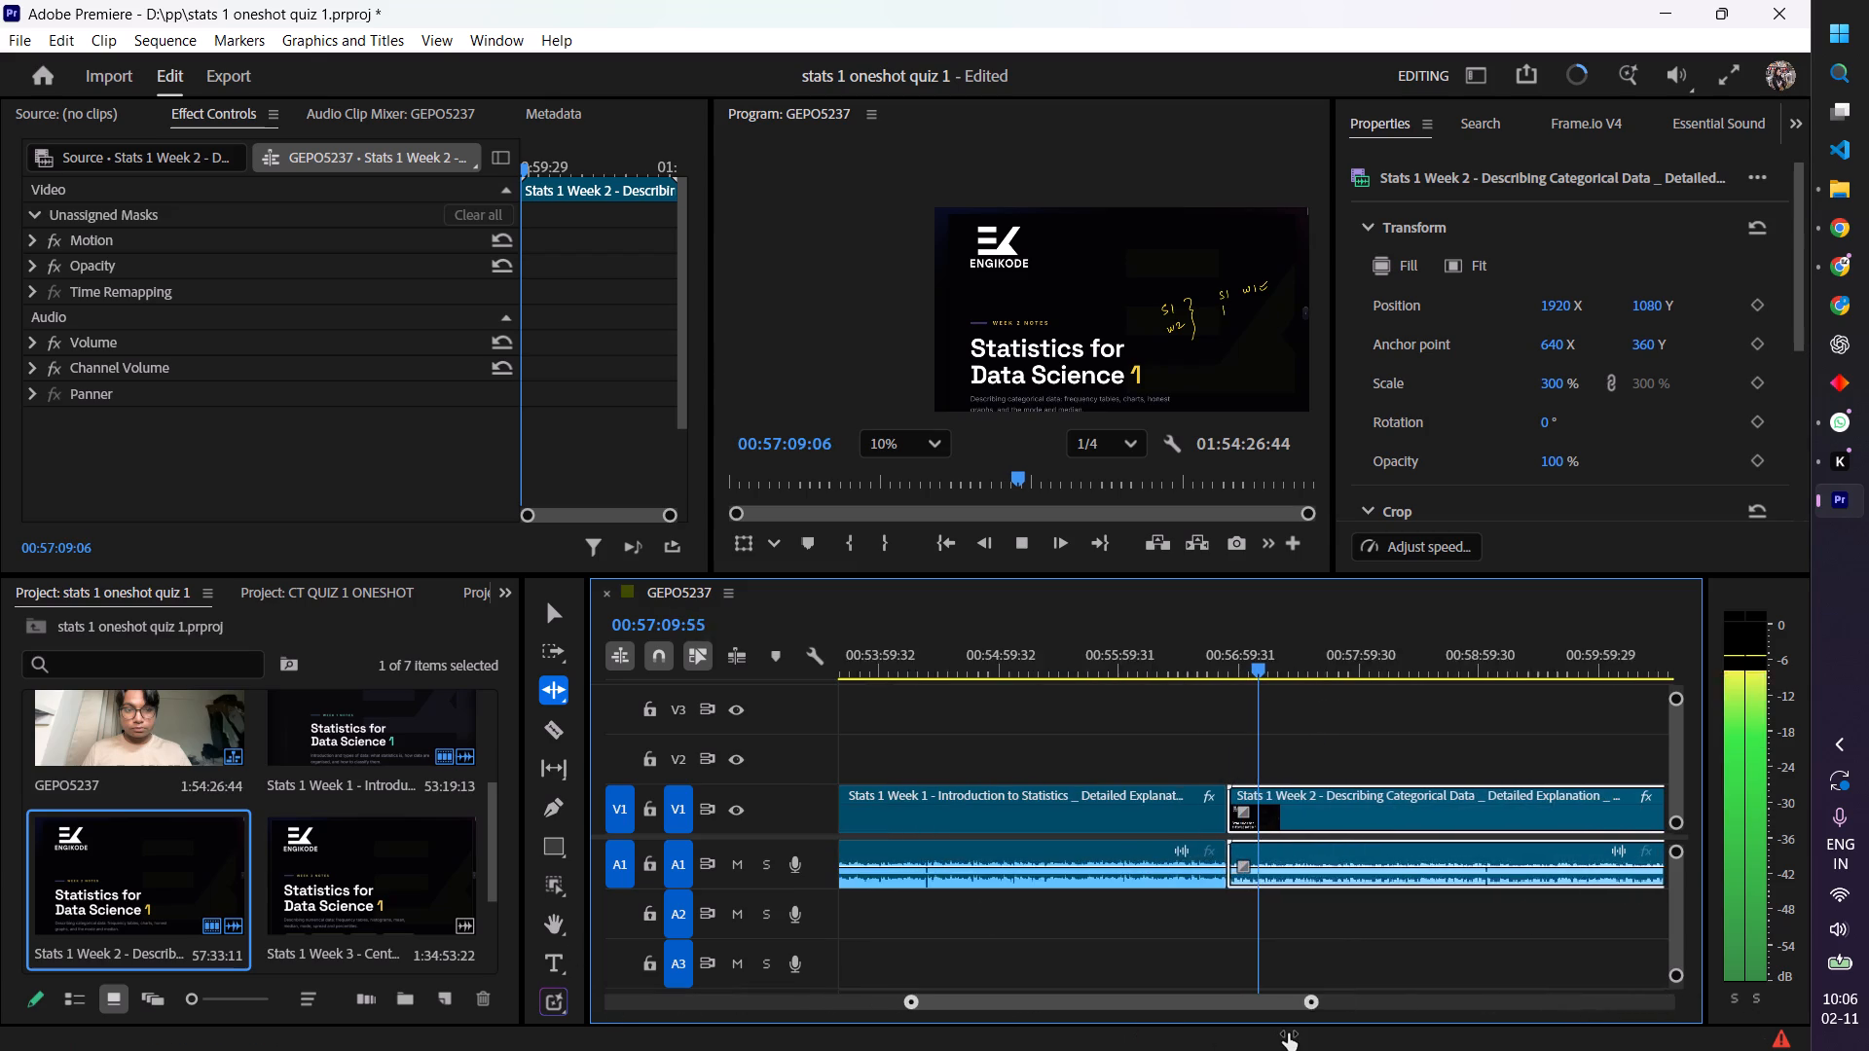
{"action": "left_click_drag", "start_coordinate": [1288, 1033], "coordinate": [1376, 1033]}
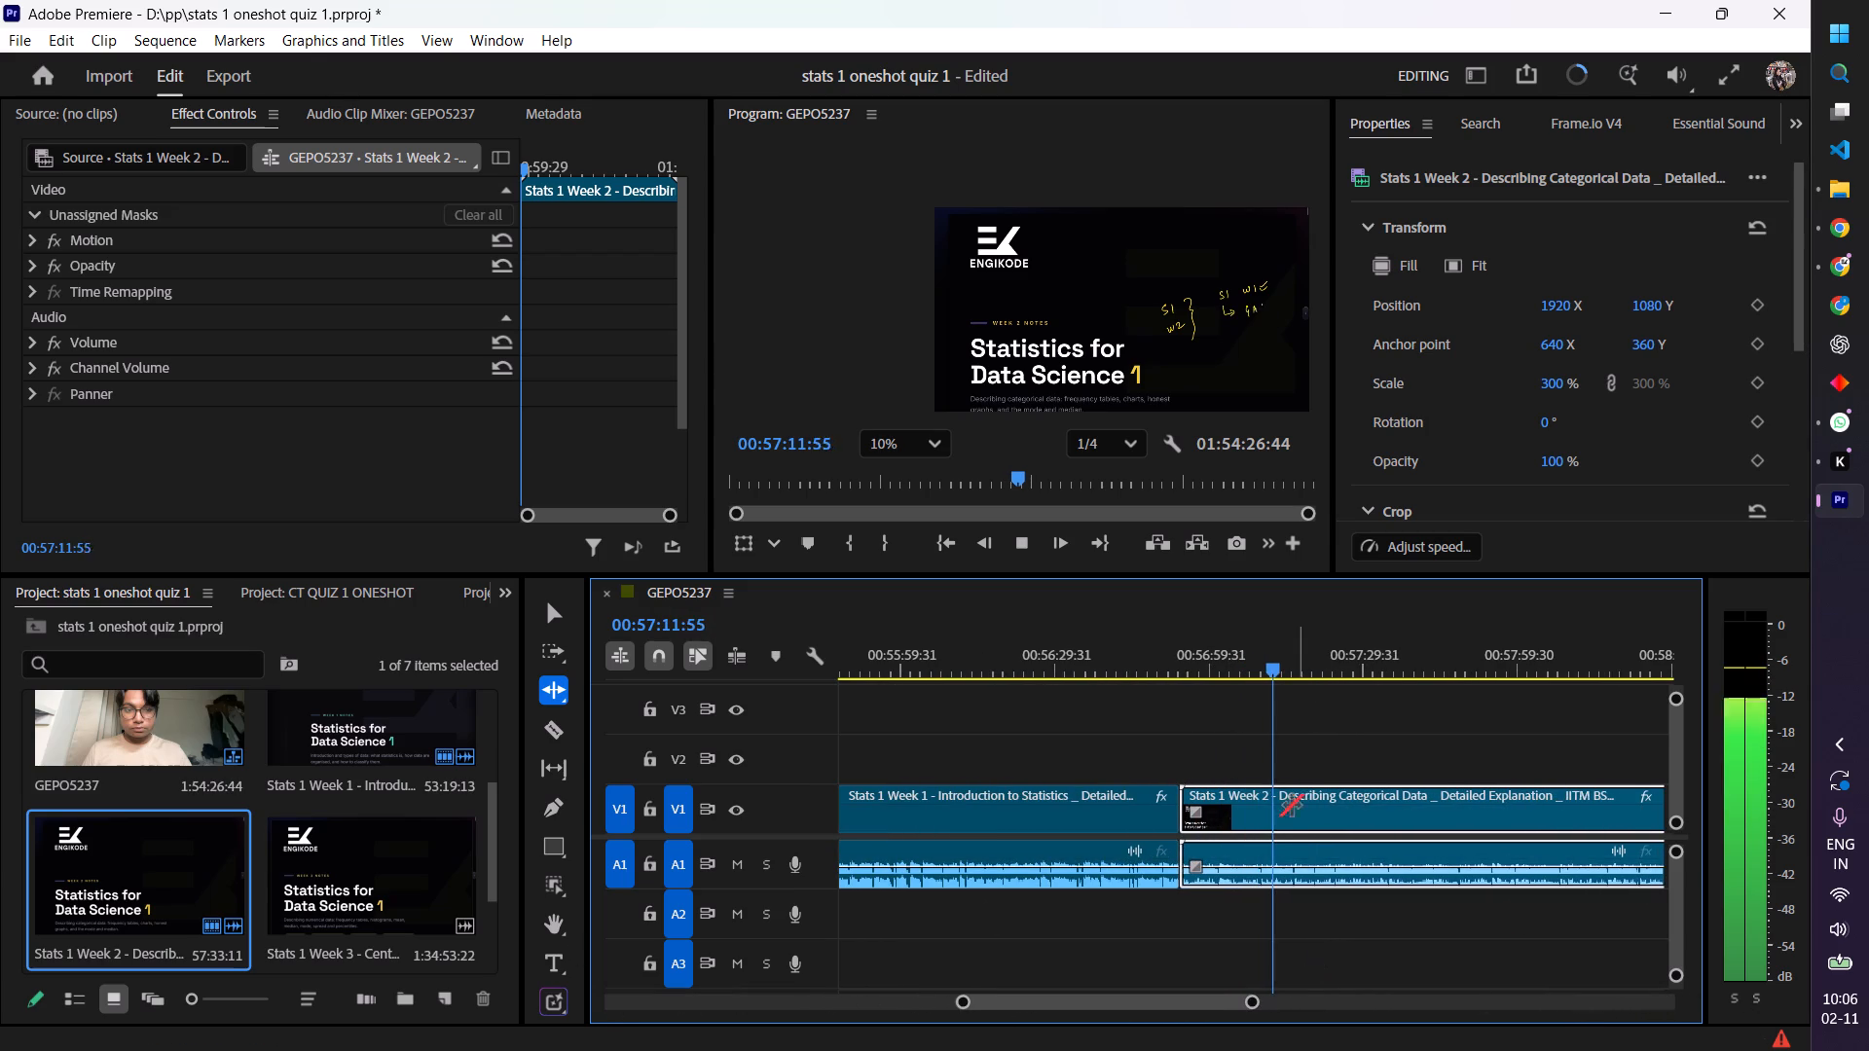
{"action": "left_click_drag", "start_coordinate": [1275, 668], "coordinate": [1346, 702]}
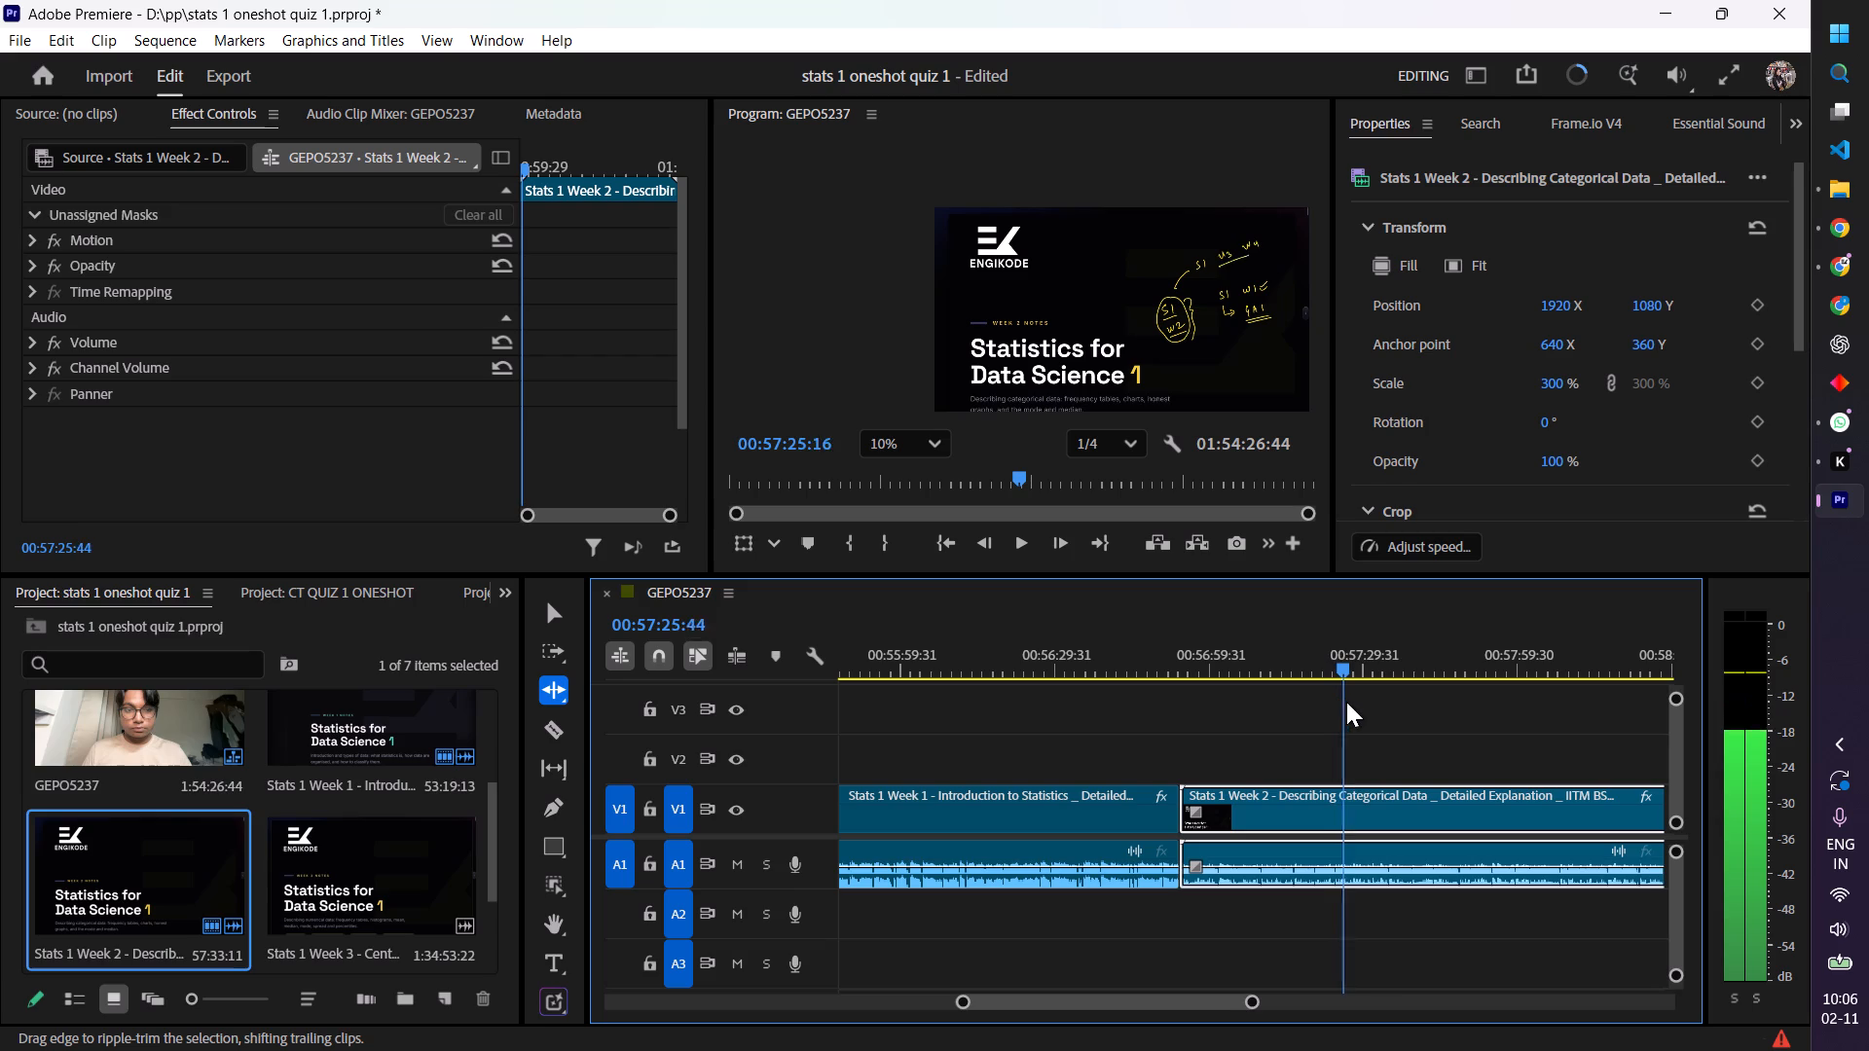
{"action": "left_click_drag", "start_coordinate": [1346, 702], "coordinate": [1535, 774]}
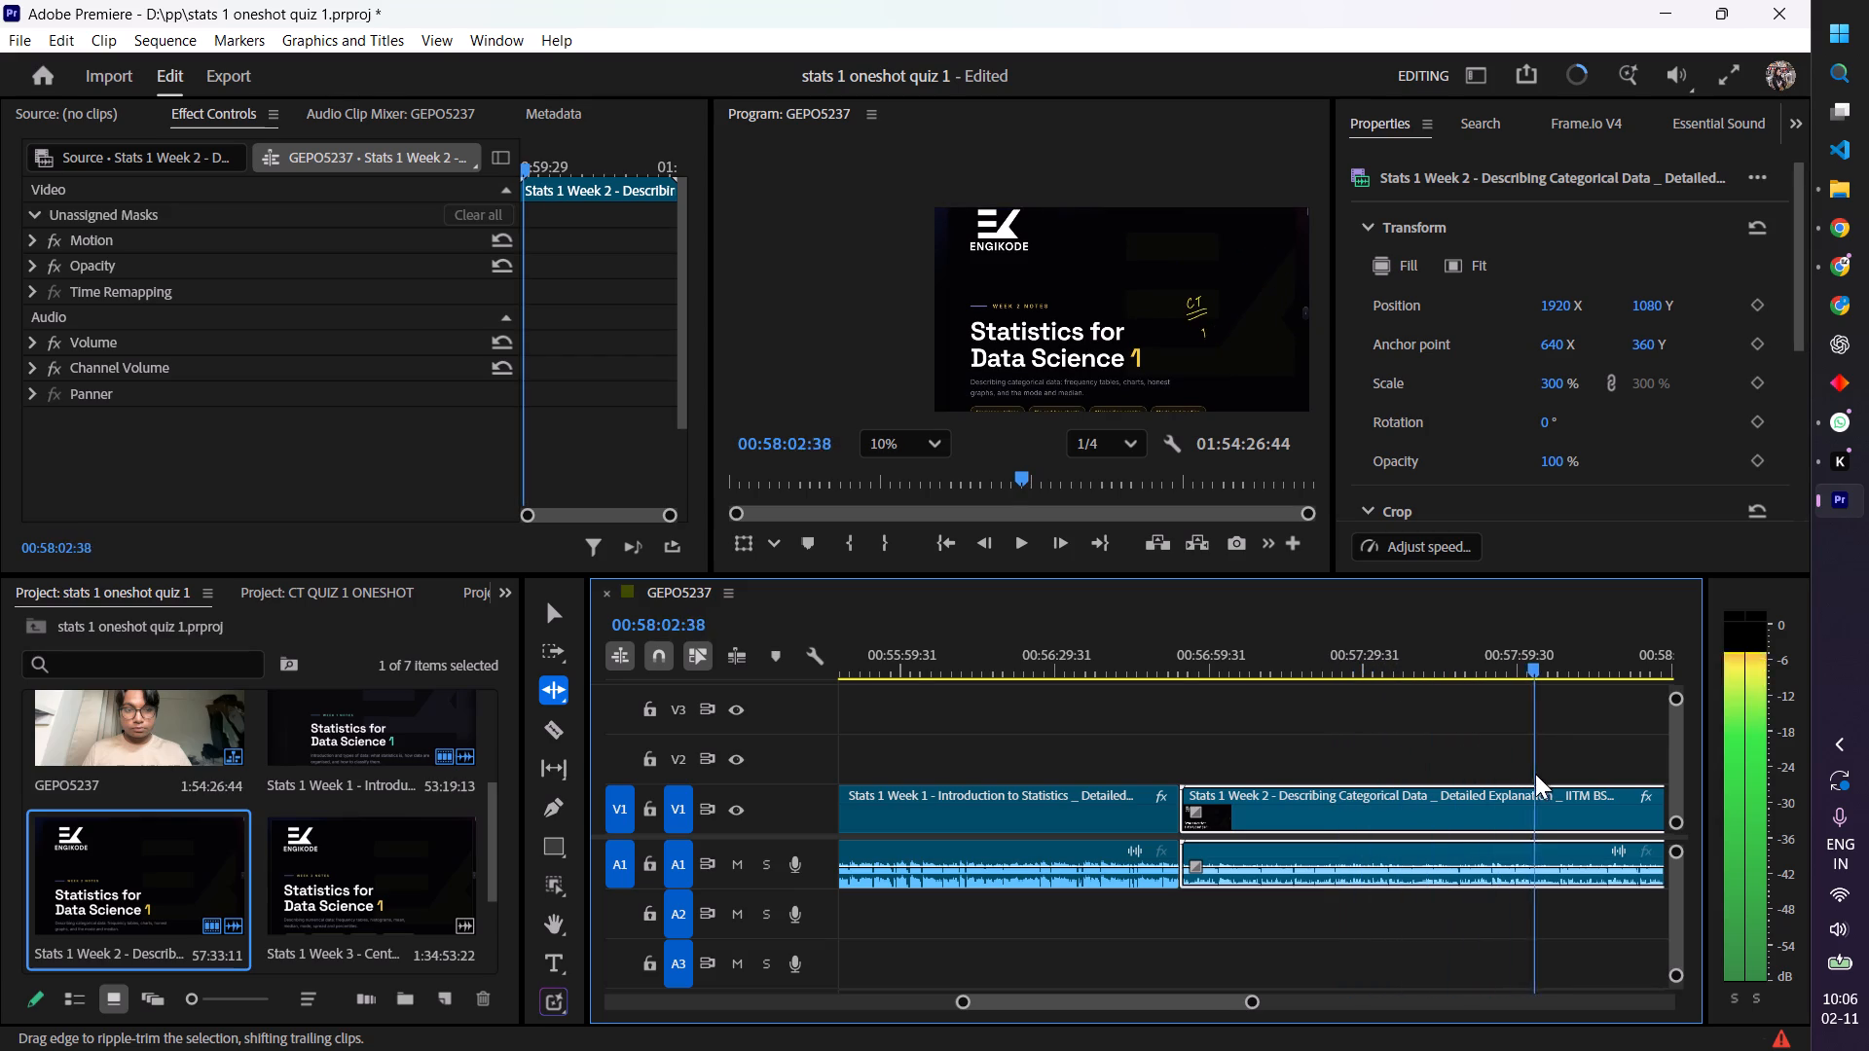
{"action": "left_click_drag", "start_coordinate": [1535, 774], "coordinate": [1696, 813]}
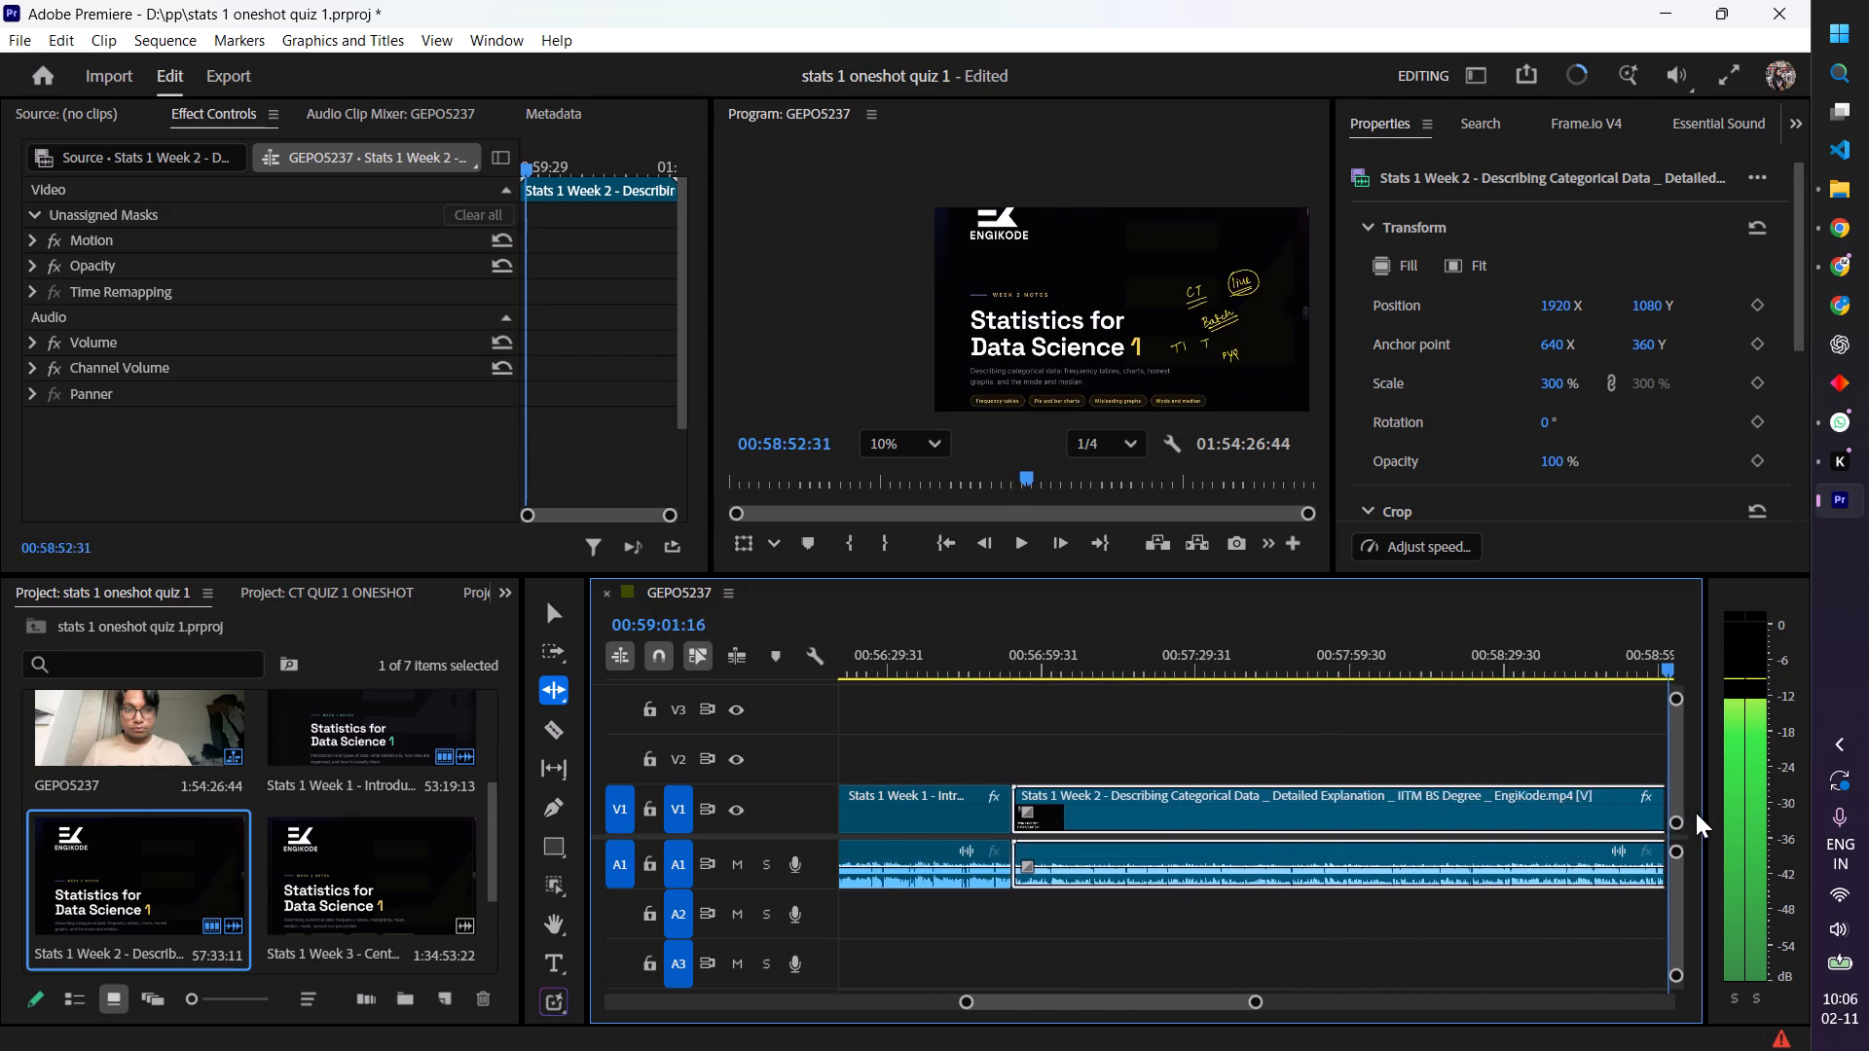
{"action": "left_click_drag", "start_coordinate": [1696, 813], "coordinate": [1570, 821]}
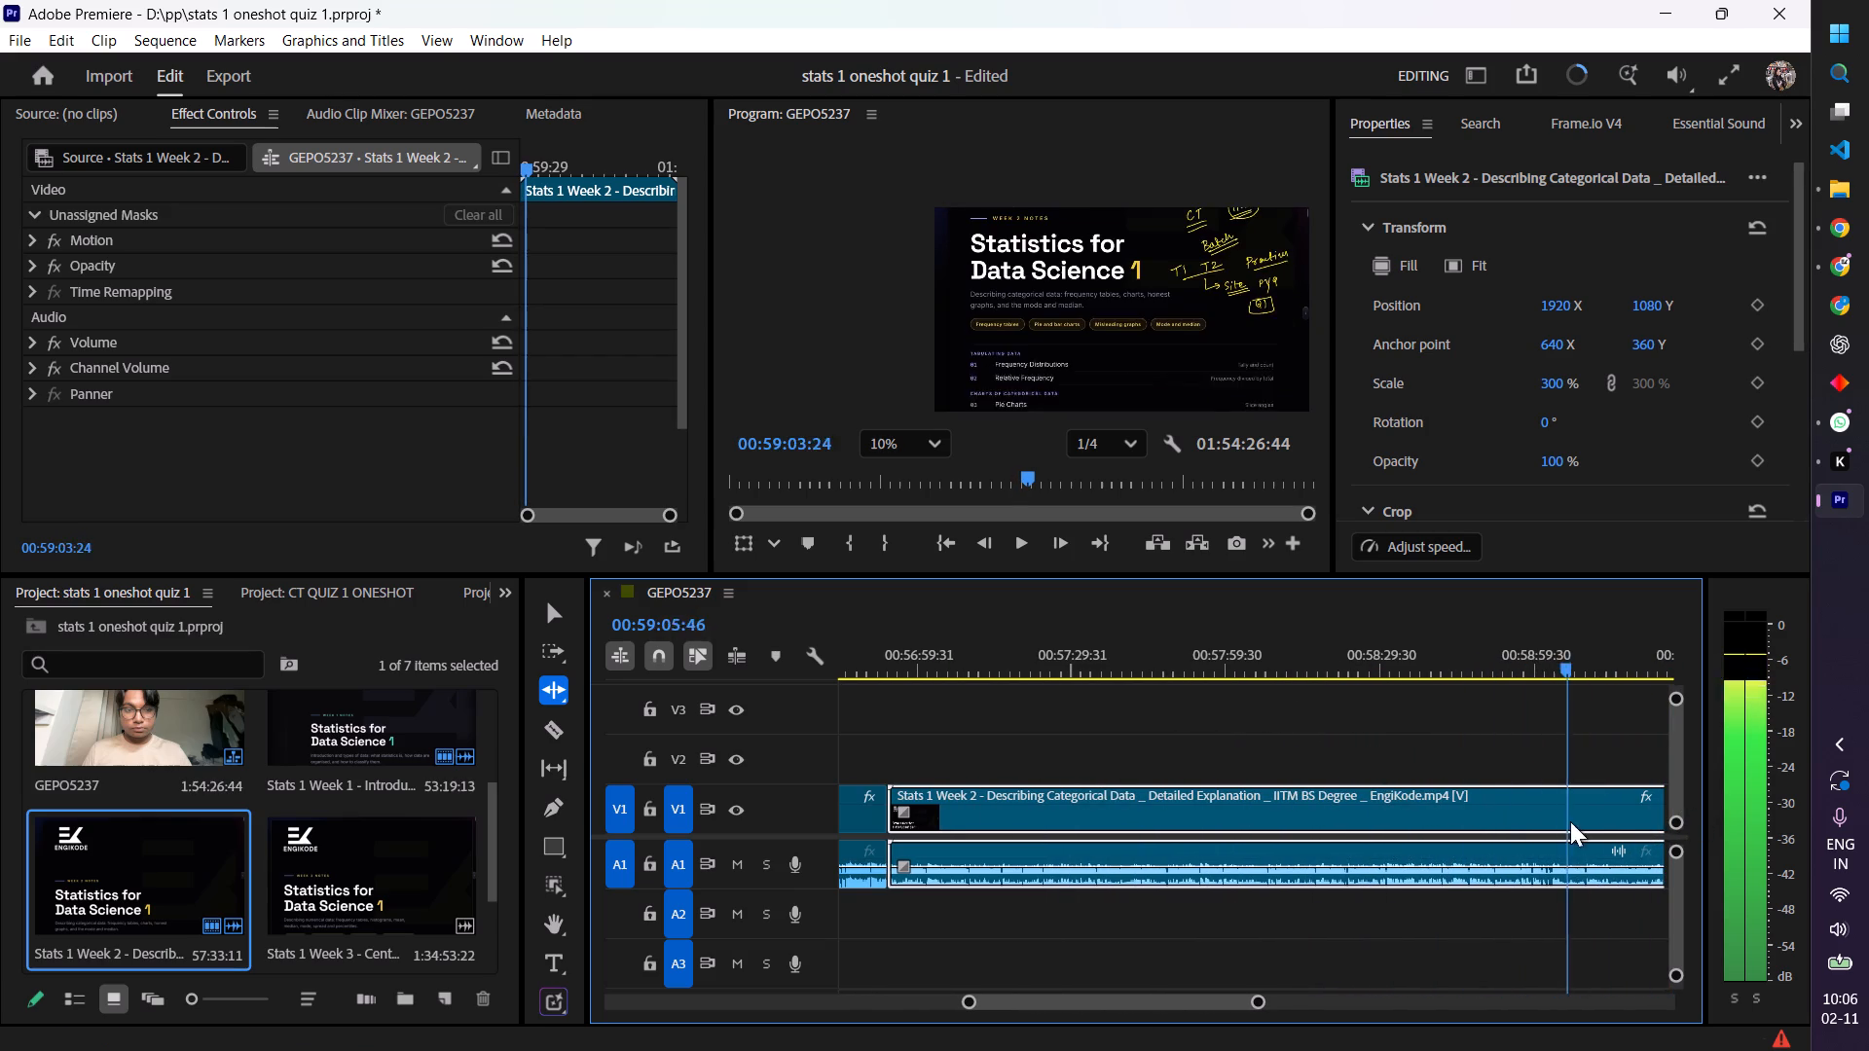
{"action": "left_click_drag", "start_coordinate": [1570, 821], "coordinate": [1487, 823]}
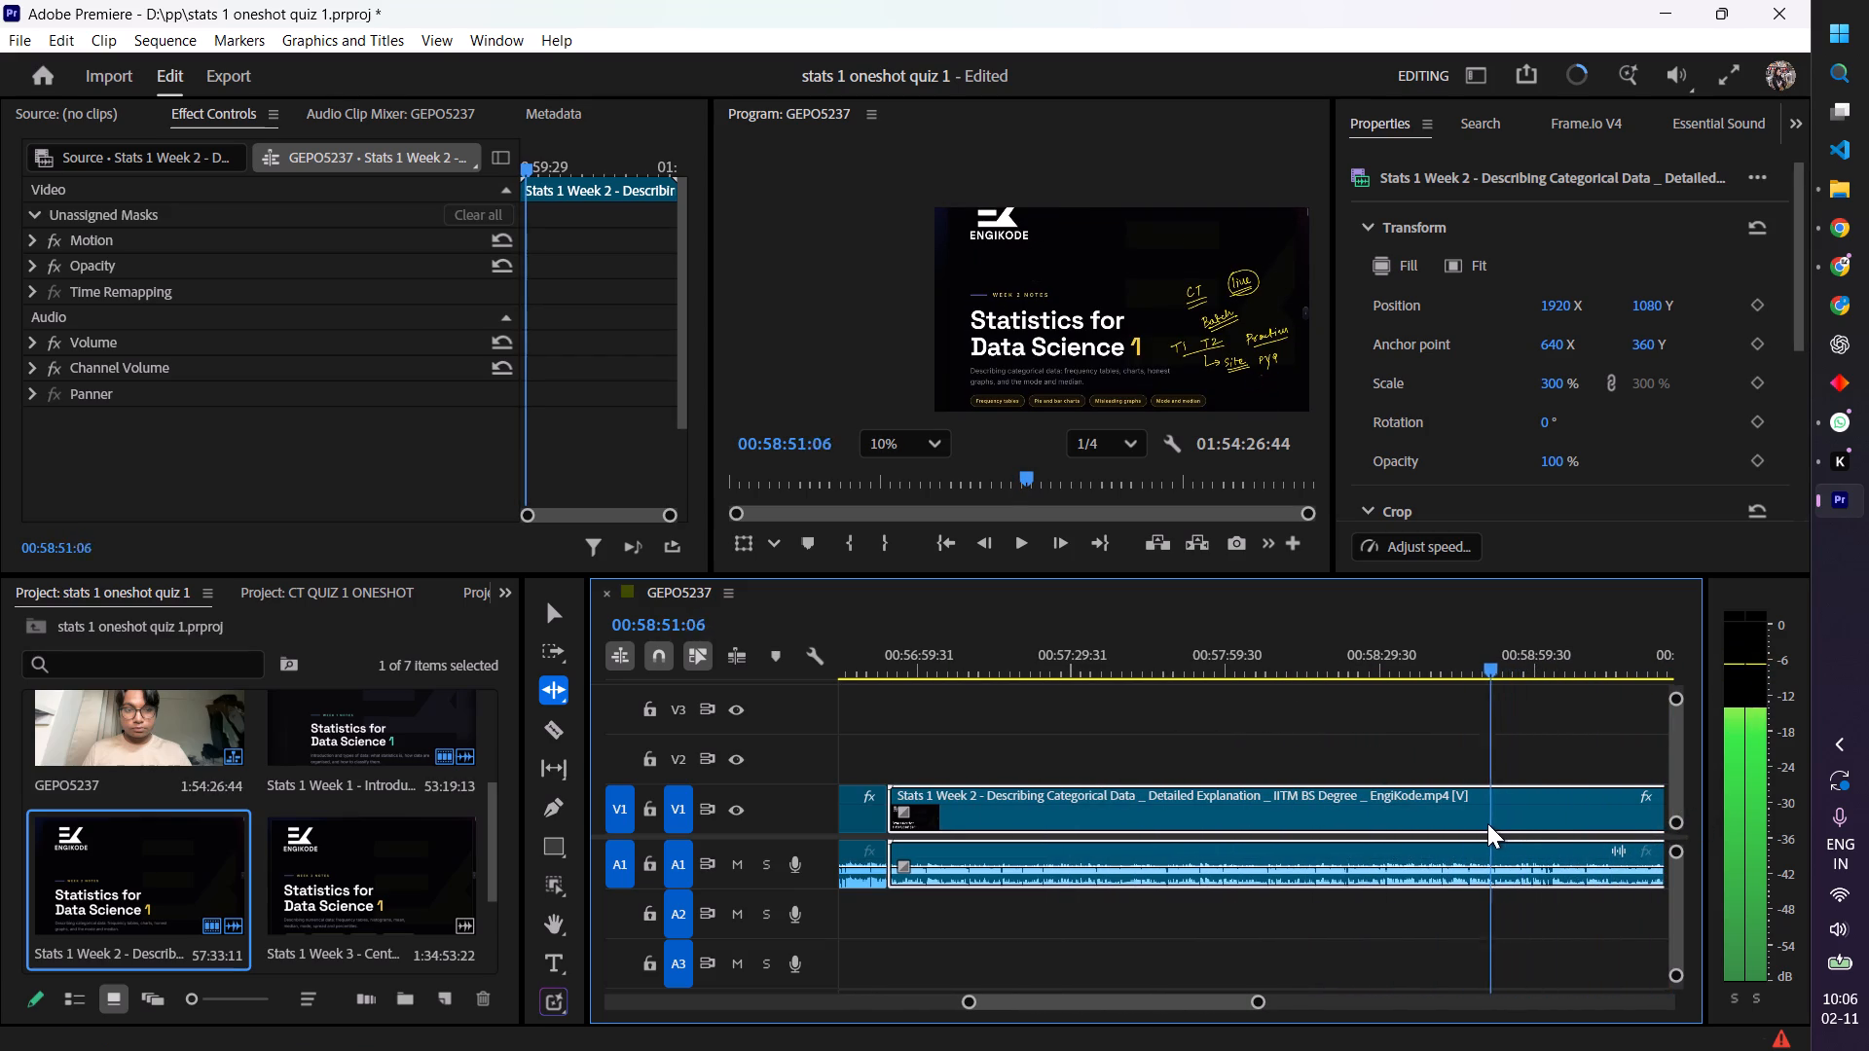
{"action": "left_click_drag", "start_coordinate": [1487, 823], "coordinate": [1511, 823]}
{"action": "key", "text": "space"}
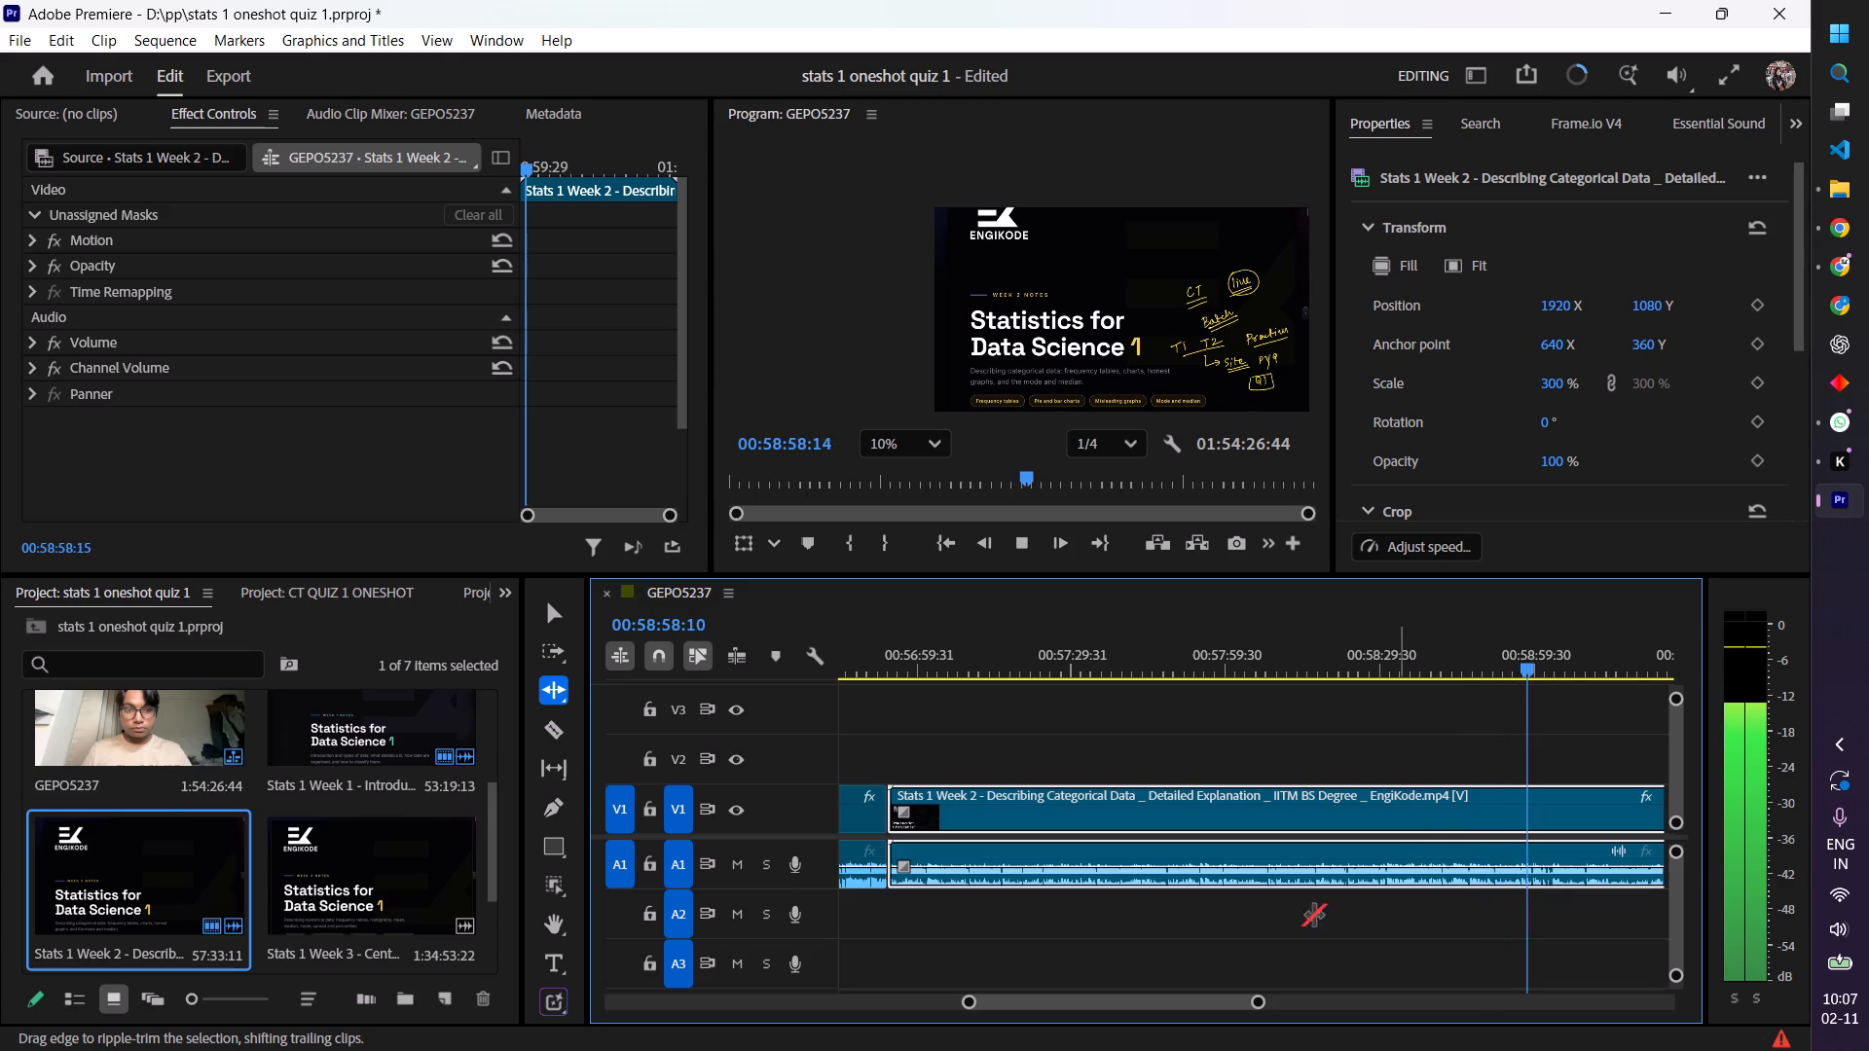
Replay the end of the intro talk, split the Week 2 lecture at 00:59:02:54 and ripple-delete the part before the cut.
{"action": "left_click_drag", "start_coordinate": [1136, 1004], "coordinate": [1148, 1001]}
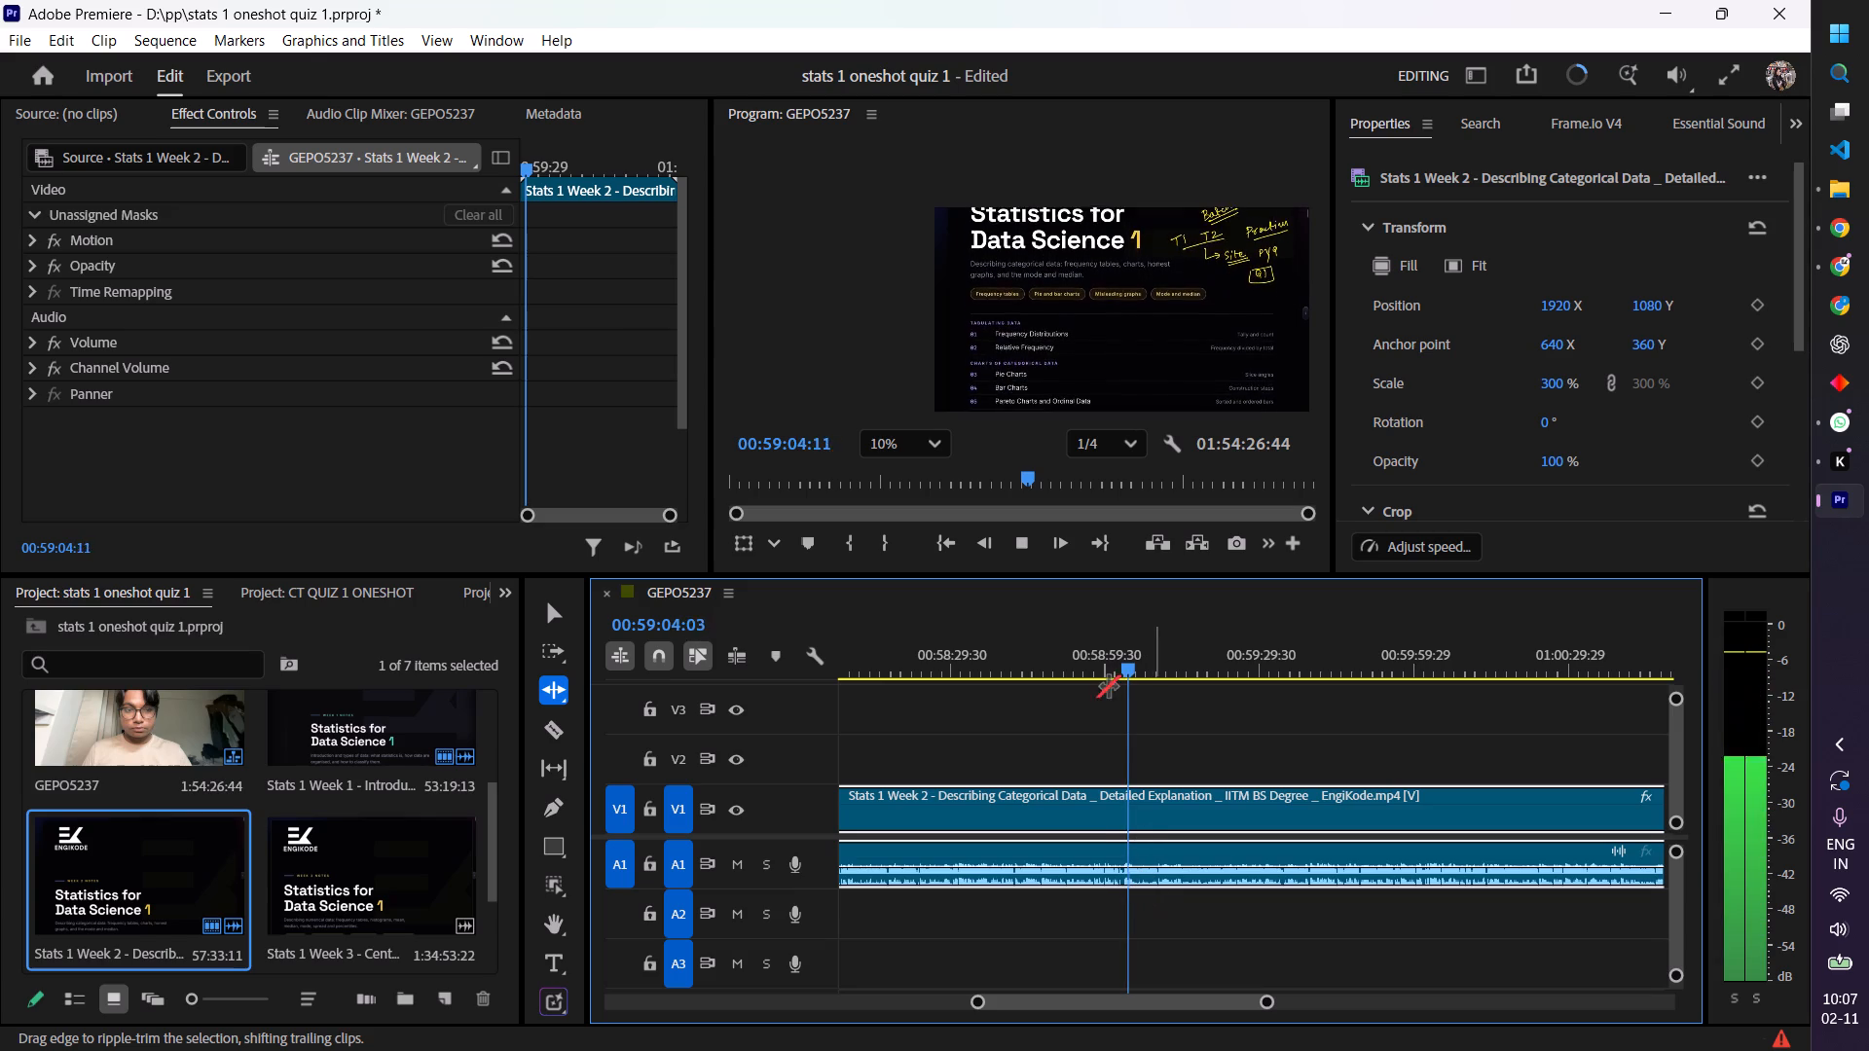
{"action": "left_click_drag", "start_coordinate": [1133, 672], "coordinate": [1120, 672]}
{"action": "key", "text": "space"}
{"action": "key", "text": "space"}
{"action": "left_click_drag", "start_coordinate": [1127, 666], "coordinate": [1112, 671]}
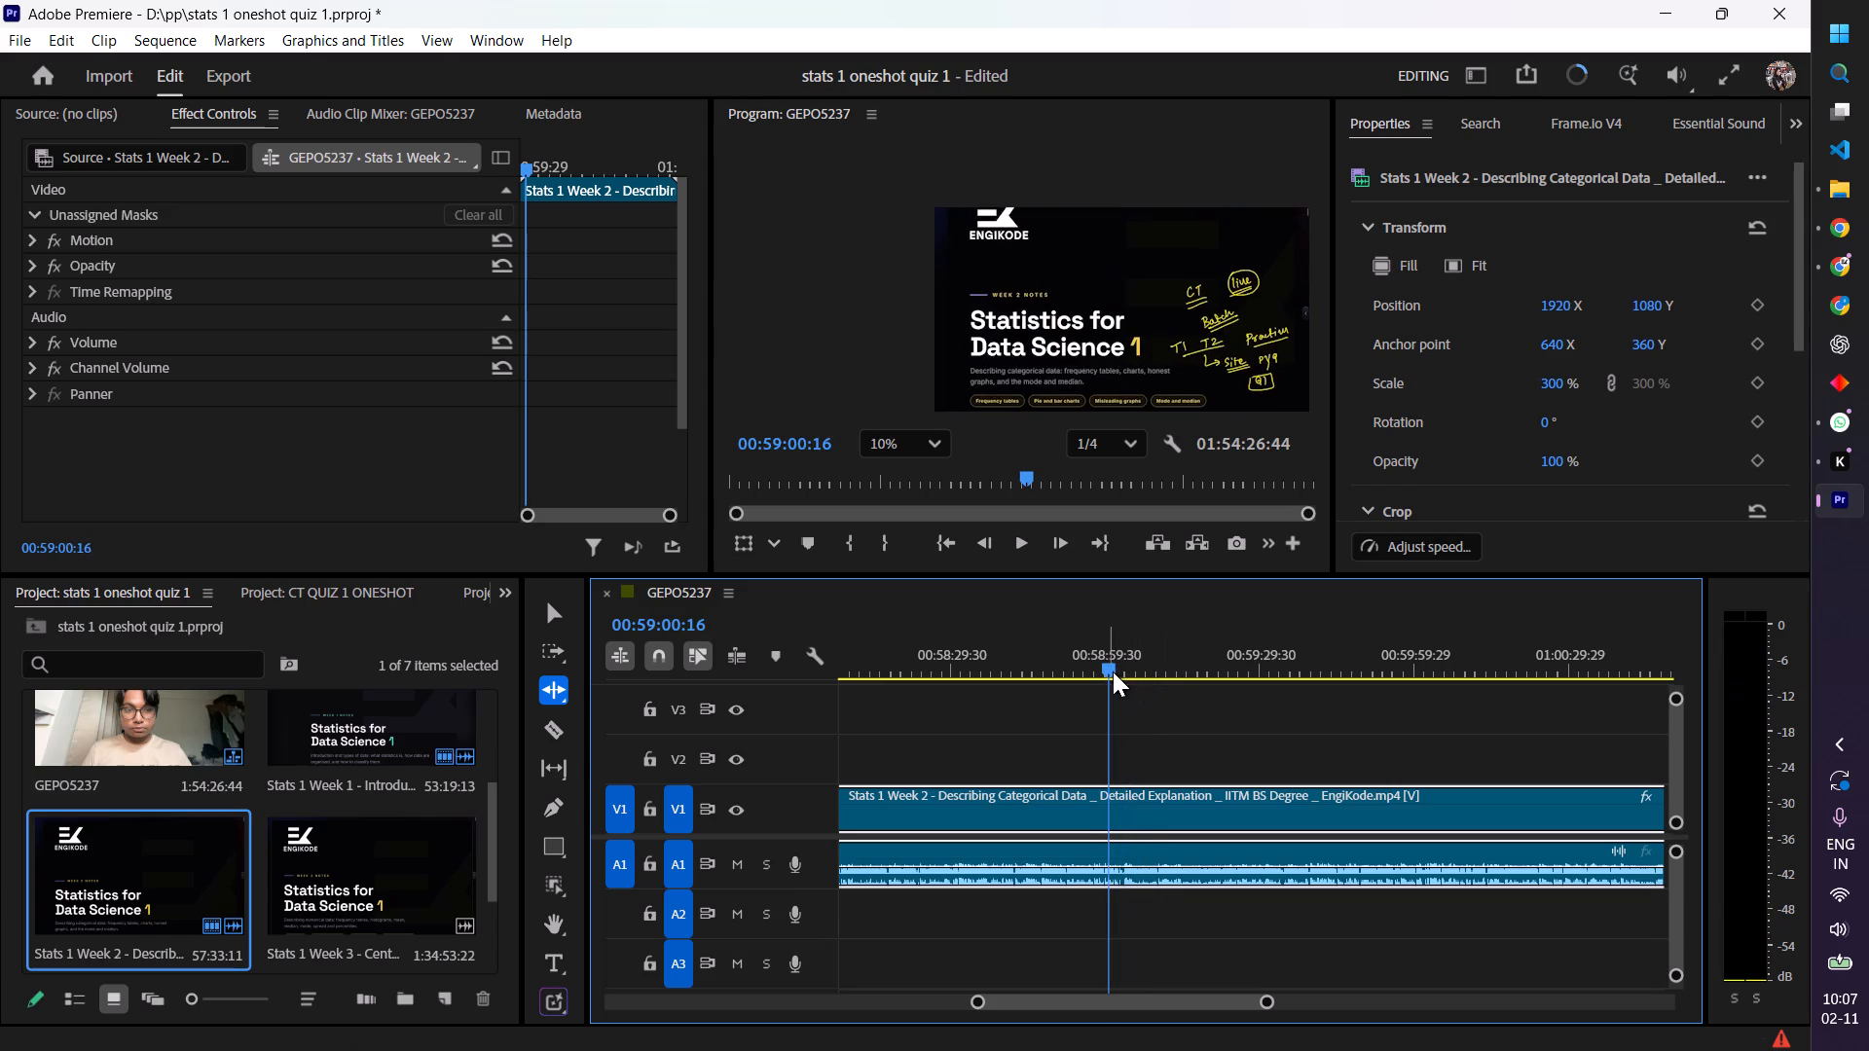
{"action": "key", "text": "space"}
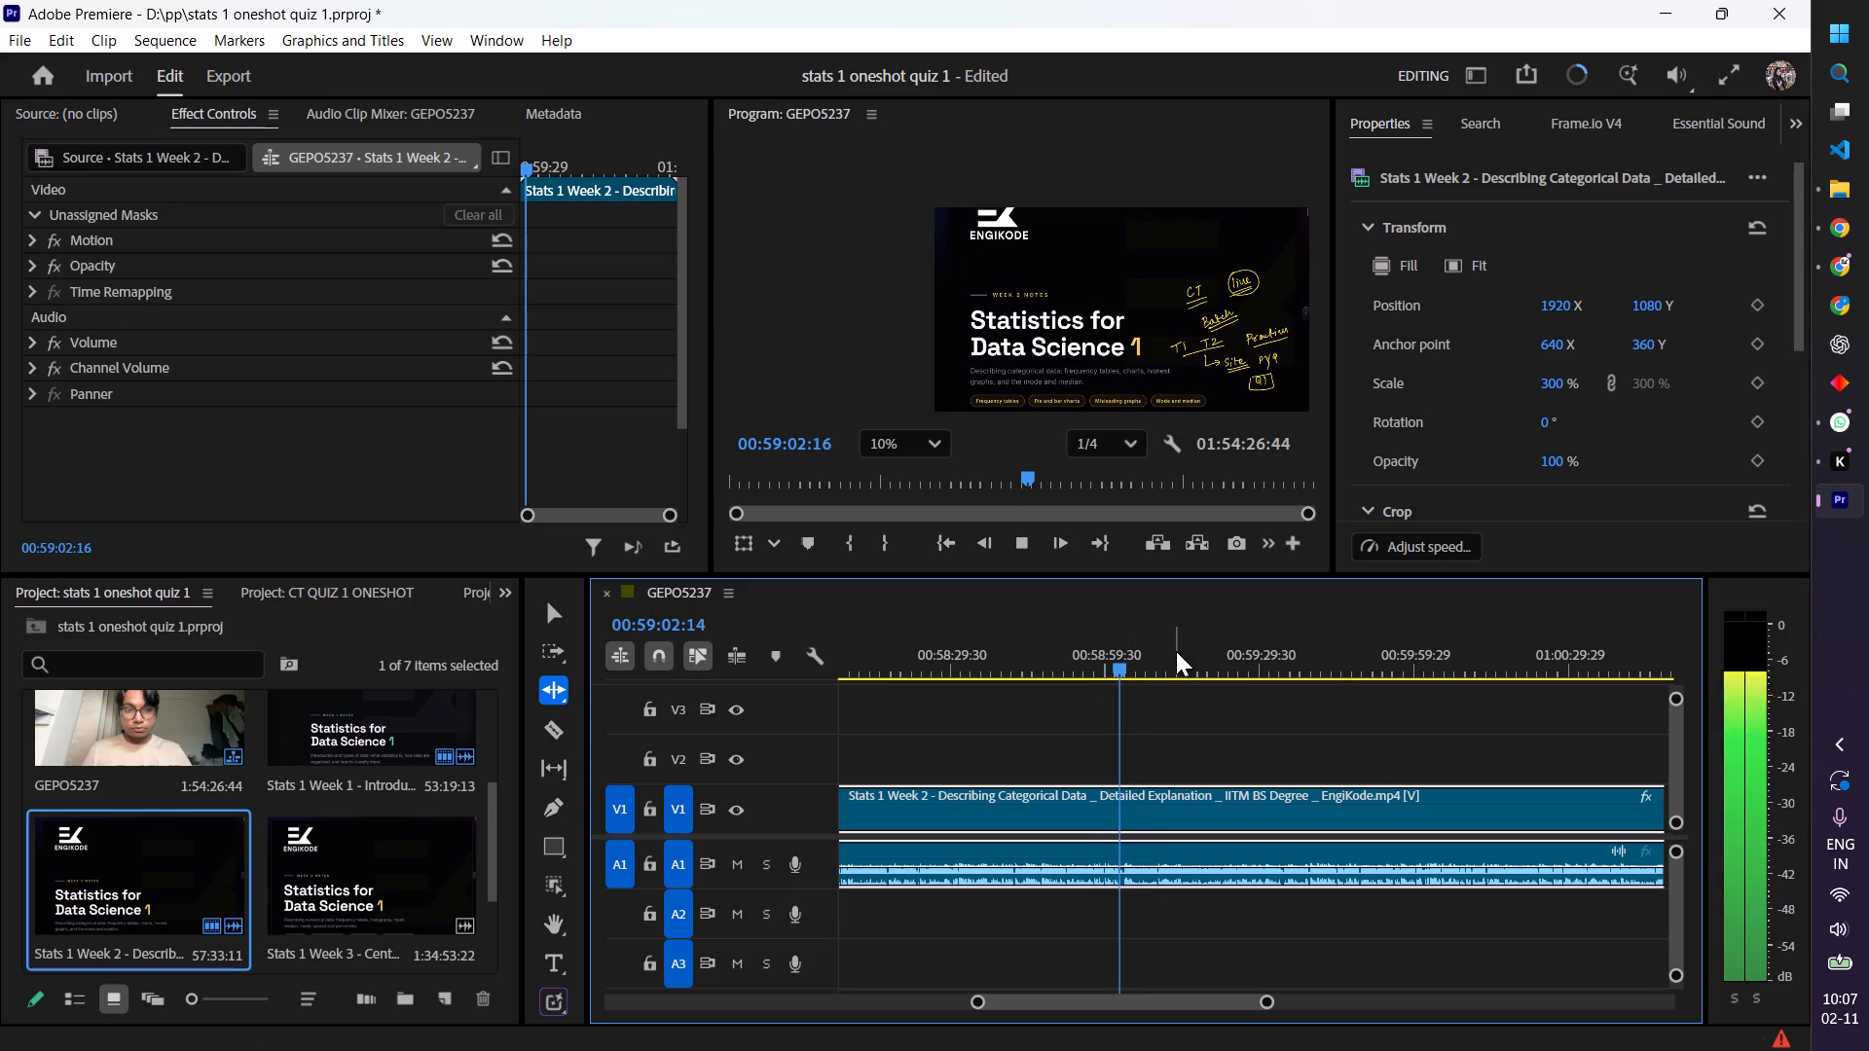
{"action": "key", "text": "space"}
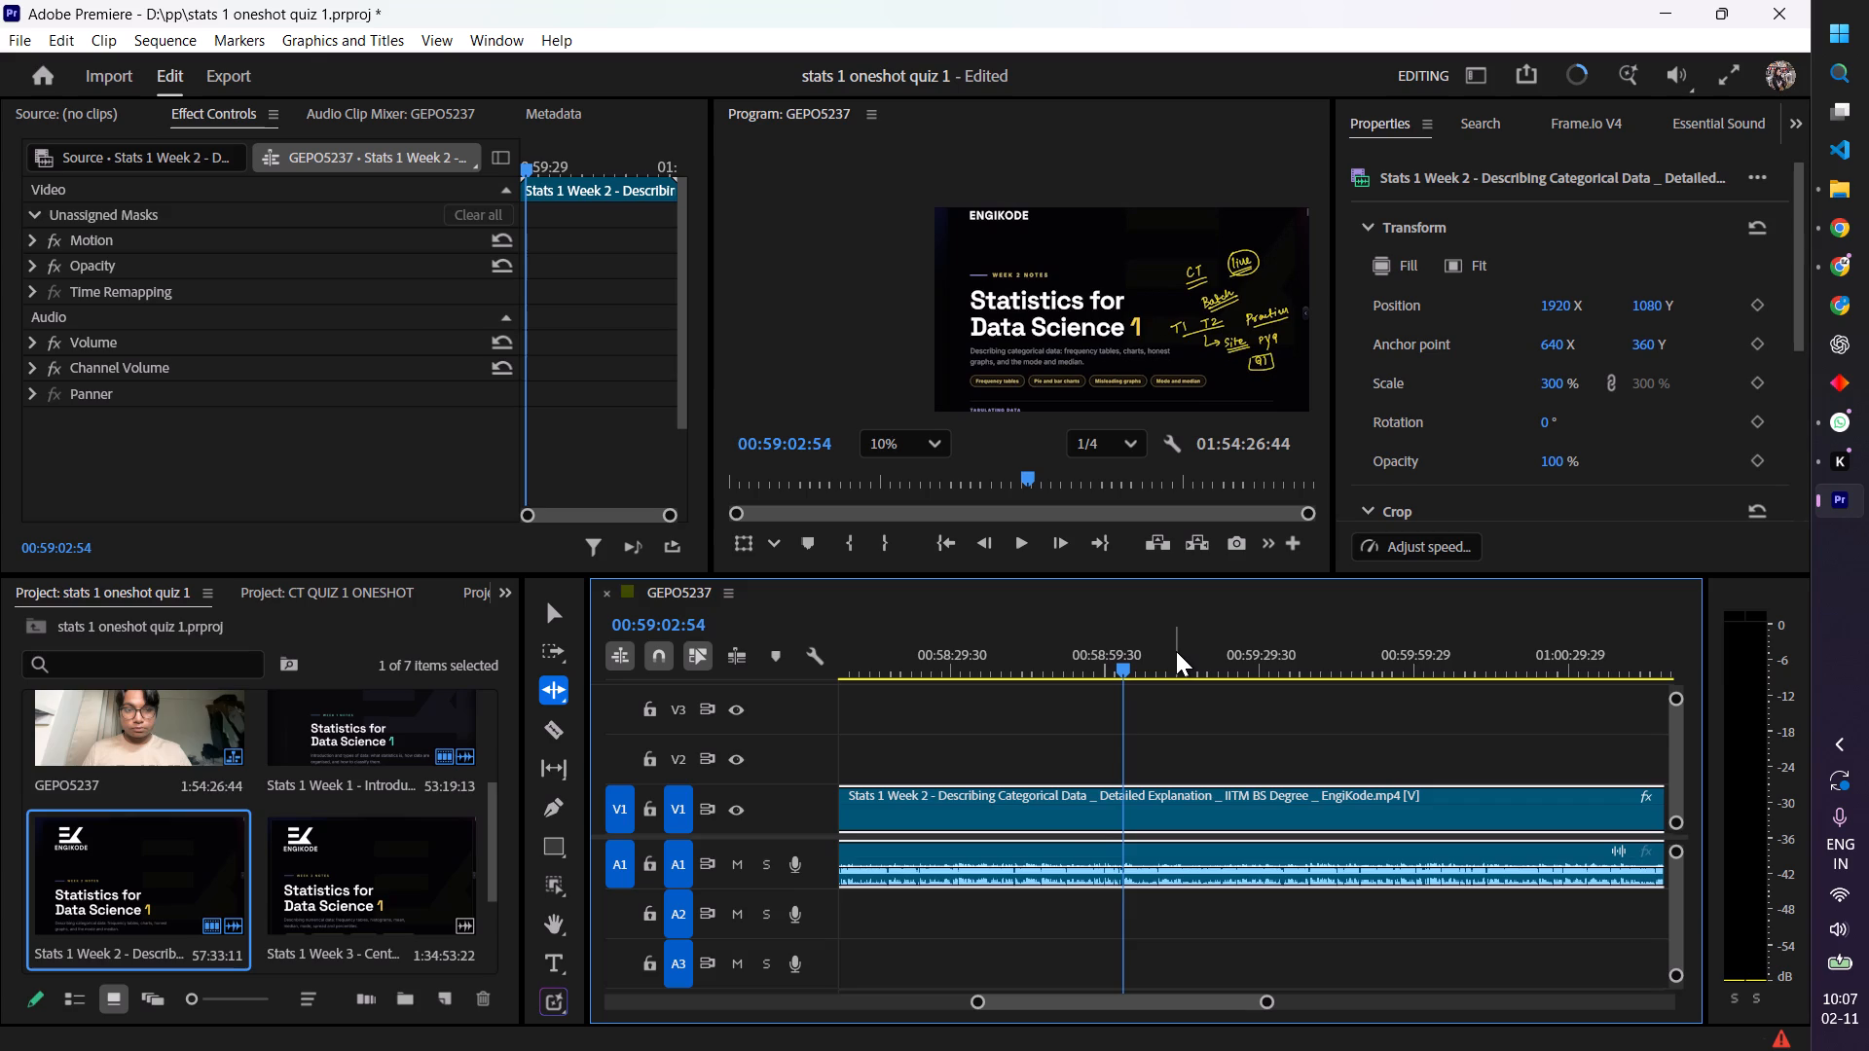
{"action": "key", "text": "ctrl+k"}
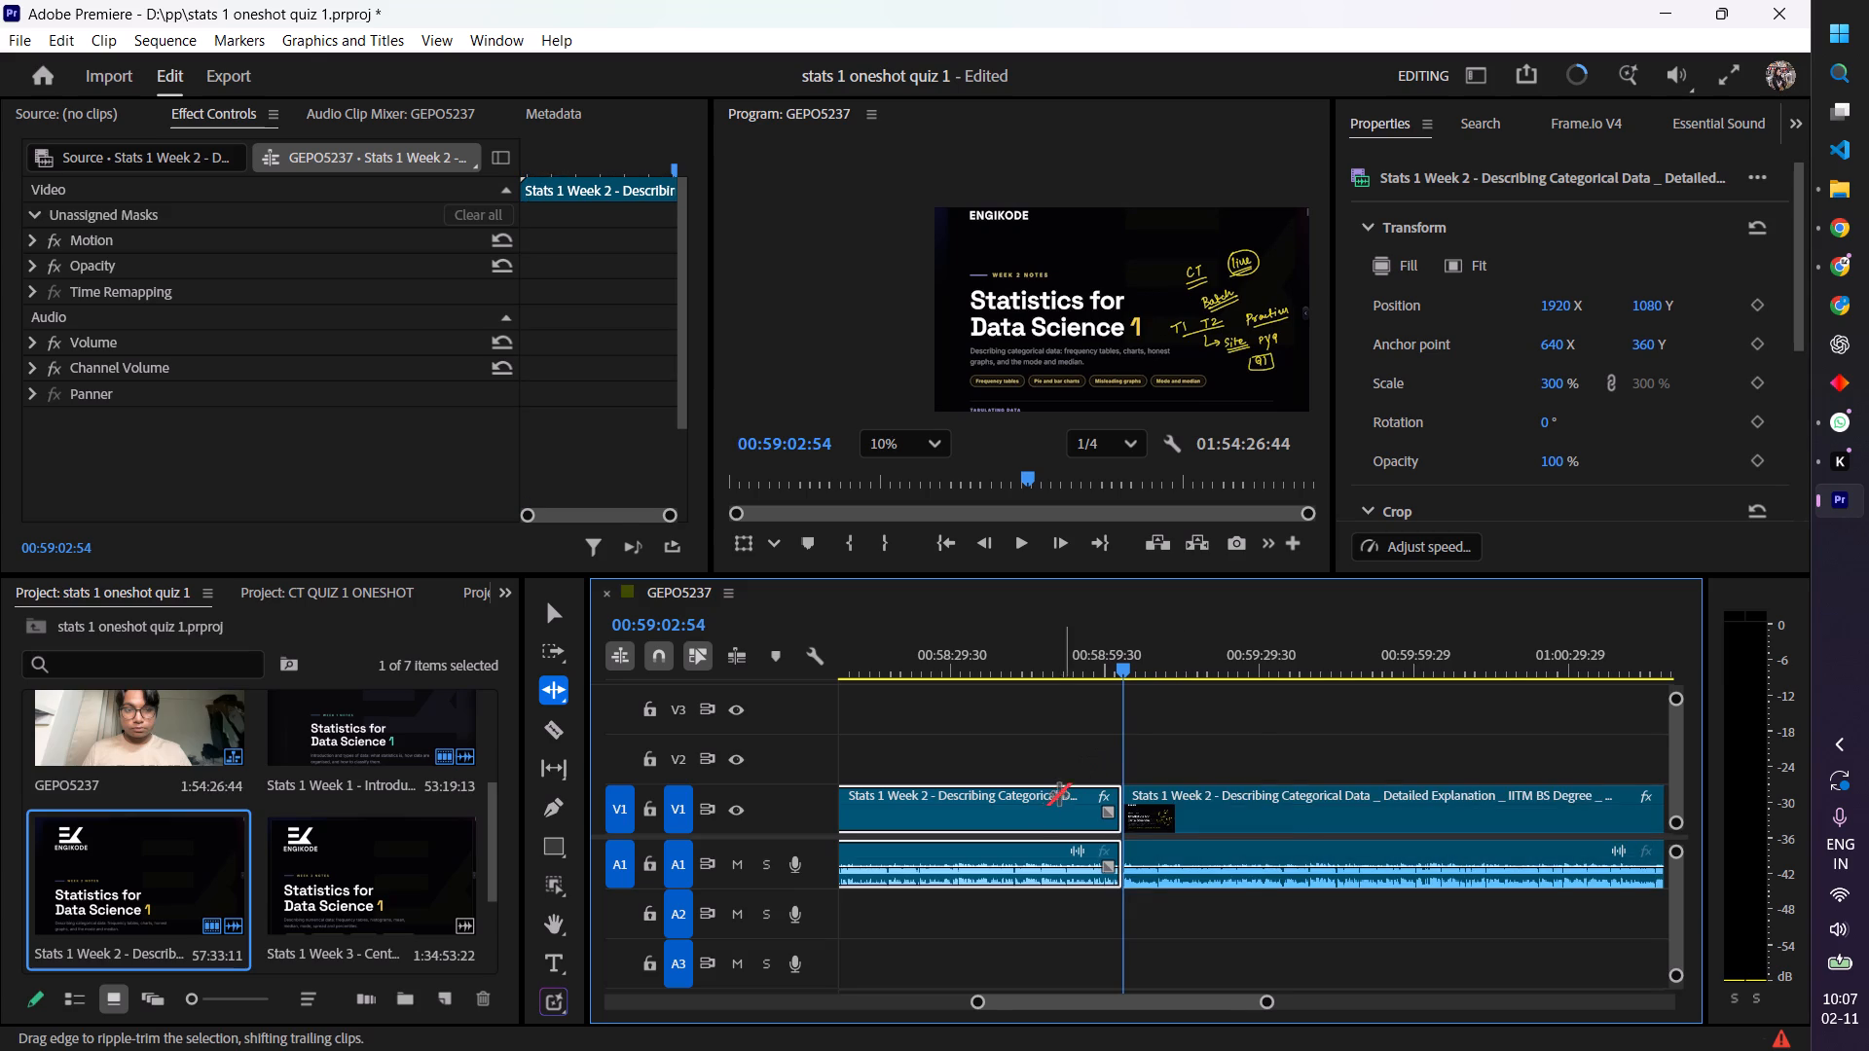
{"action": "key", "text": "shift+Delete"}
Play the new start of the Week 2 lecture and scrub through the rest to its closing section.
{"action": "key", "text": "space"}
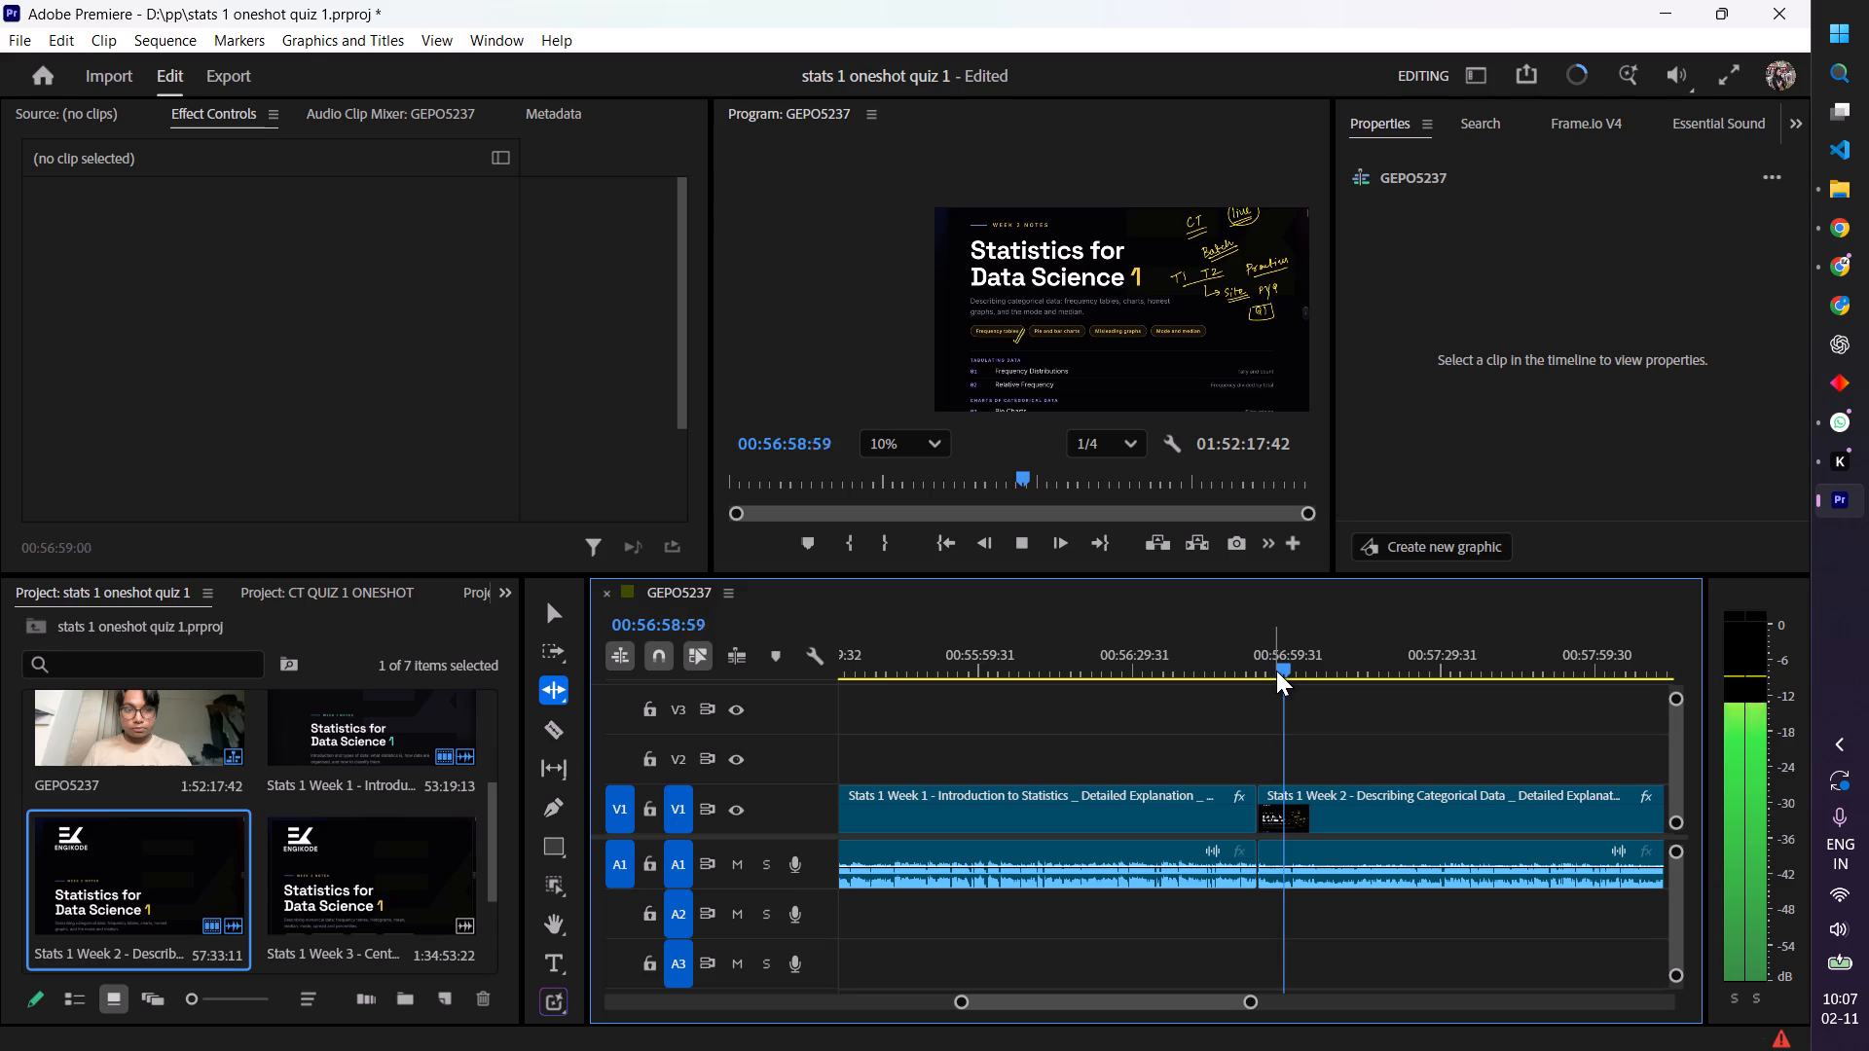
{"action": "left_click_drag", "start_coordinate": [1290, 667], "coordinate": [1364, 683]}
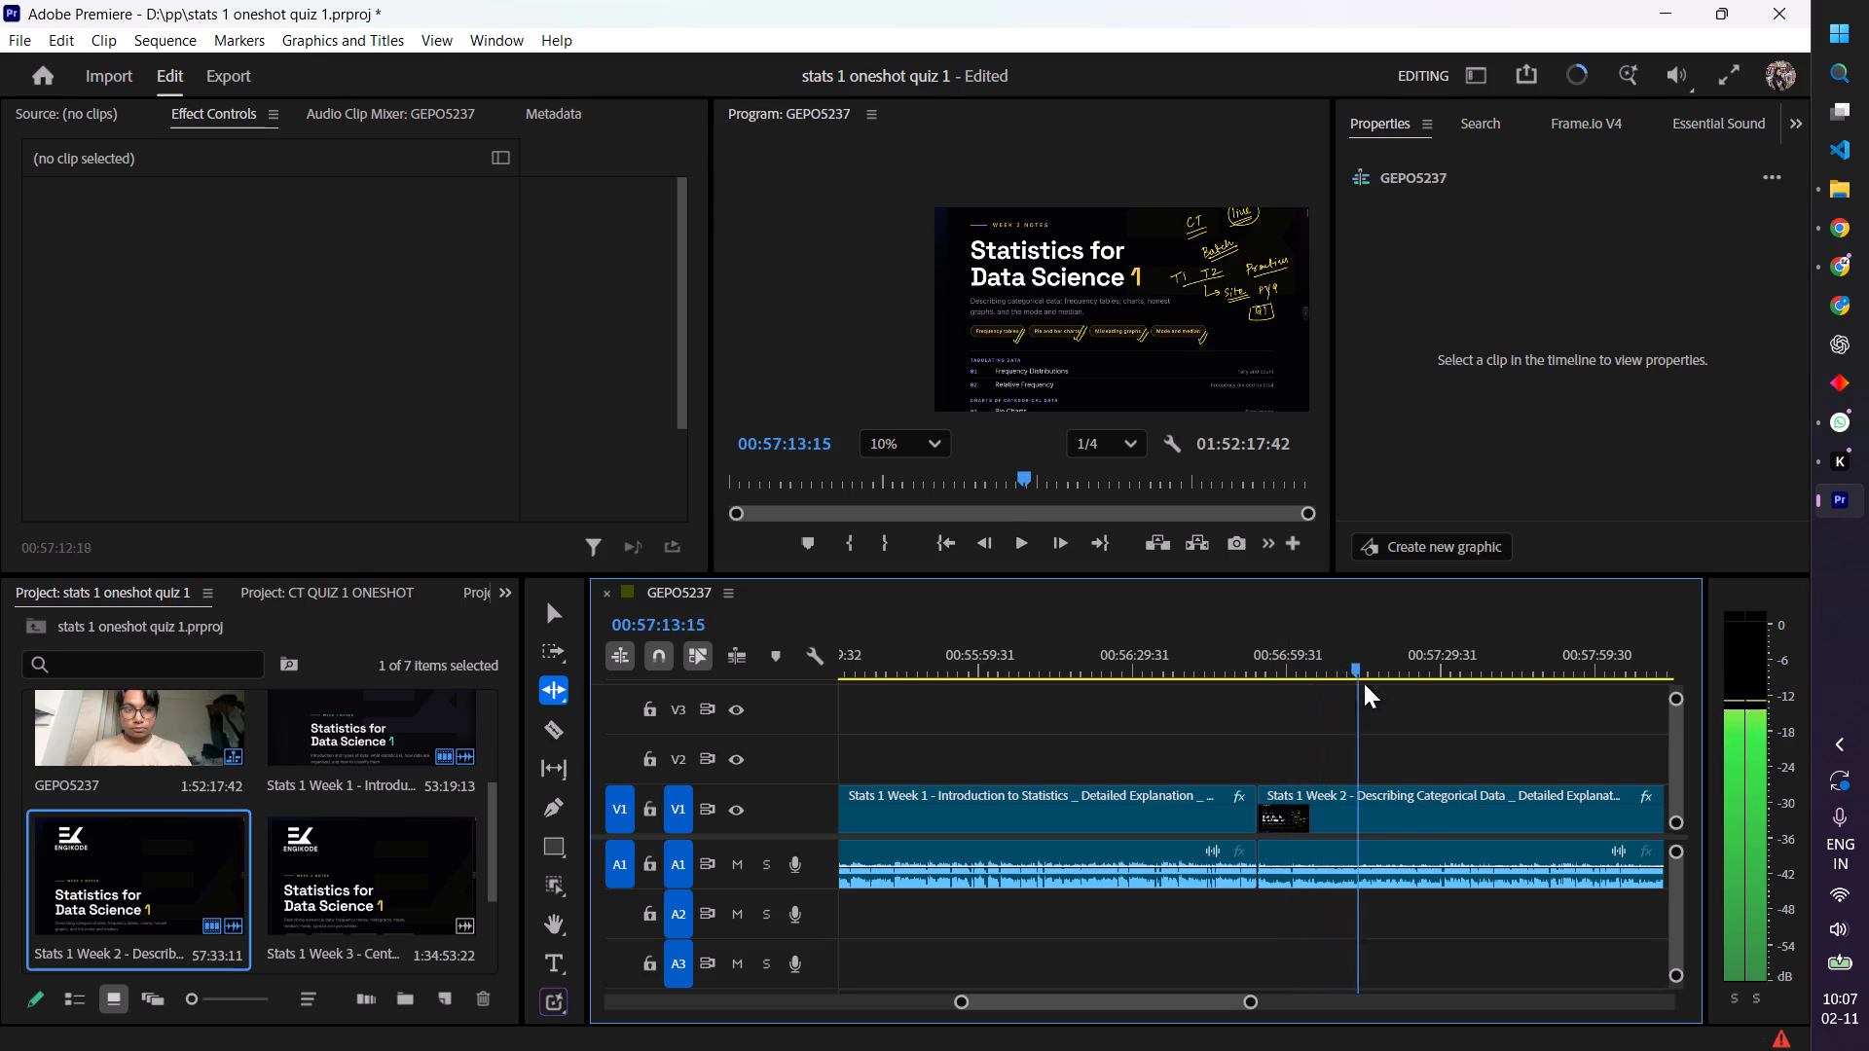
{"action": "left_click_drag", "start_coordinate": [1364, 683], "coordinate": [1854, 730]}
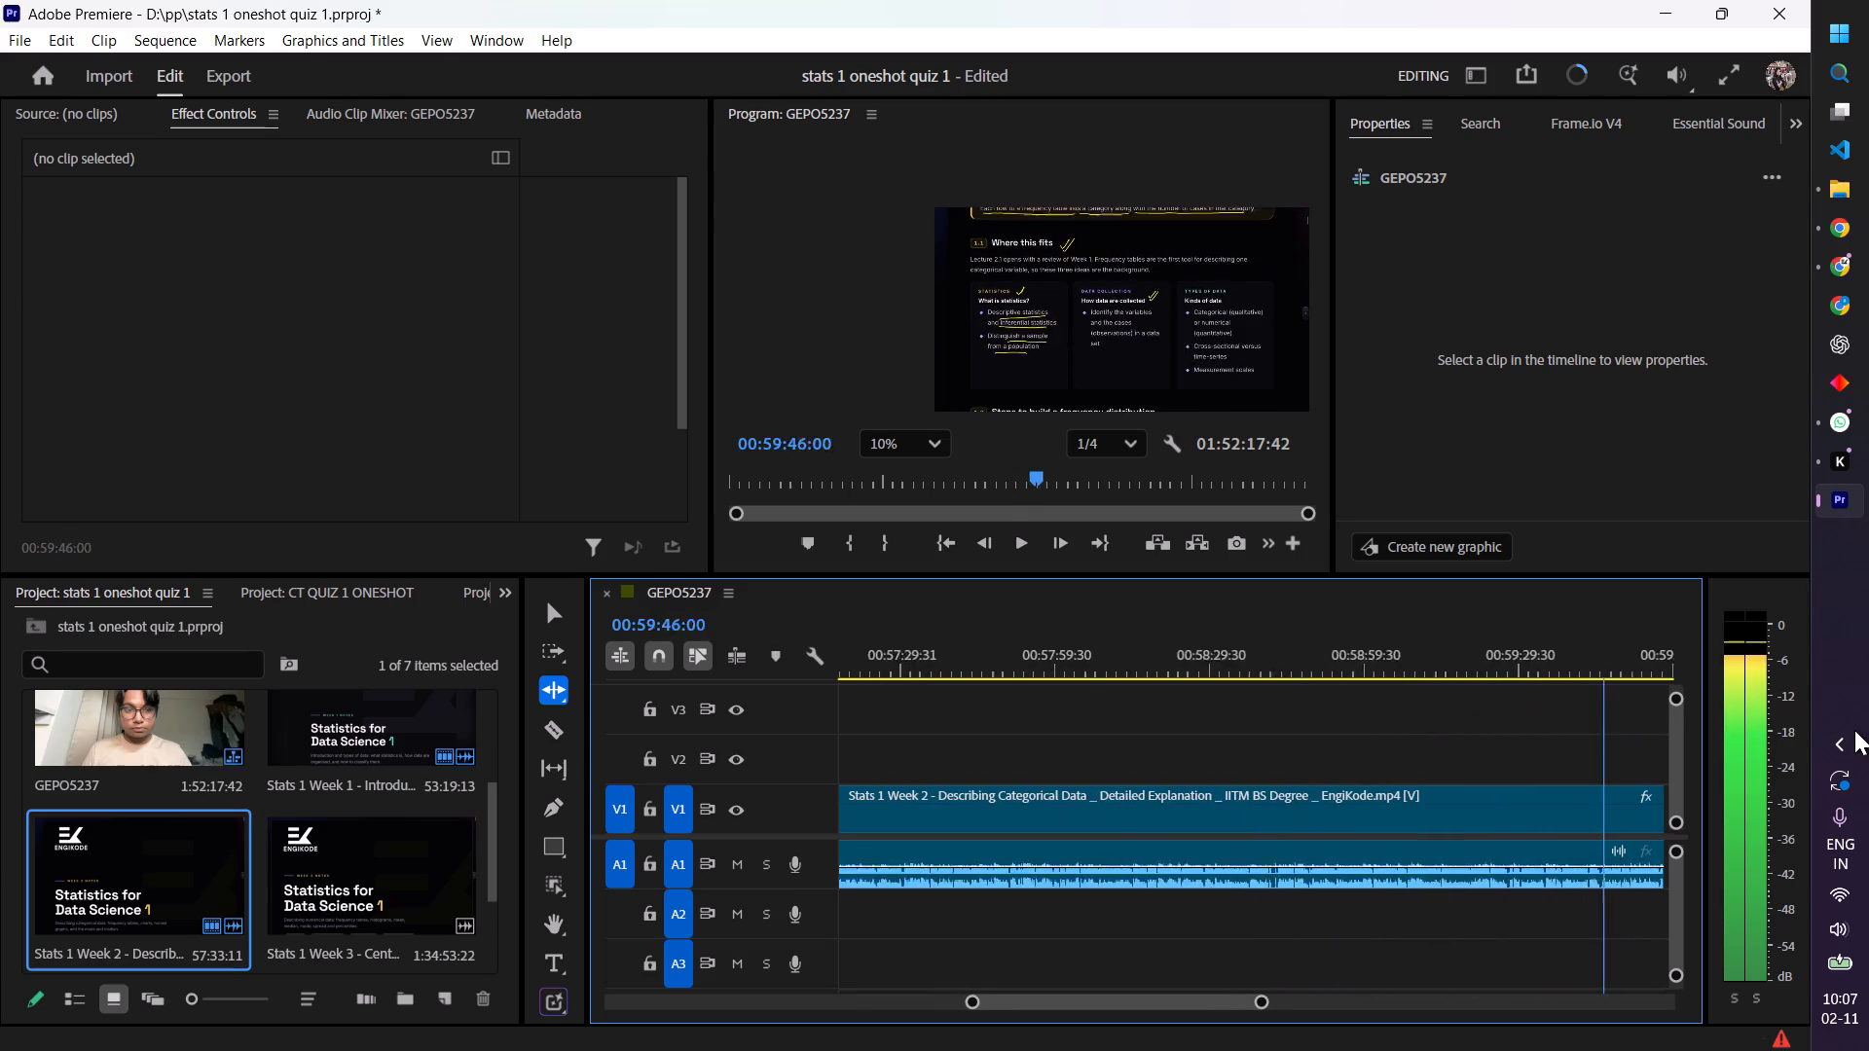
{"action": "left_click_drag", "start_coordinate": [1854, 730], "coordinate": [1868, 700]}
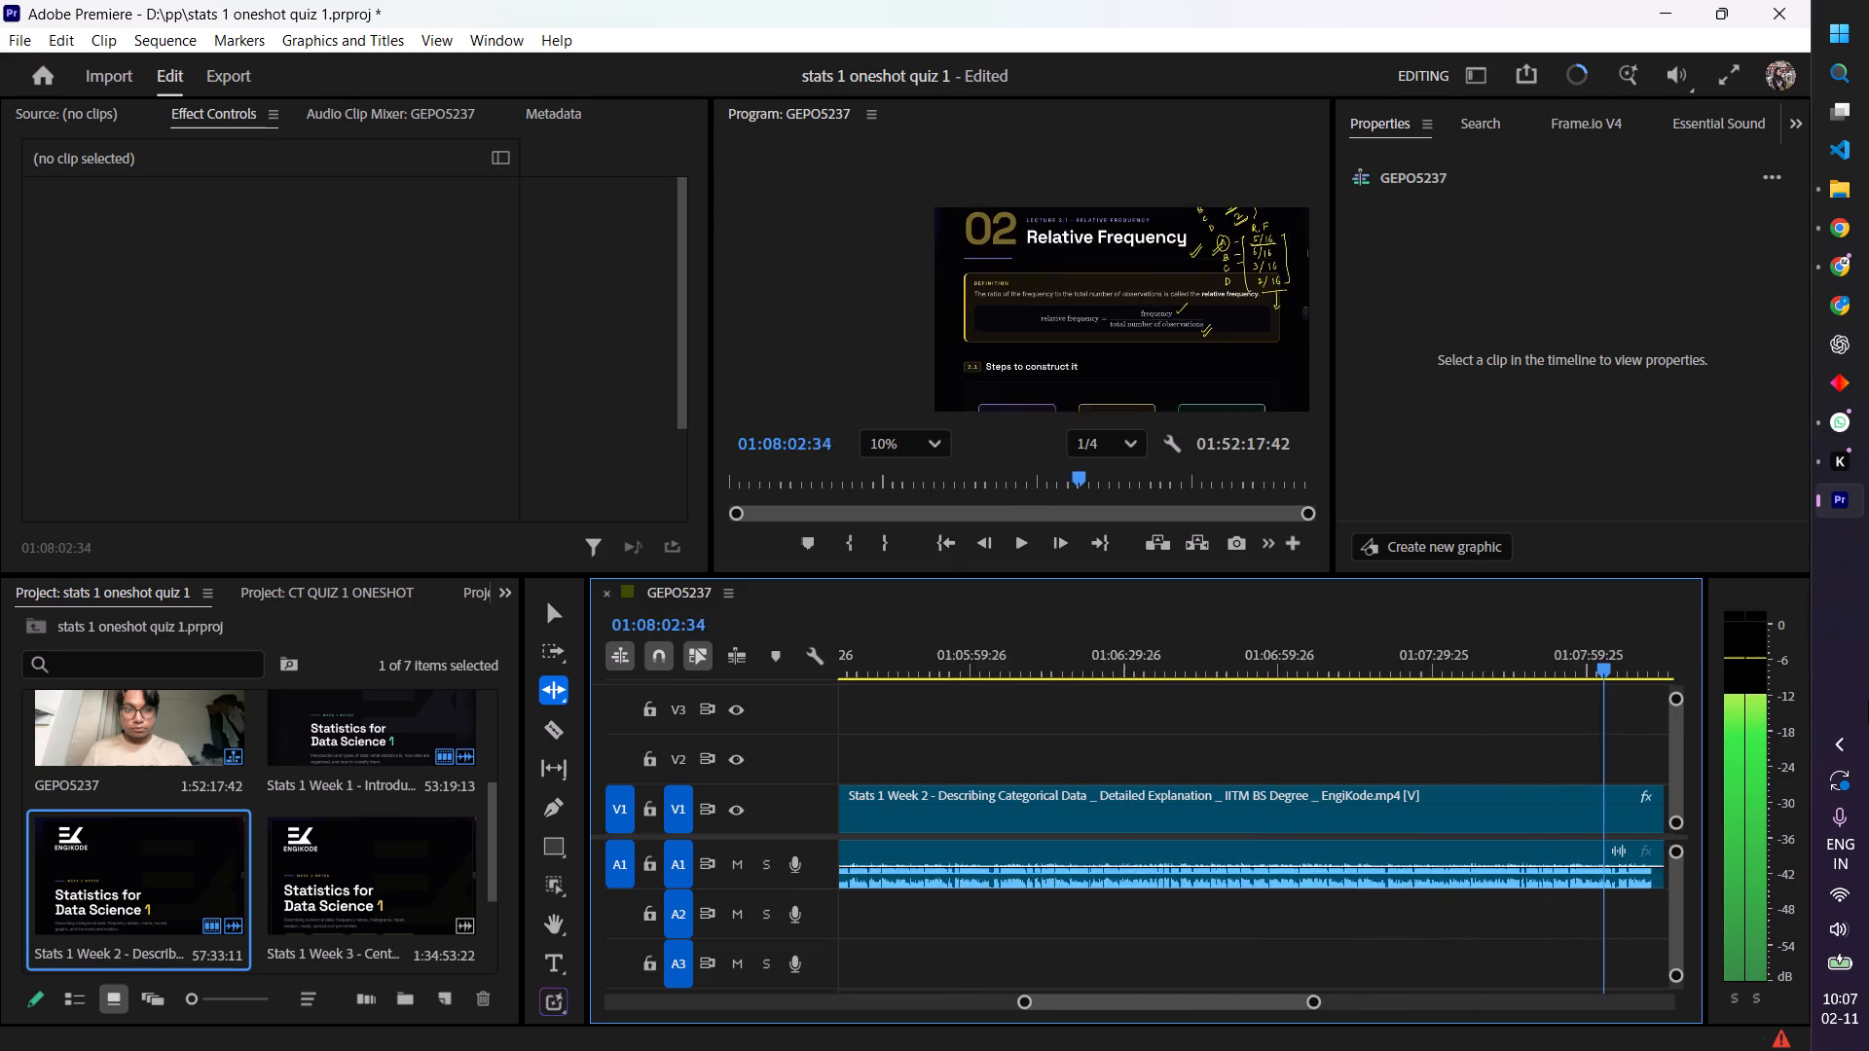
{"action": "left_click_drag", "start_coordinate": [1868, 700], "coordinate": [1868, 697]}
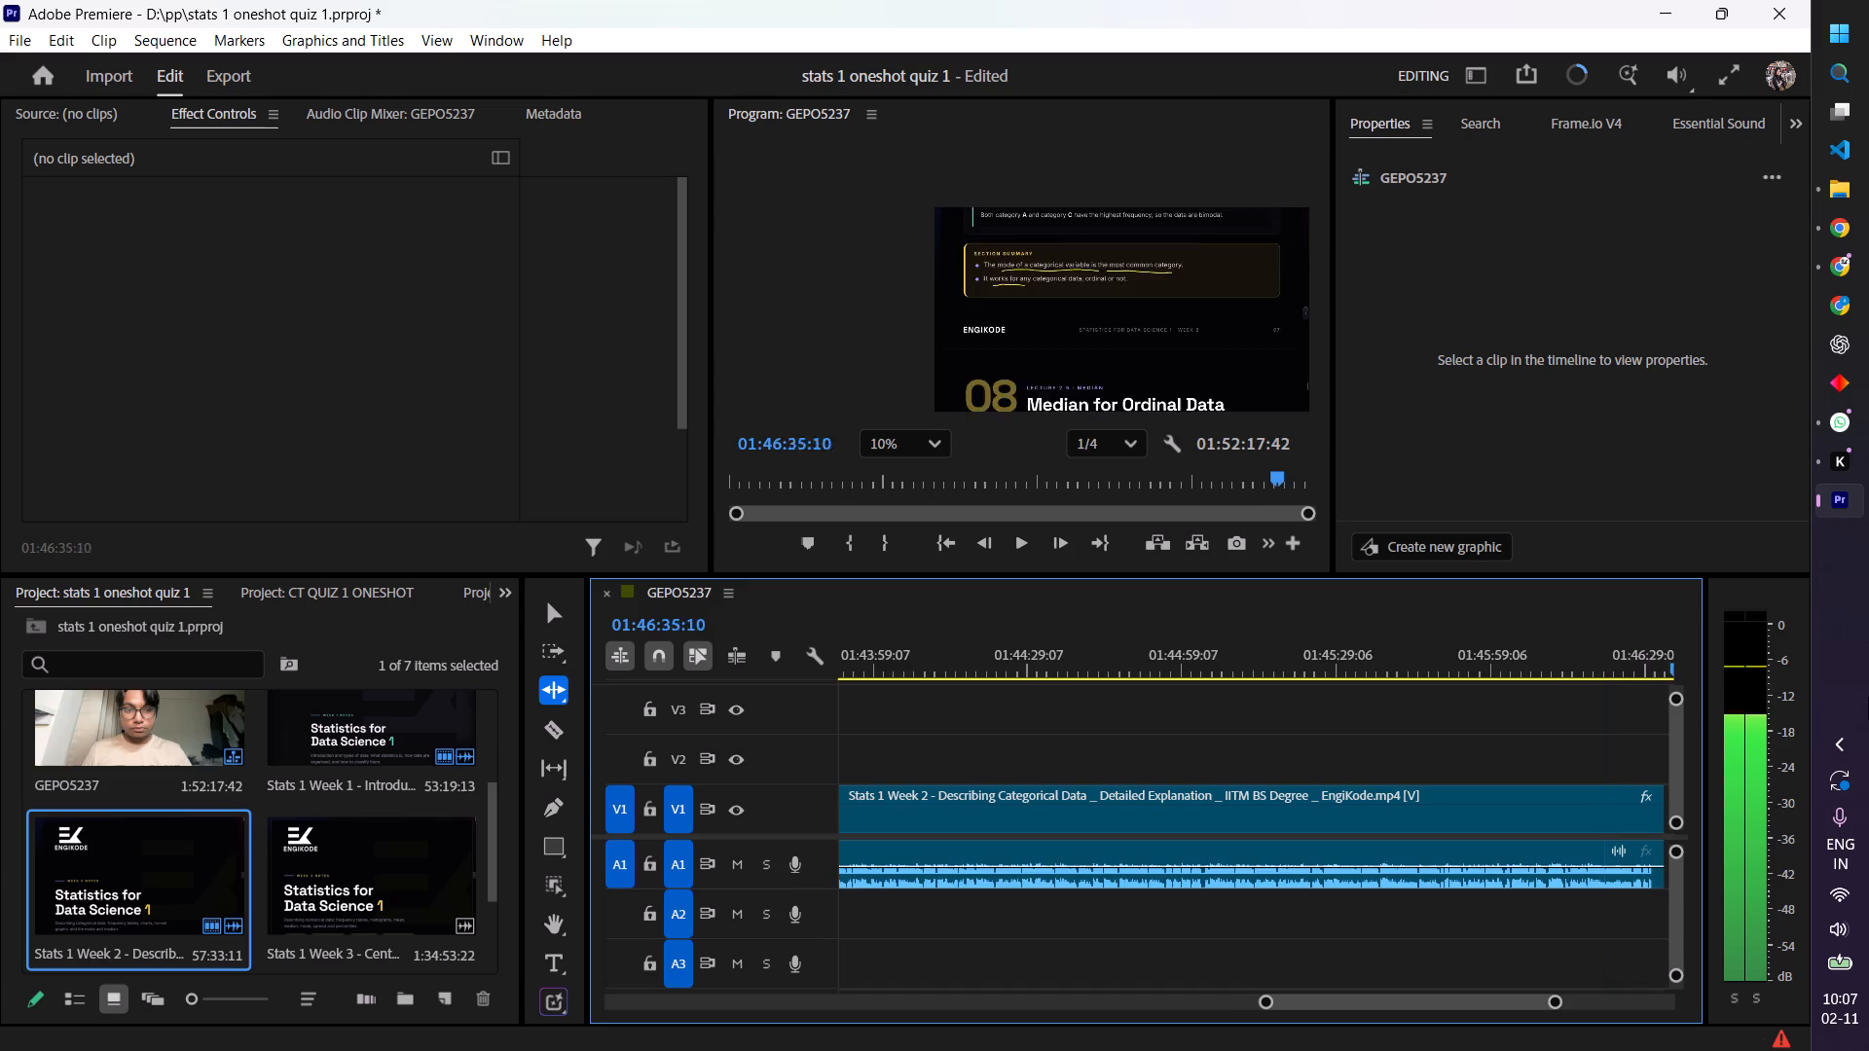
{"action": "left_click_drag", "start_coordinate": [1868, 697], "coordinate": [1820, 702]}
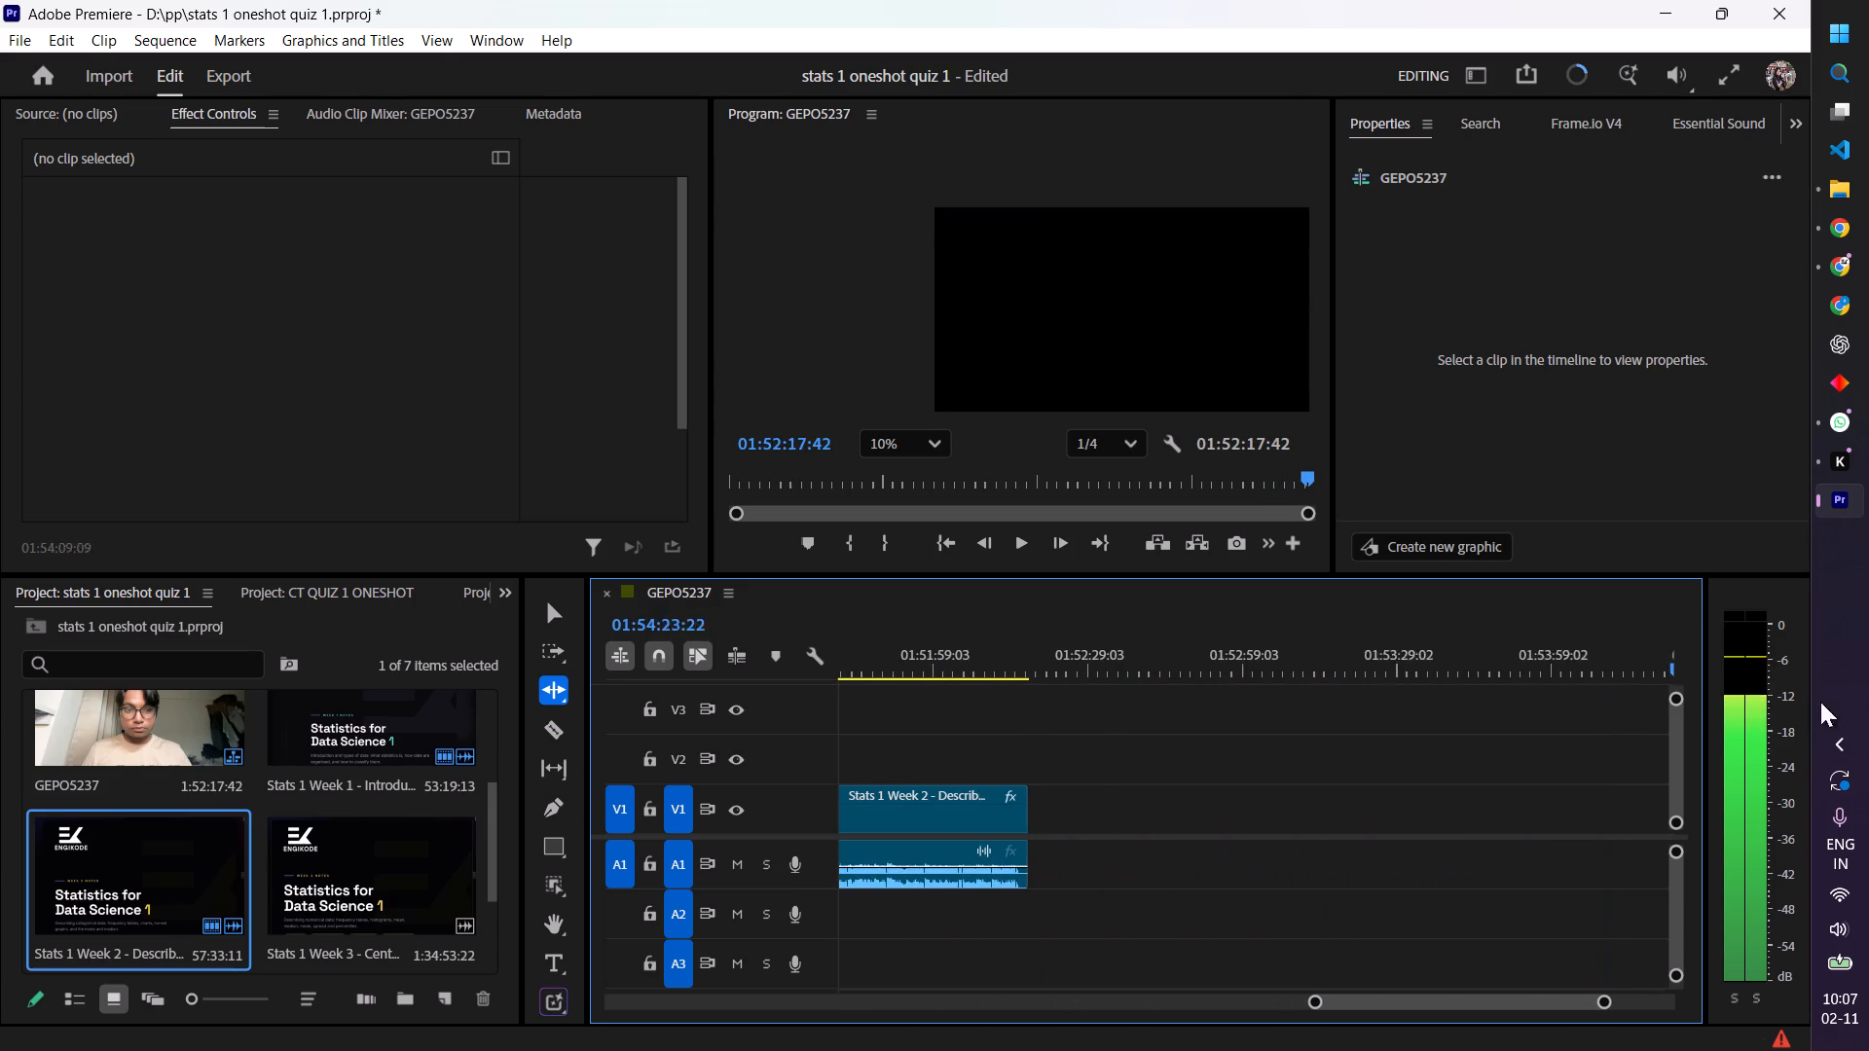
{"action": "left_click_drag", "start_coordinate": [1820, 702], "coordinate": [1236, 726]}
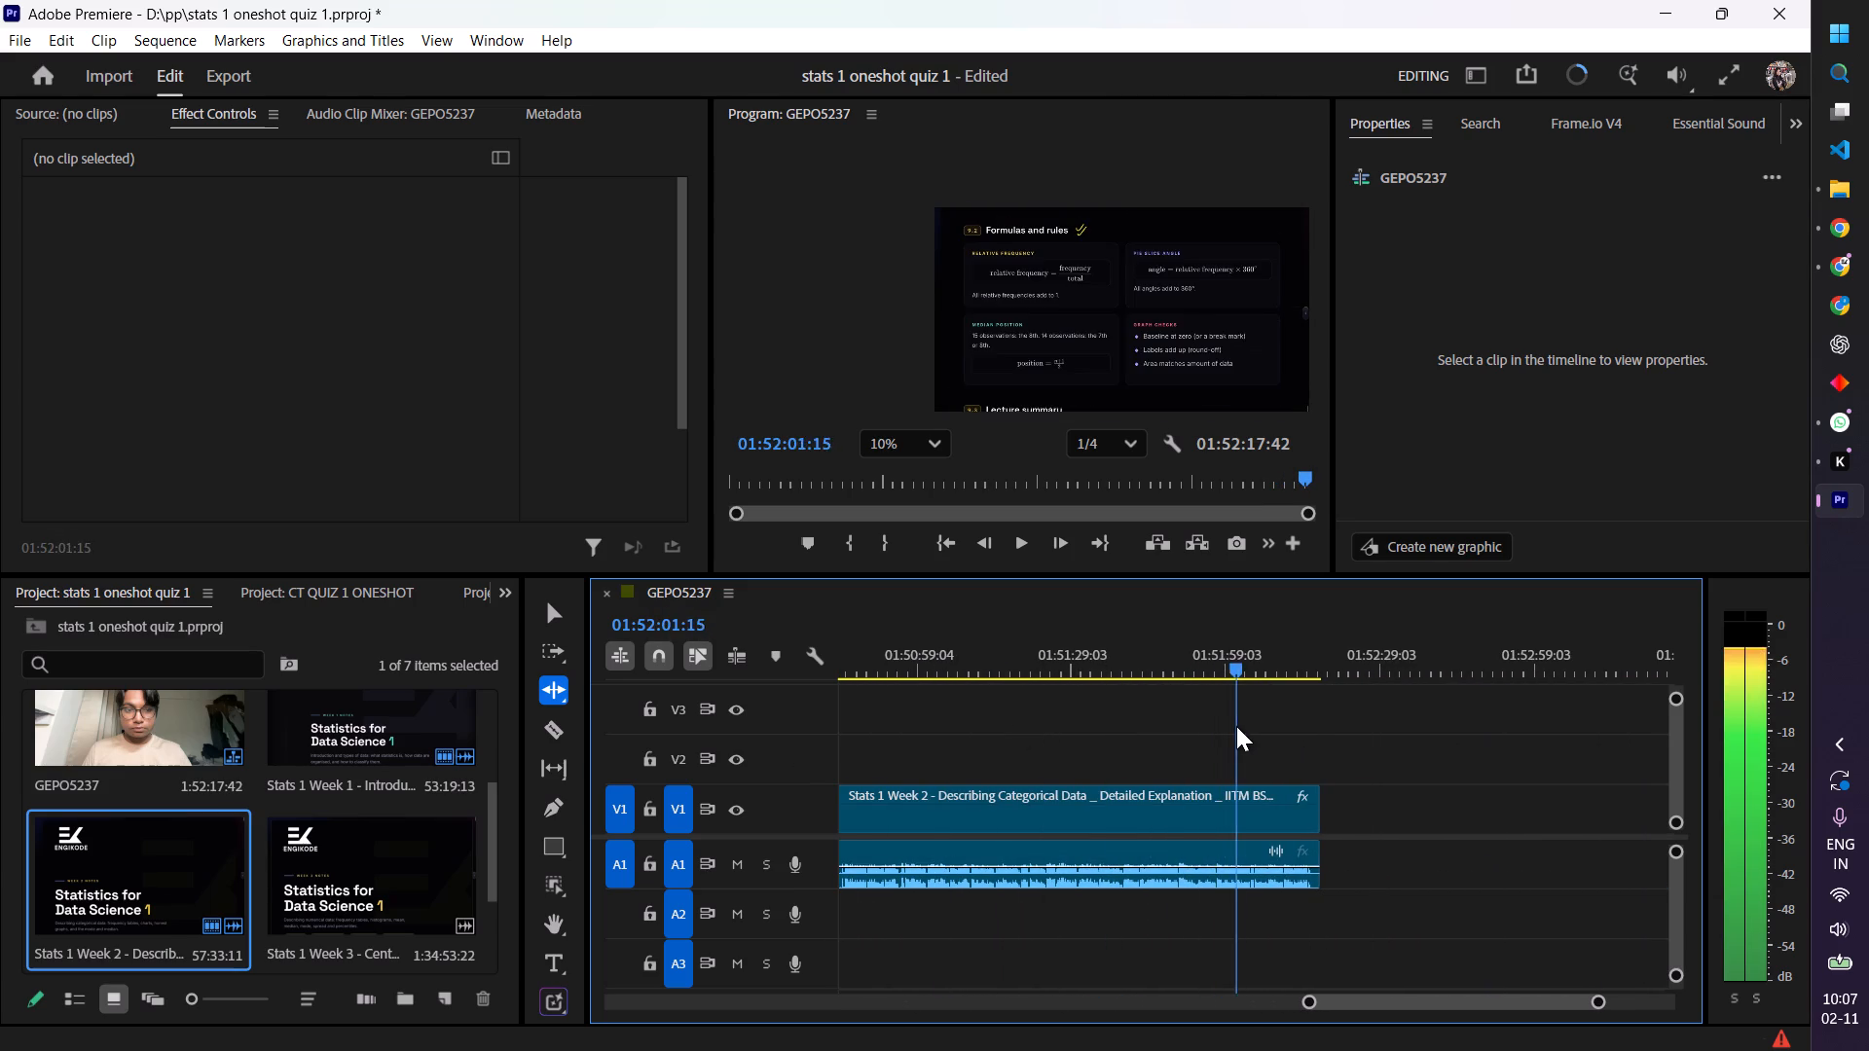
Replay the end of the Week 2 lecture, split it at 01:52:10:12 and delete the closing part after the cut.
{"action": "left_click_drag", "start_coordinate": [1236, 726], "coordinate": [1148, 741]}
{"action": "key", "text": "space"}
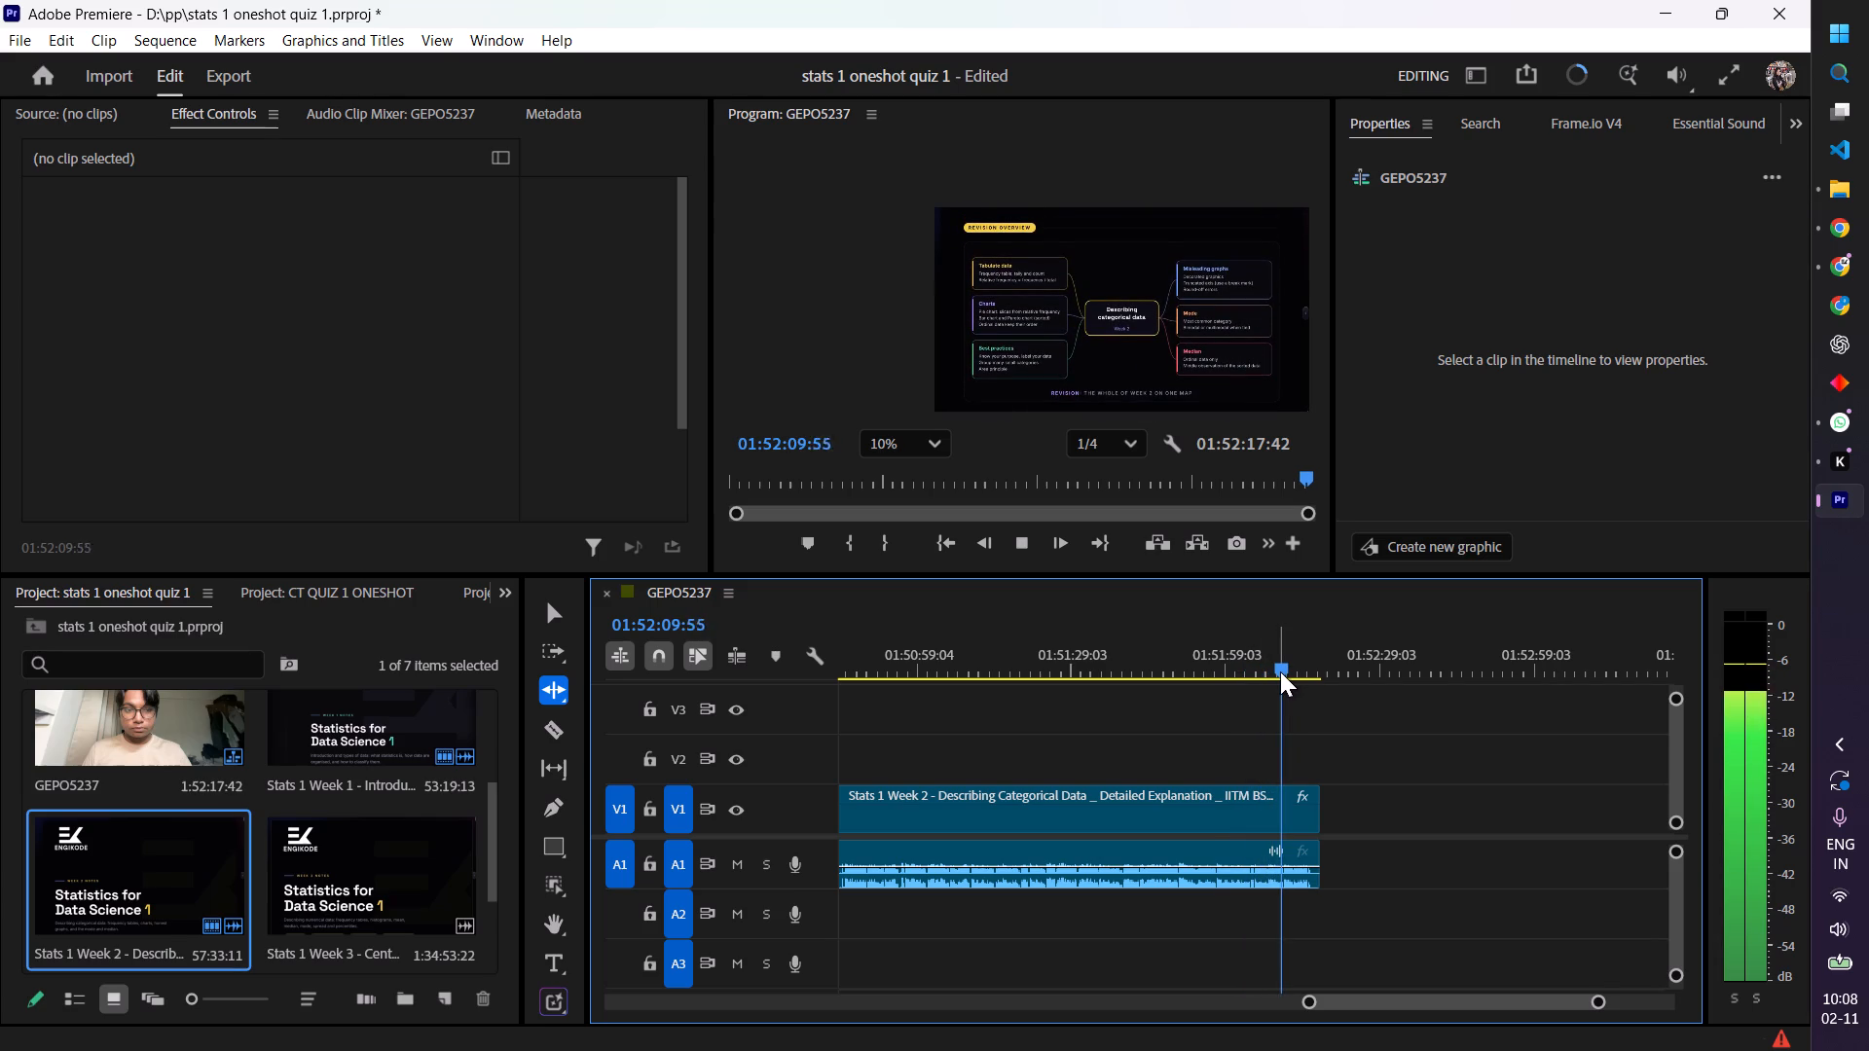
{"action": "key", "text": "space"}
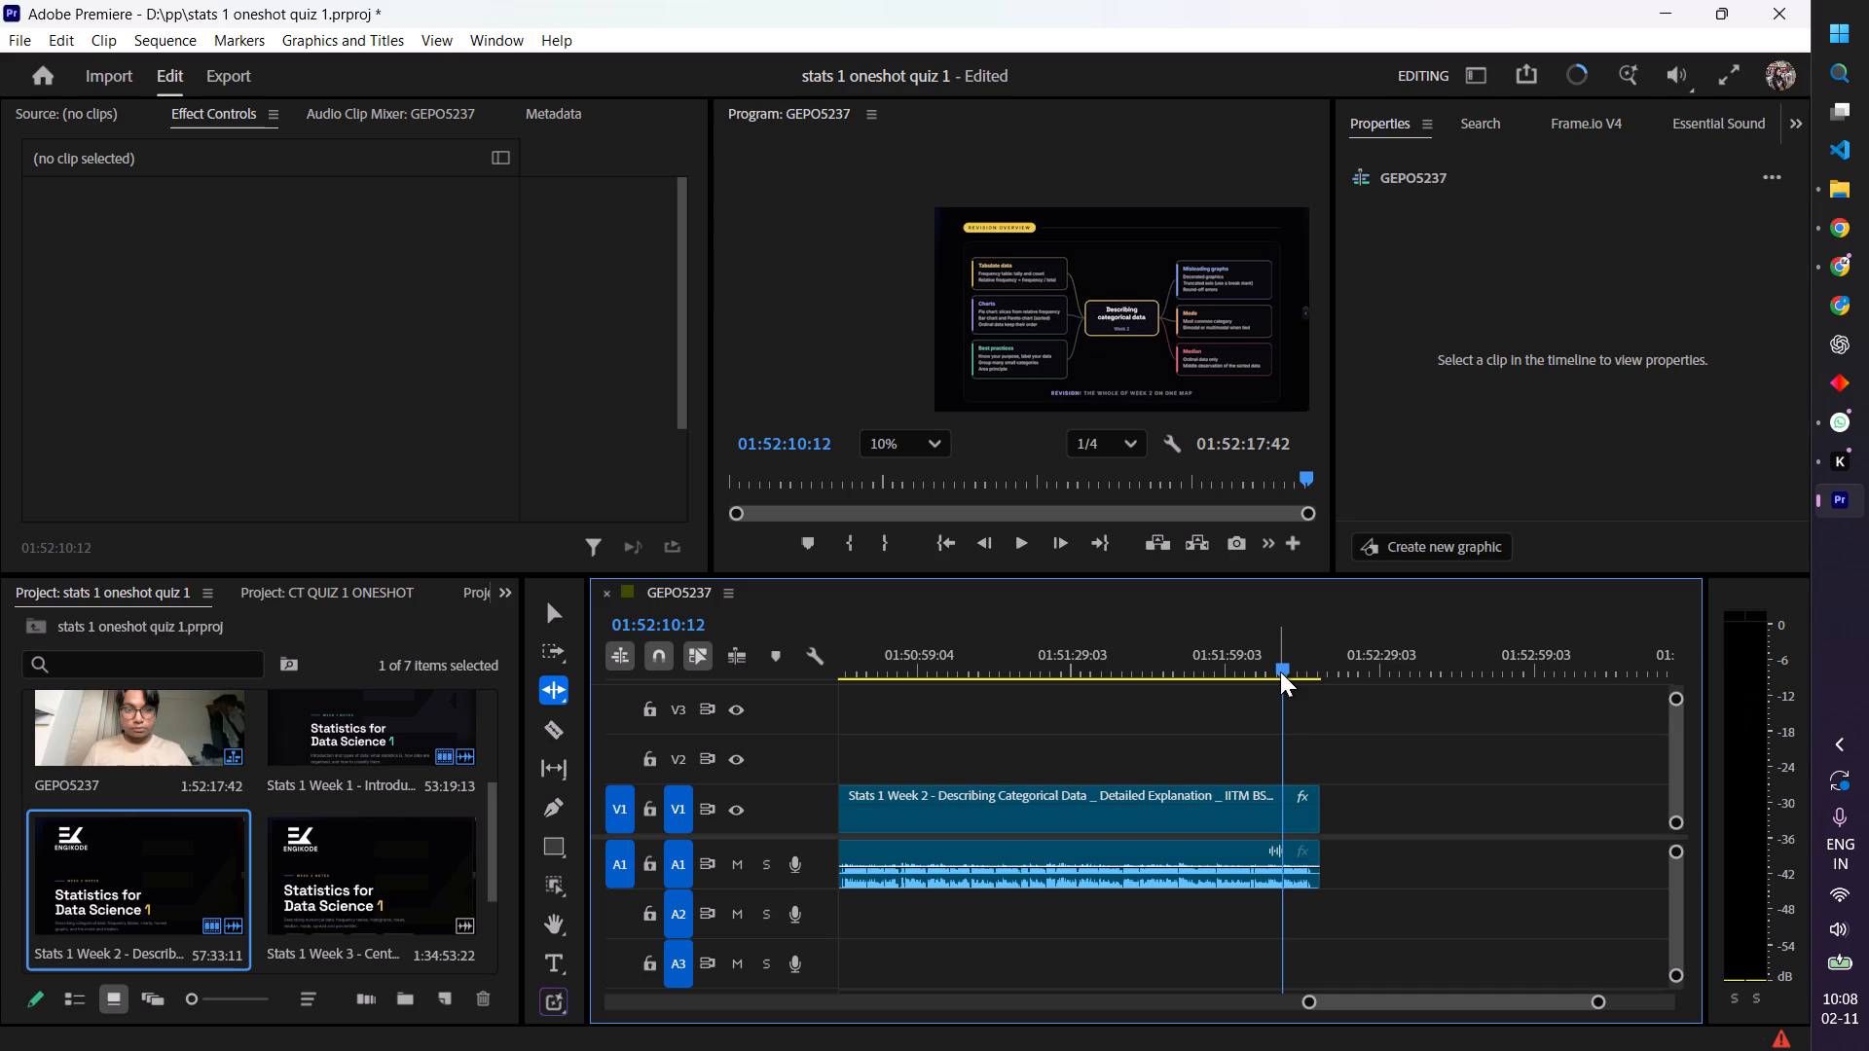
{"action": "key", "text": "ctrl+k"}
{"action": "left_click", "coordinate": [1307, 815]}
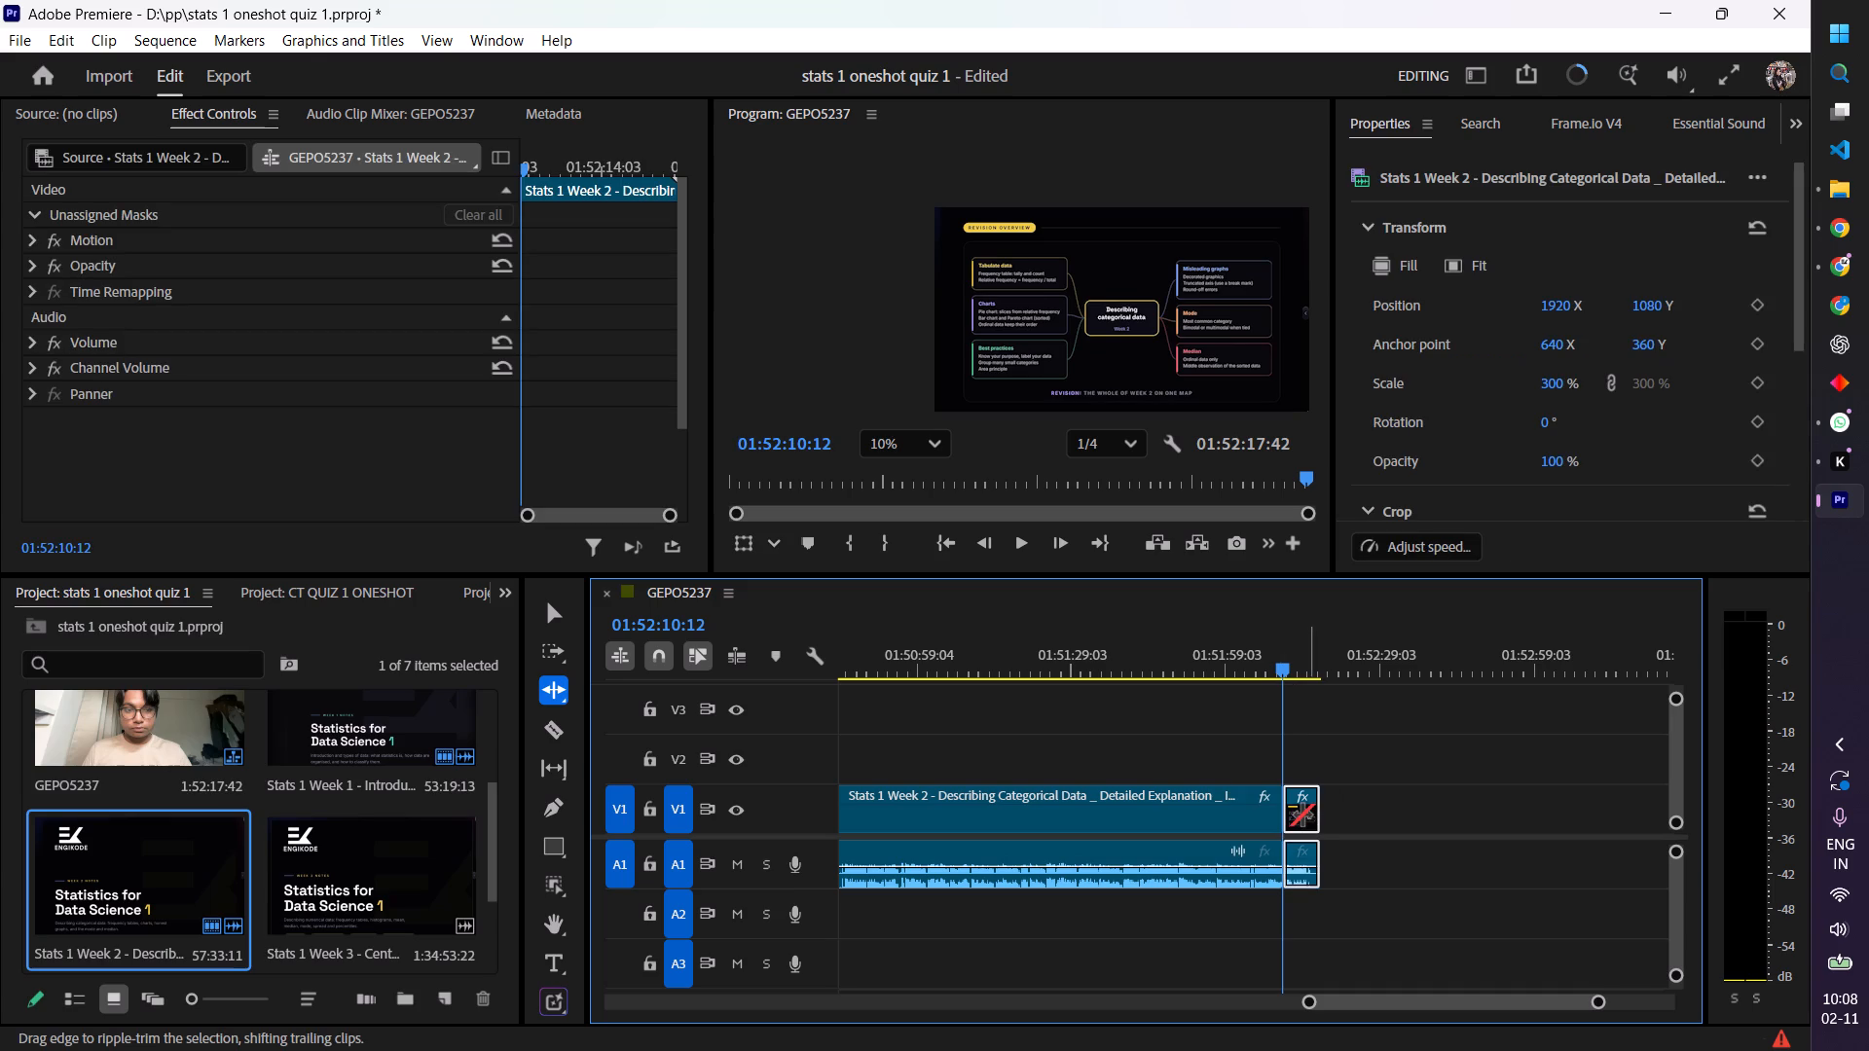
{"action": "key", "text": "BackSpace"}
Add the Stats 1 Week 3 lecture directly after the Week 2 lecture at 01:52:10:12 and fit it to the frame.
{"action": "left_click_drag", "start_coordinate": [338, 884], "coordinate": [1291, 837]}
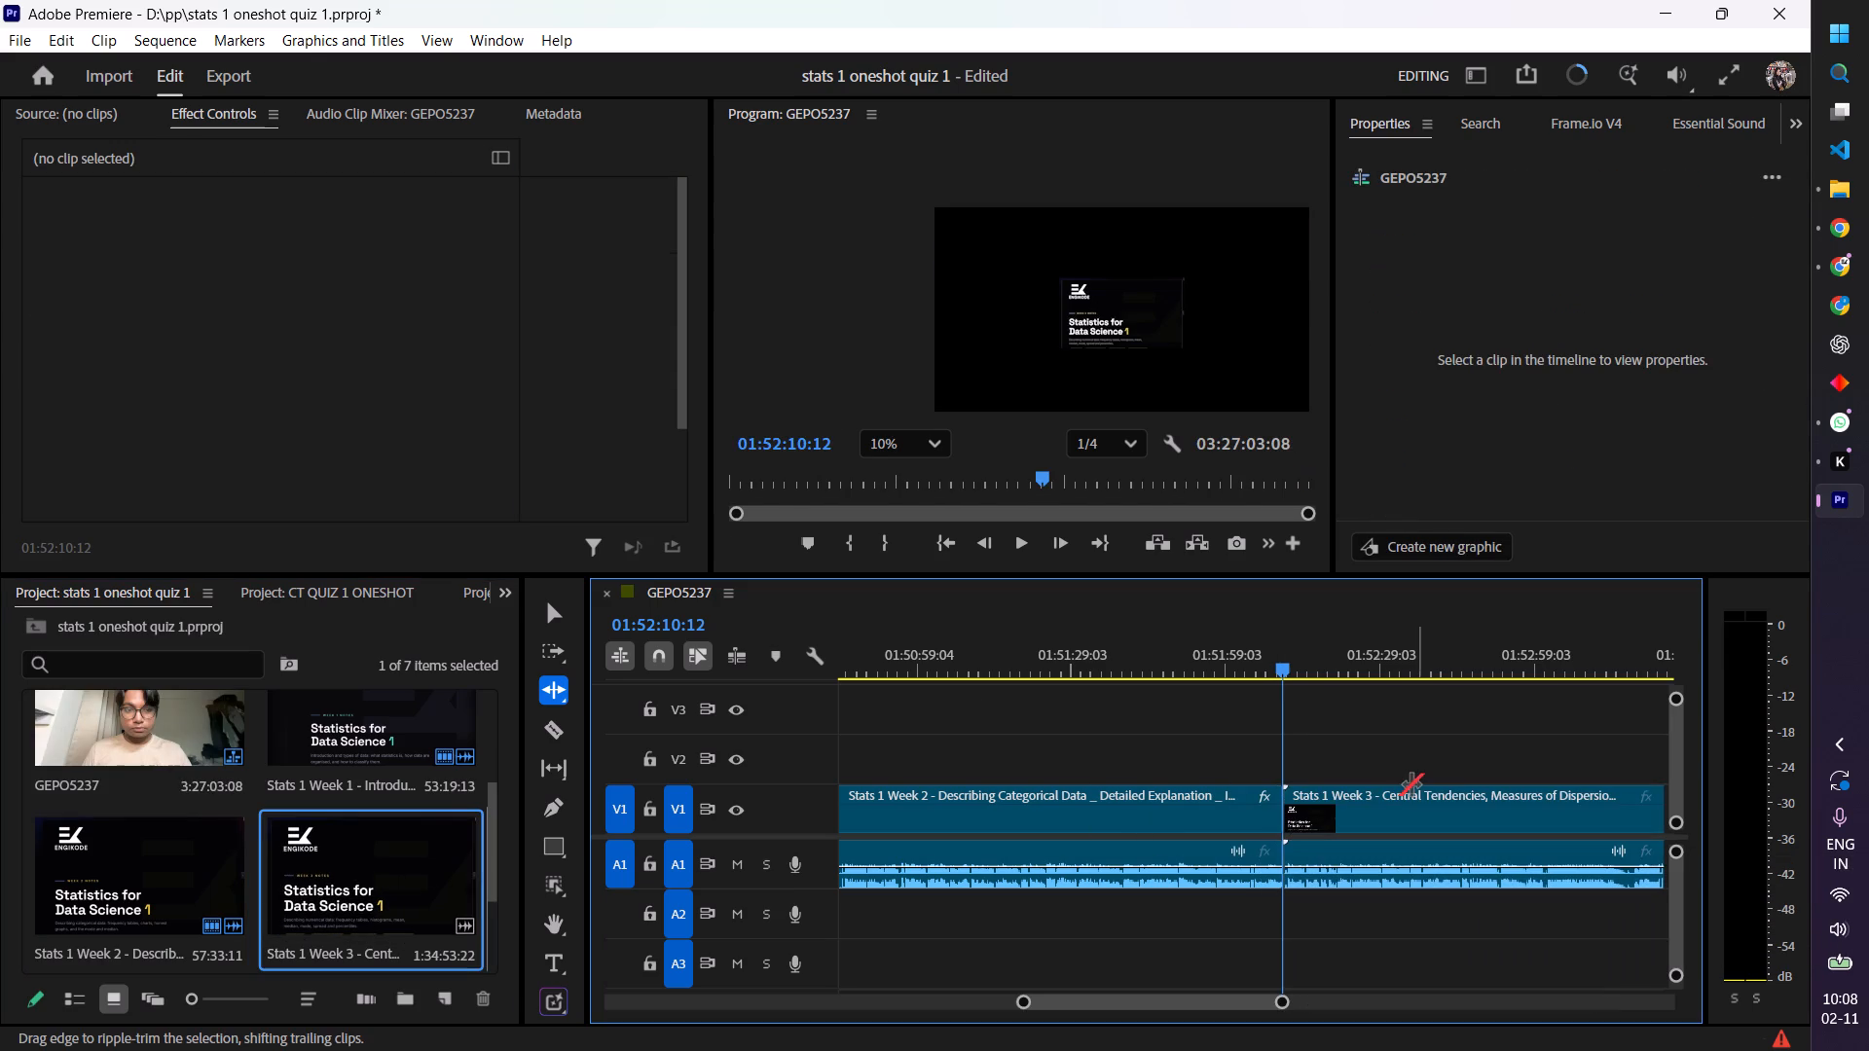
{"action": "key", "text": "space"}
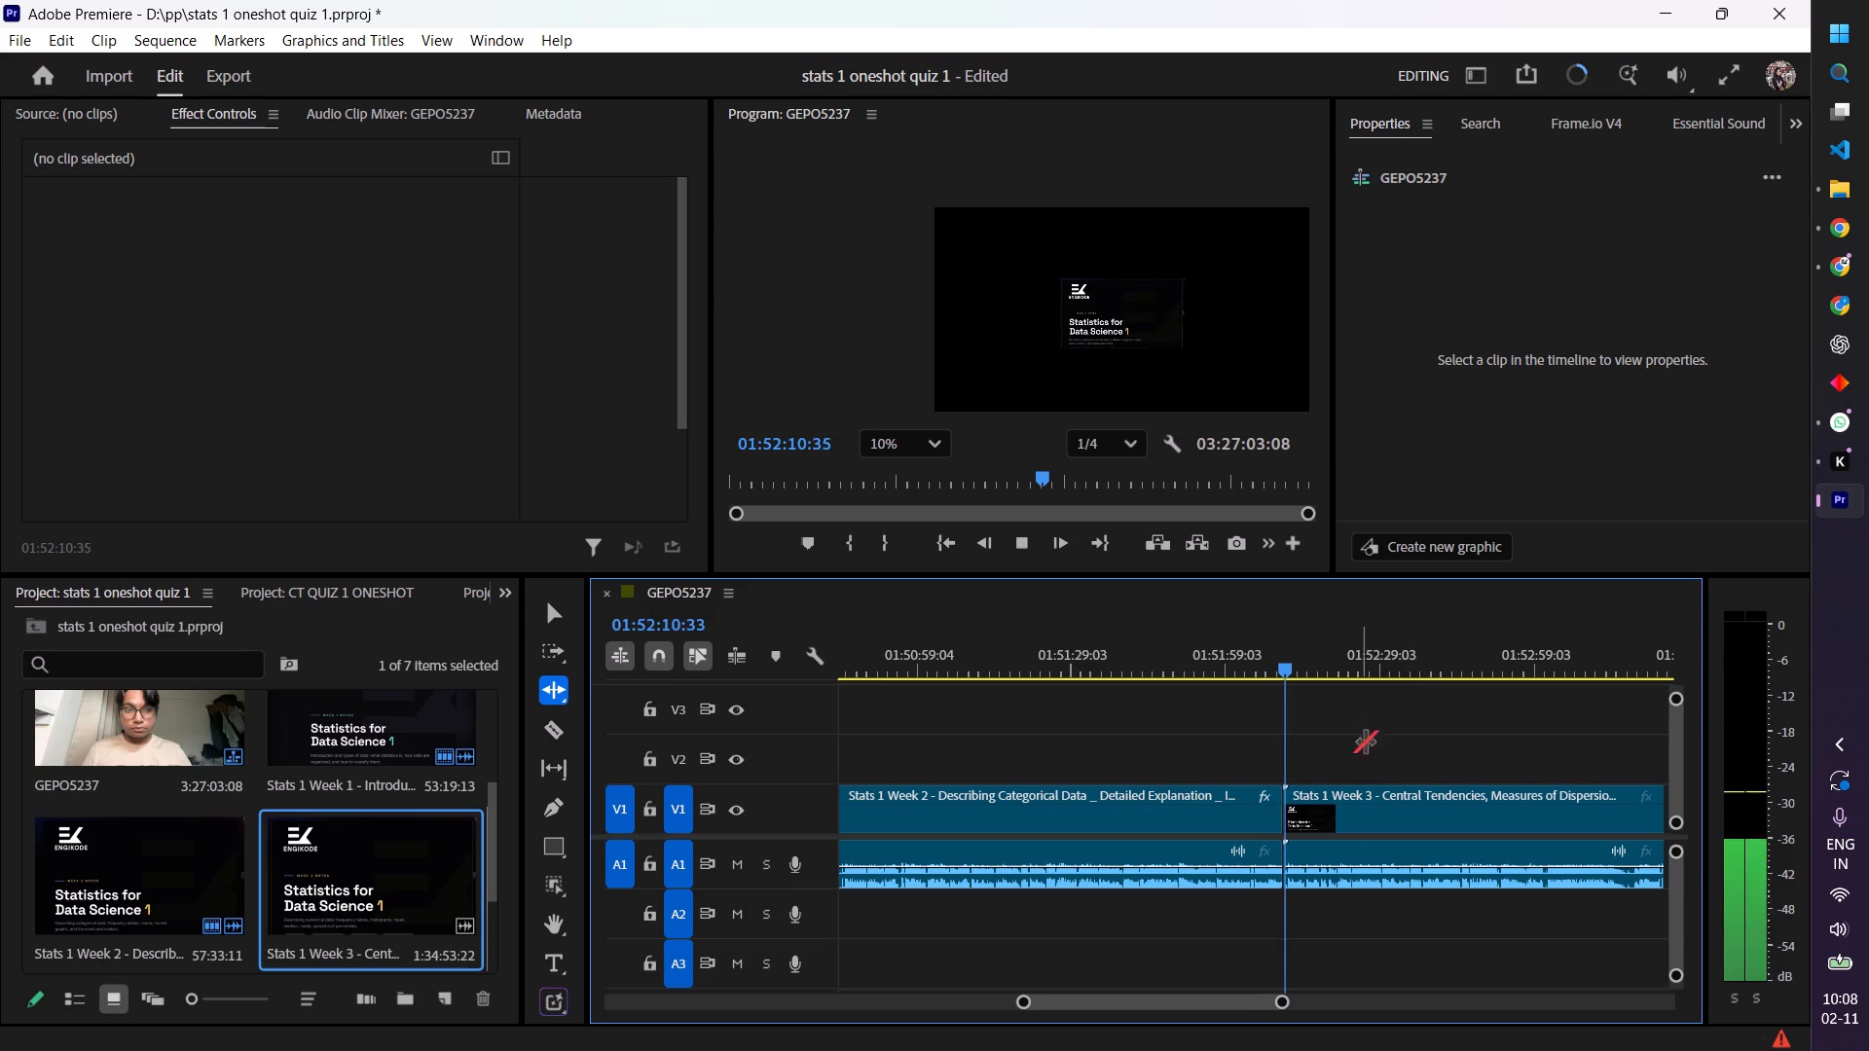
{"action": "key", "text": "space"}
{"action": "left_click", "coordinate": [1359, 820]}
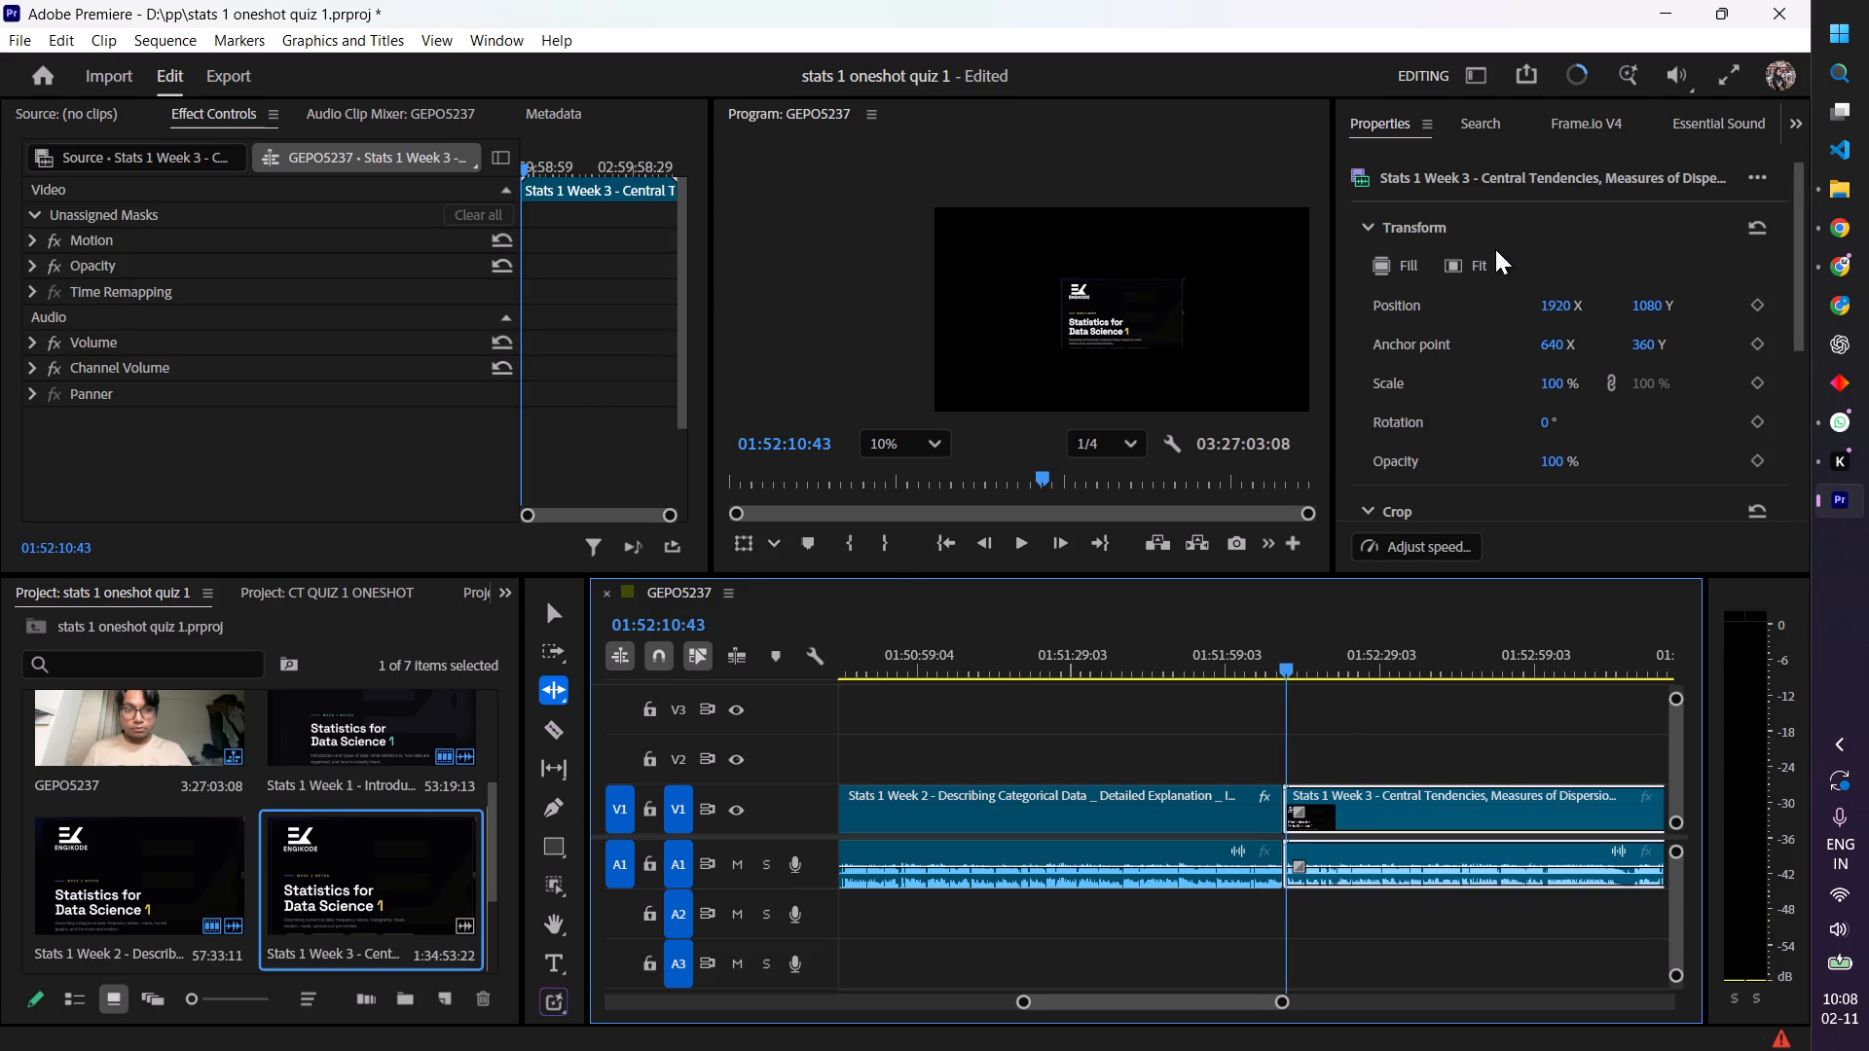
{"action": "left_click", "coordinate": [1463, 278]}
Scrub through the Week 3 lecture's intro talk, split the clip at 01:53:17:38 and ripple-delete the part before the cut.
{"action": "key", "text": "space"}
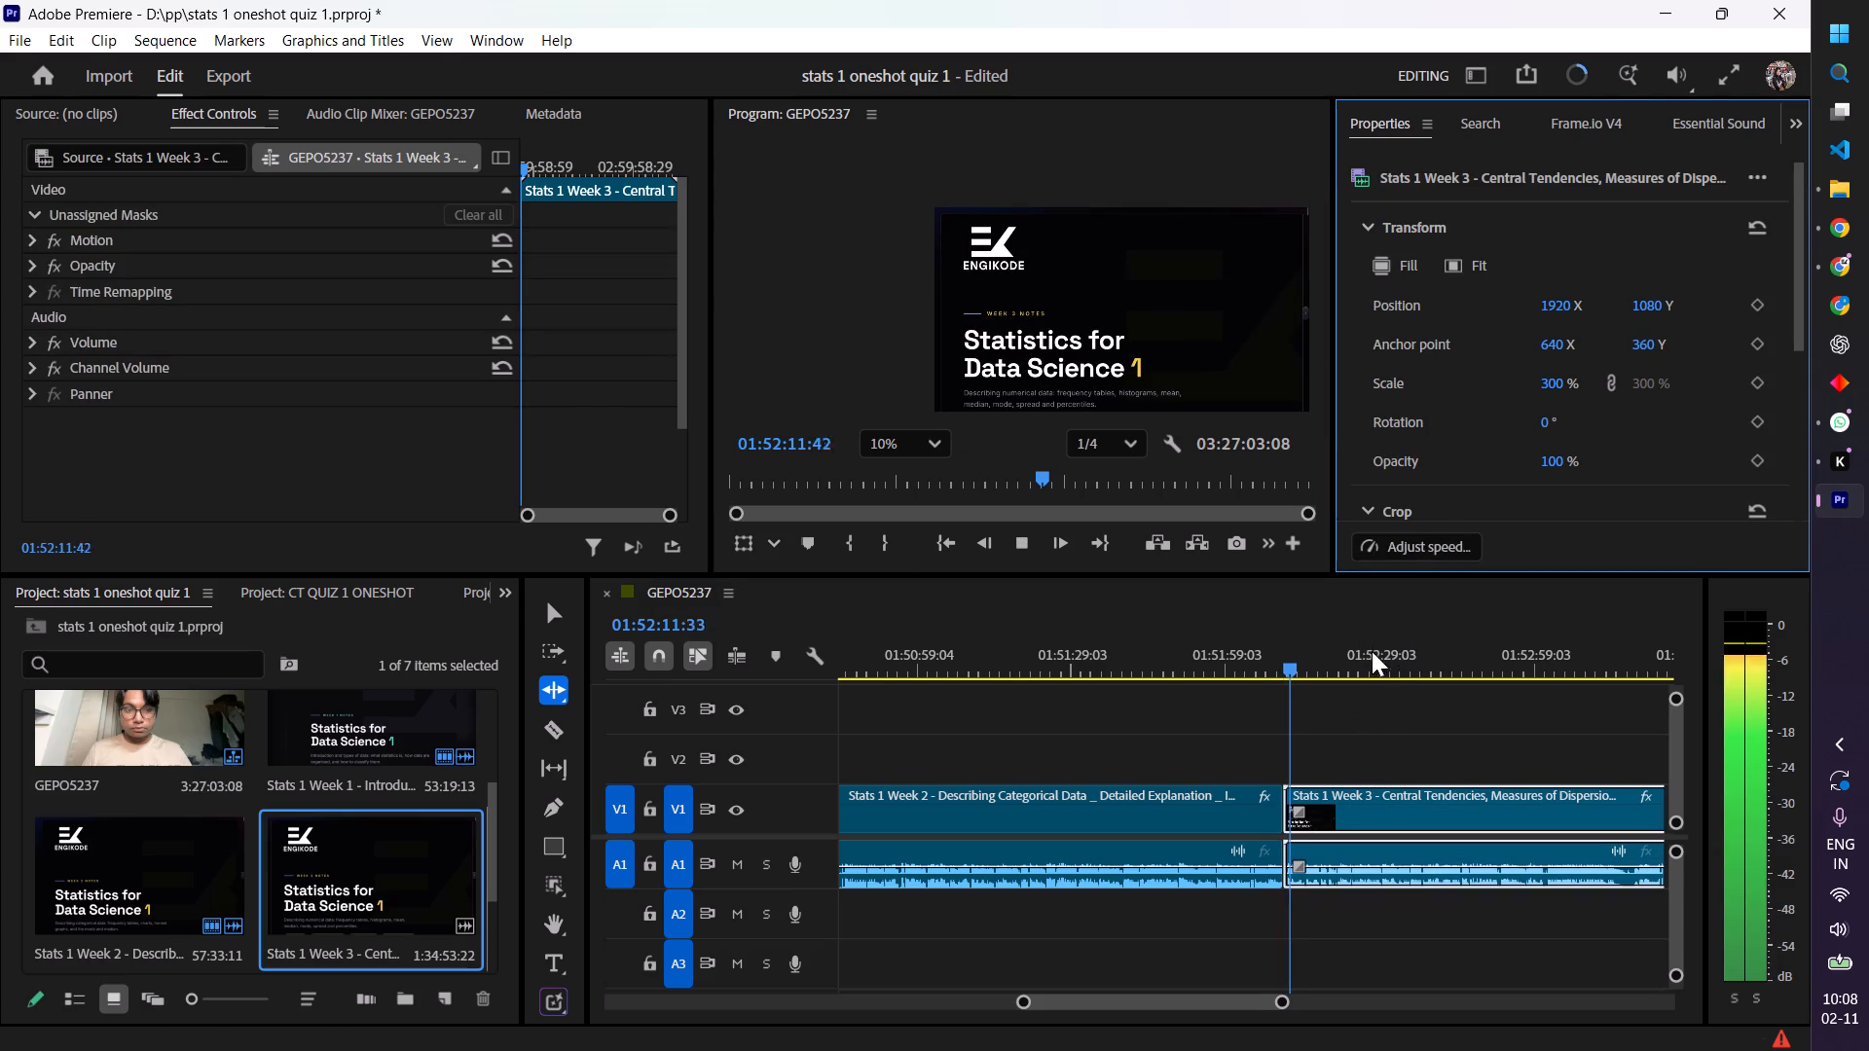
{"action": "left_click_drag", "start_coordinate": [1301, 670], "coordinate": [1386, 668]}
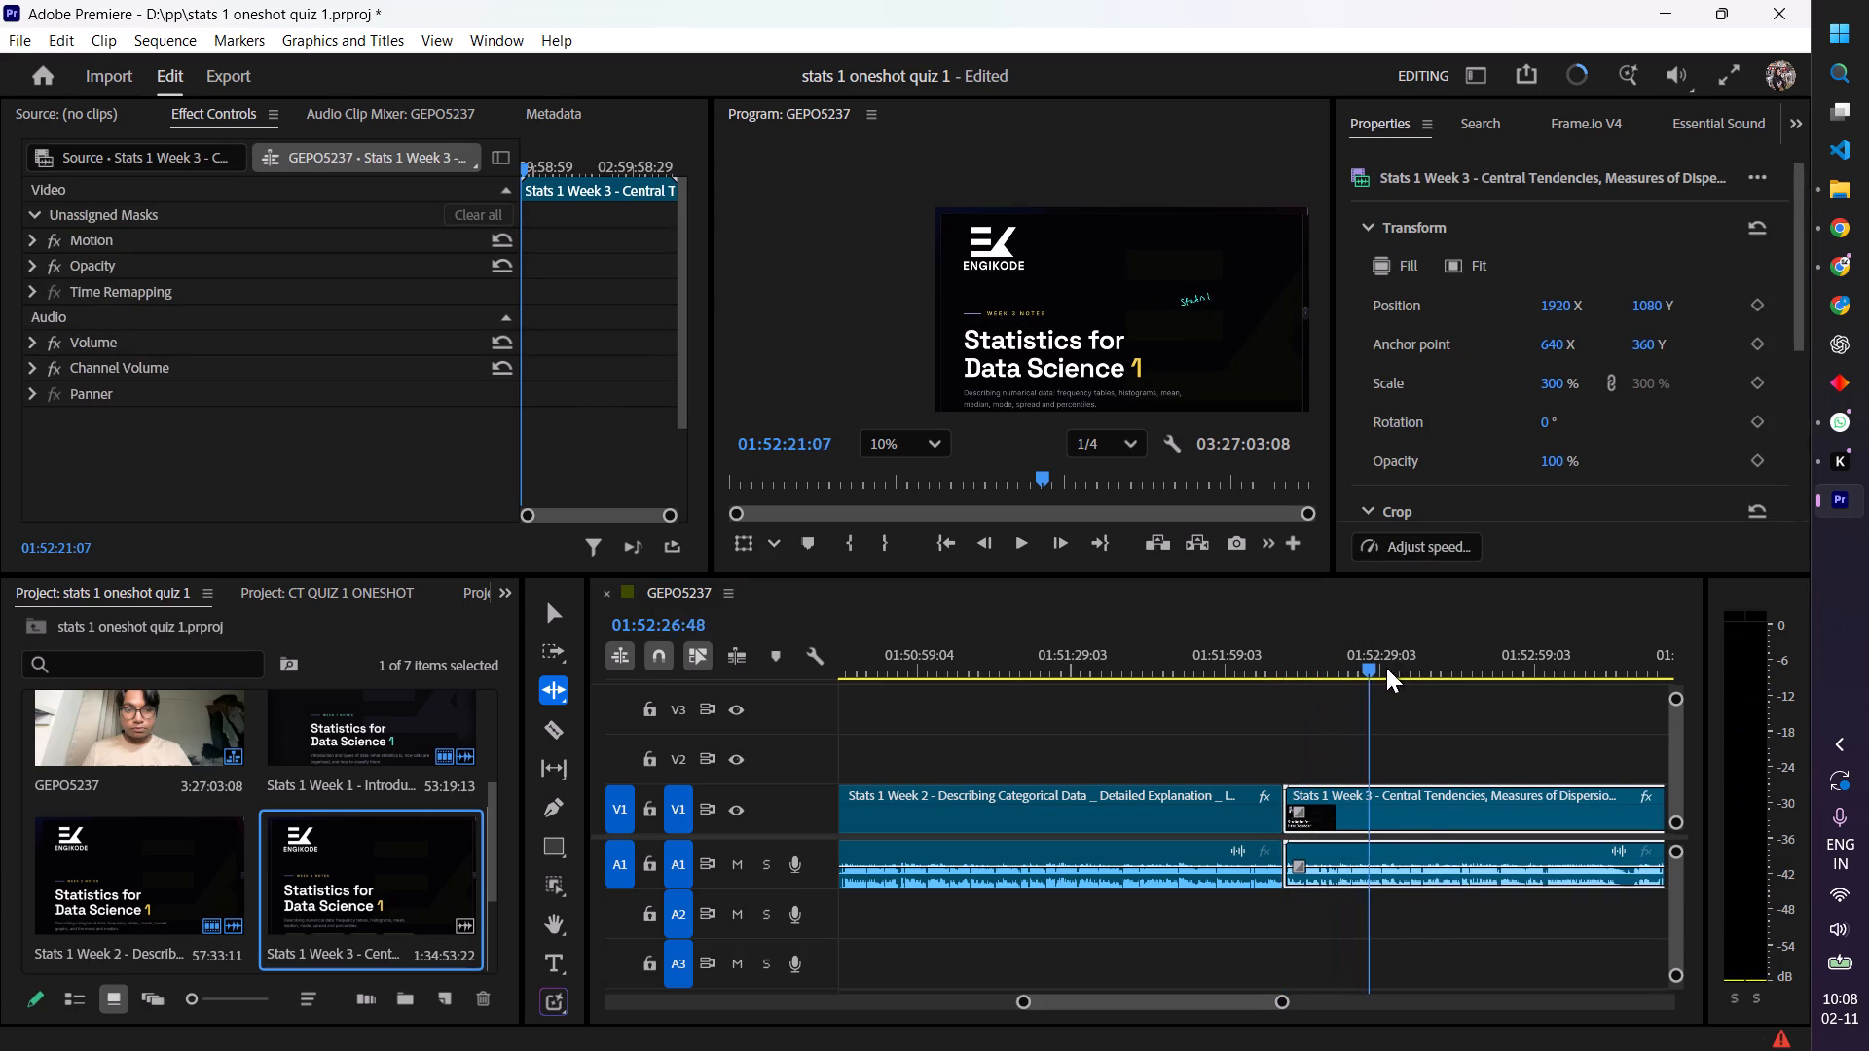
{"action": "left_click_drag", "start_coordinate": [1386, 668], "coordinate": [1633, 685]}
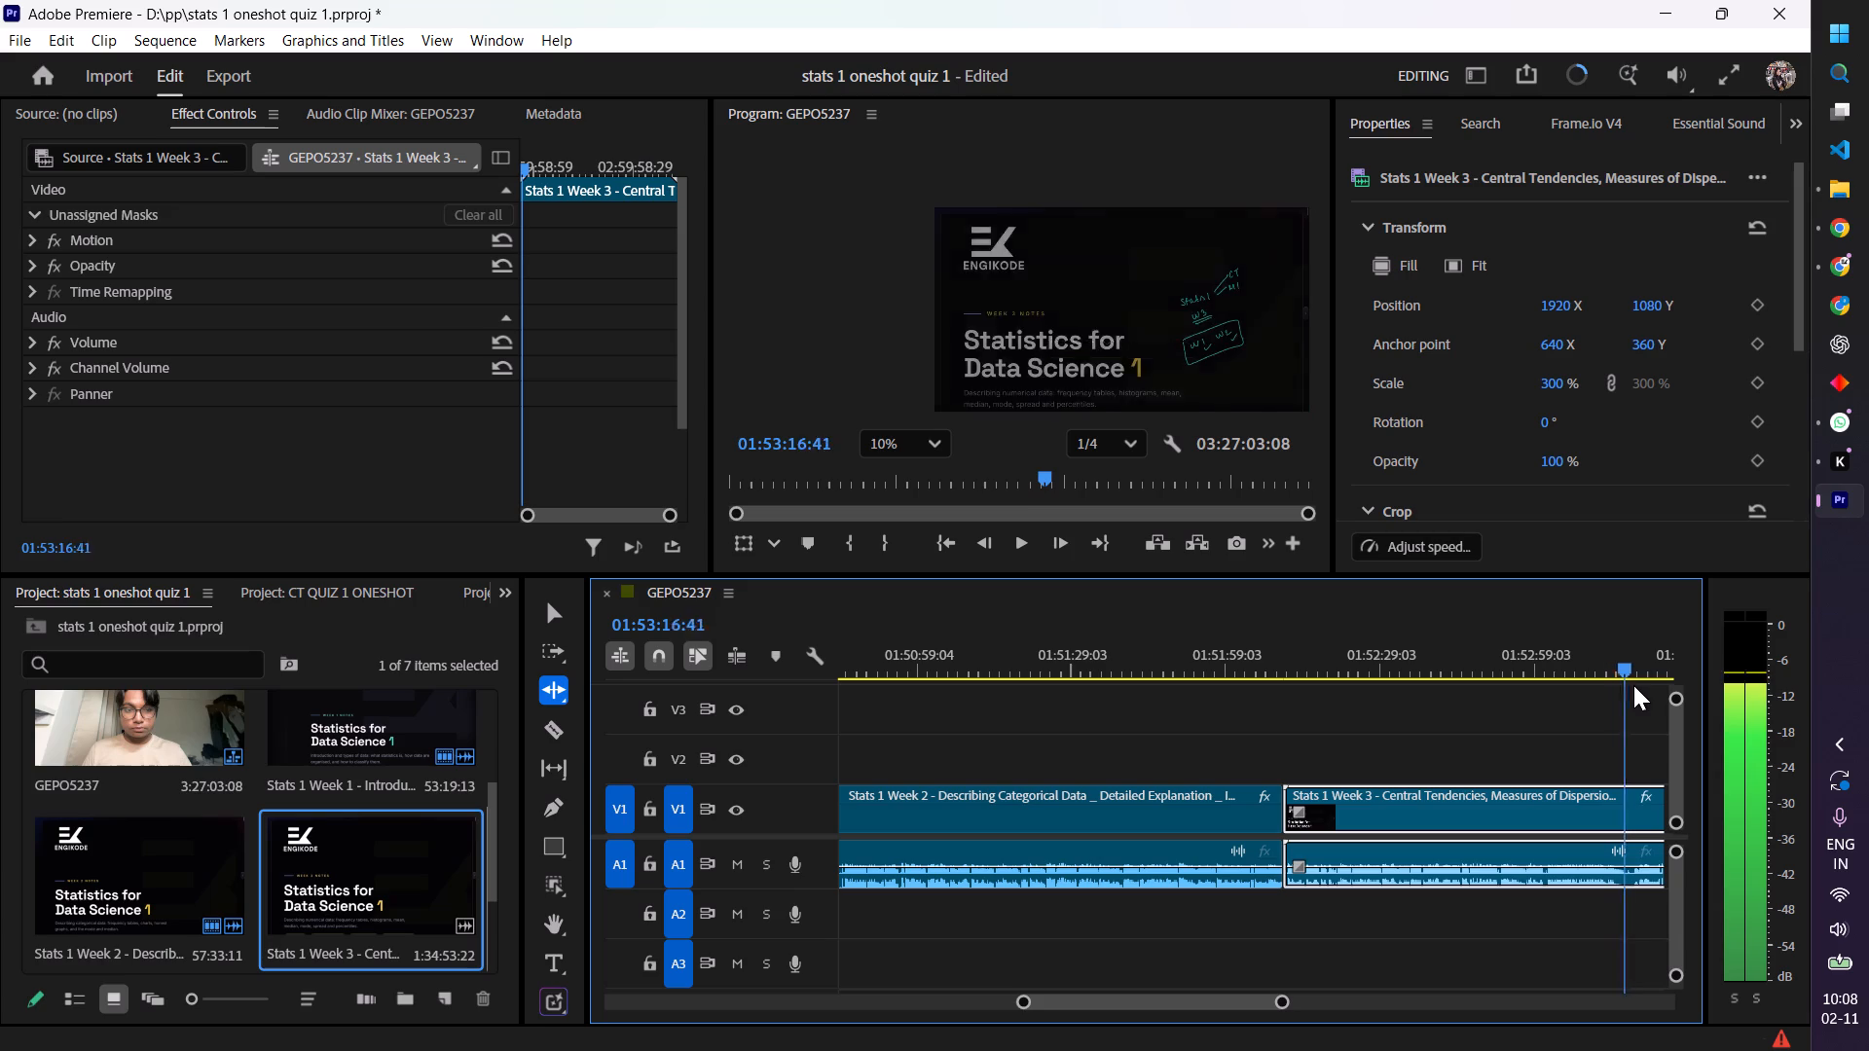
{"action": "left_click_drag", "start_coordinate": [1633, 685], "coordinate": [1633, 691]}
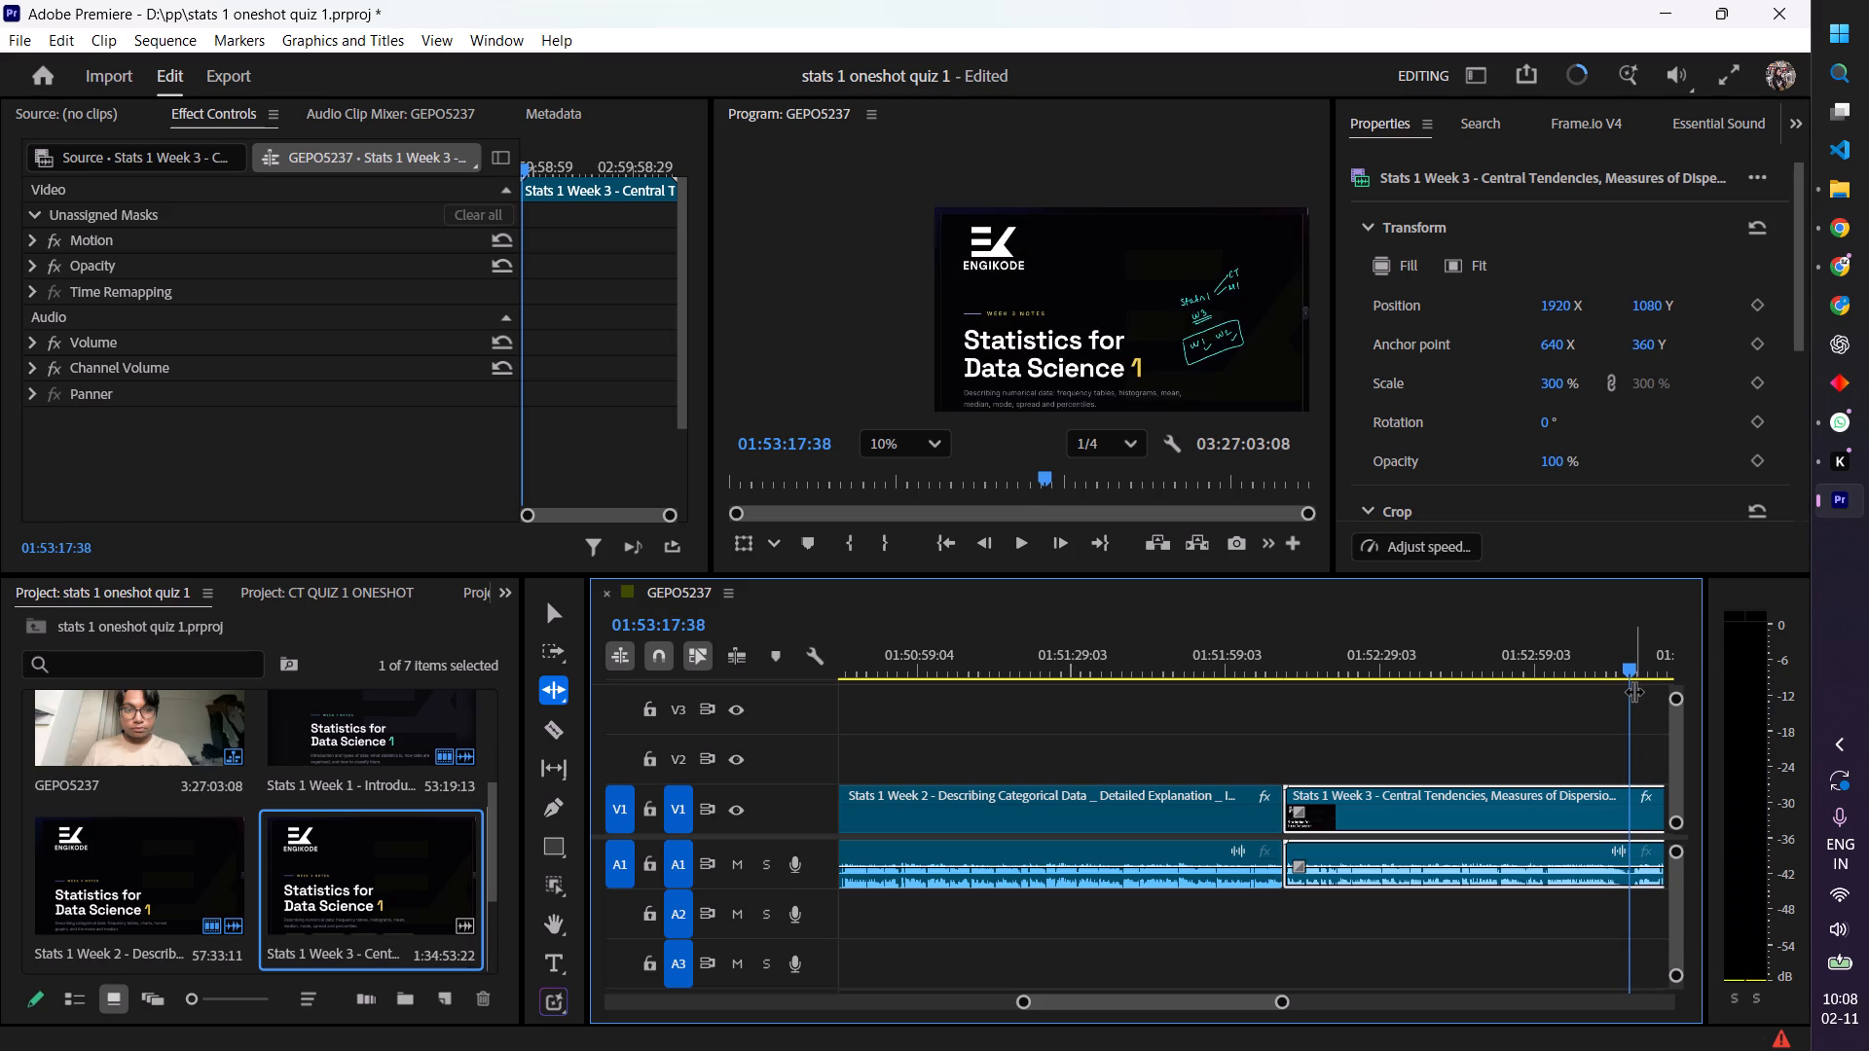
{"action": "key", "text": "ctrl+k"}
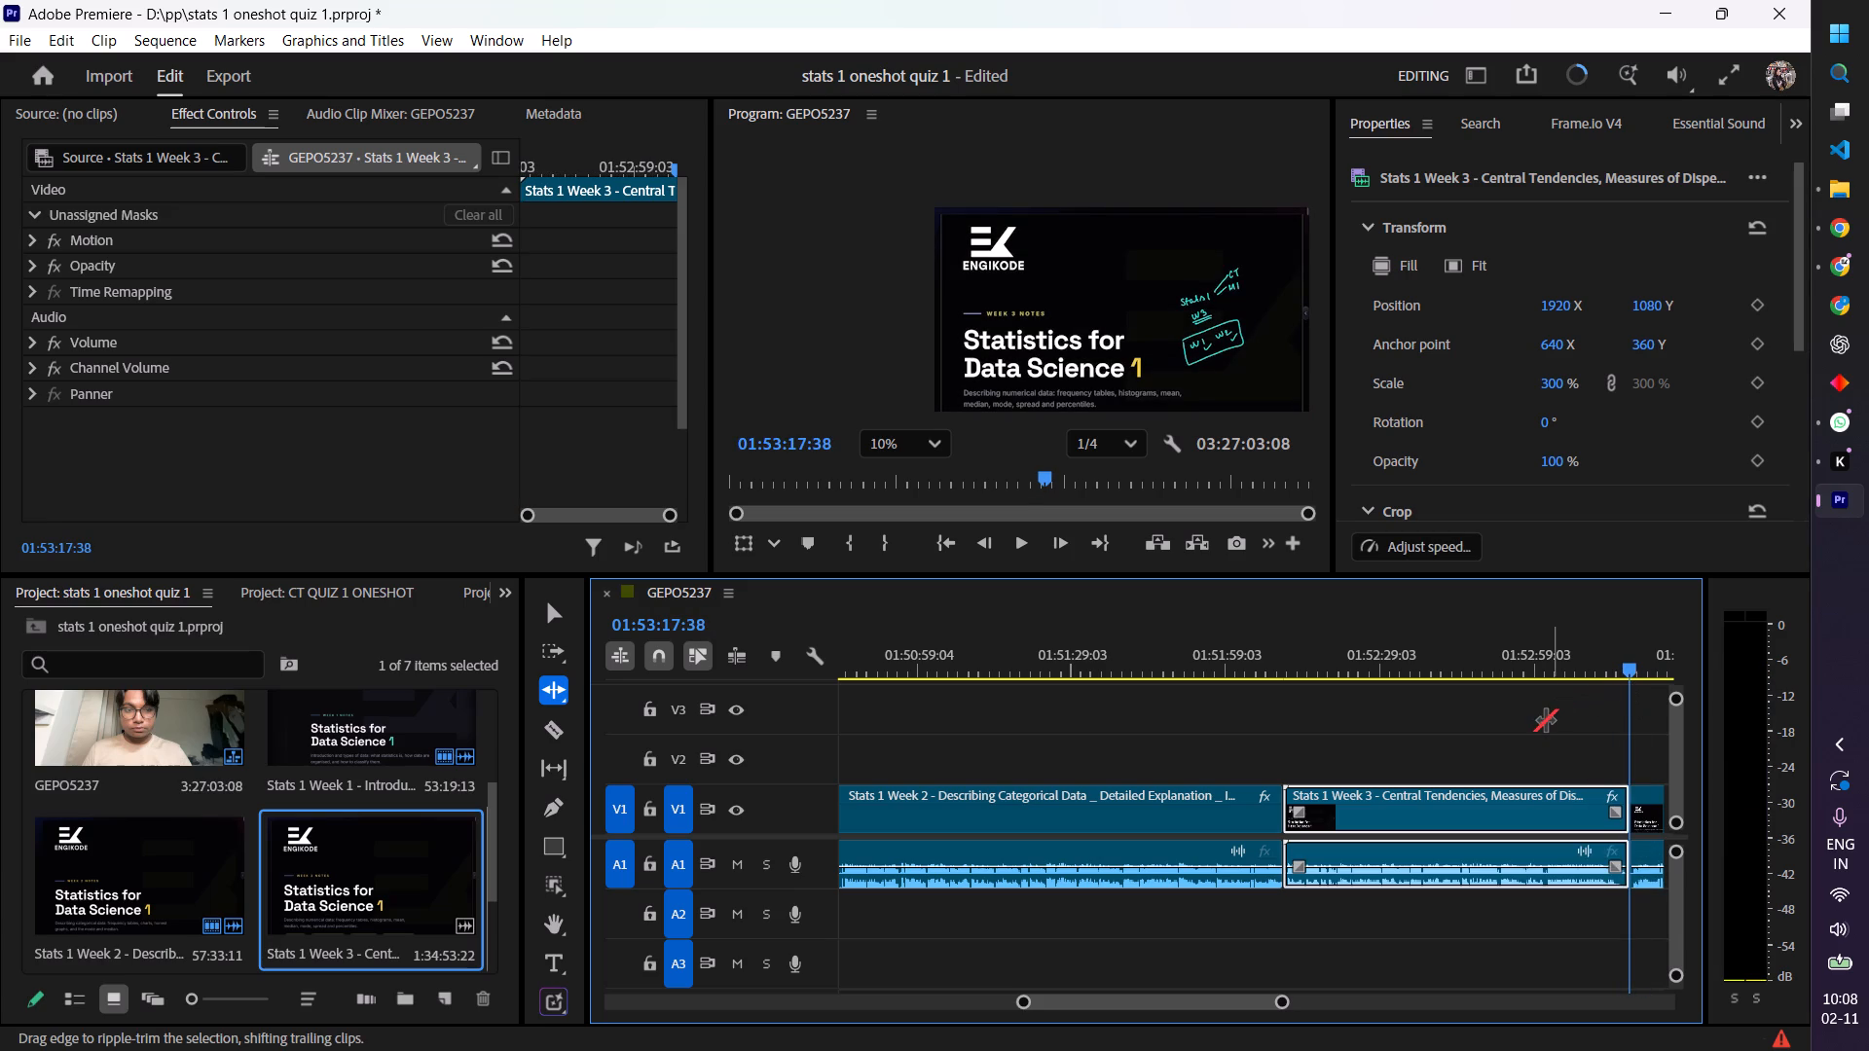
{"action": "key", "text": "shift+Delete"}
Play the new start of the Week 3 lecture, scrub through the rest and play its closing section.
{"action": "key", "text": "space"}
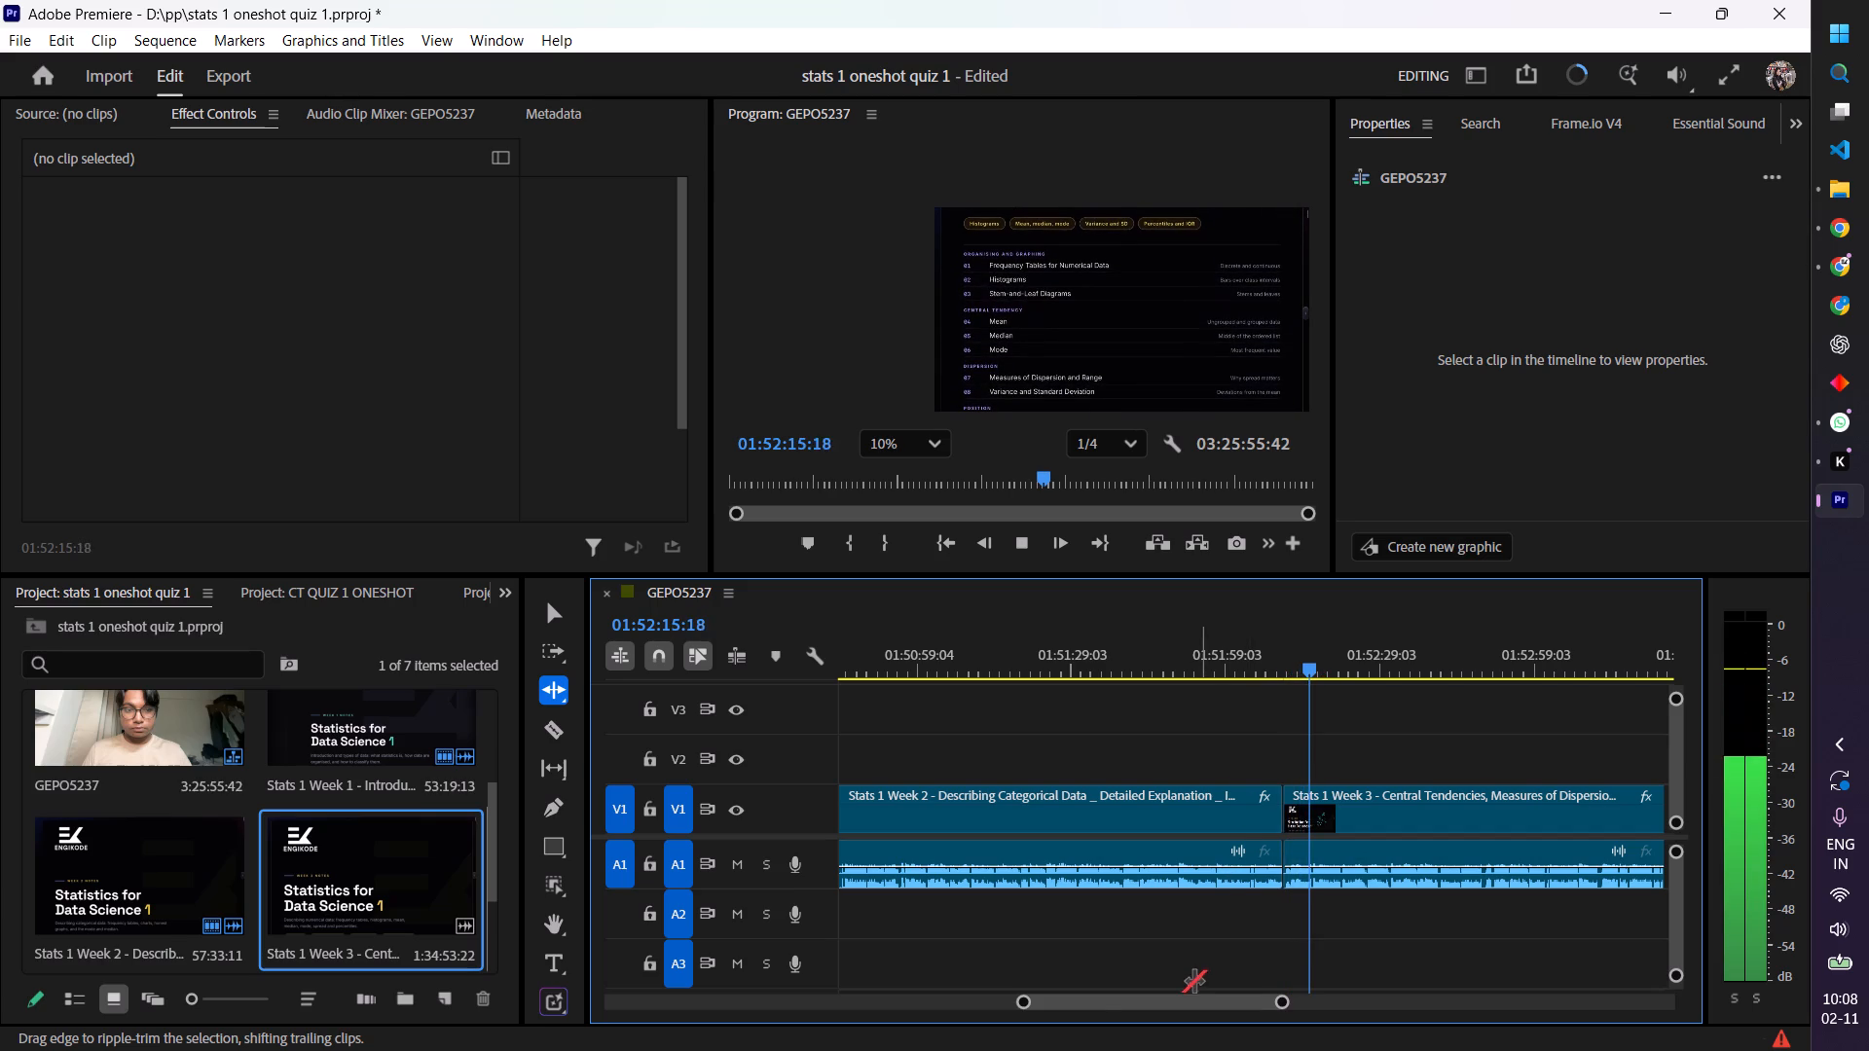
{"action": "left_click_drag", "start_coordinate": [1026, 1002], "coordinate": [157, 1013]}
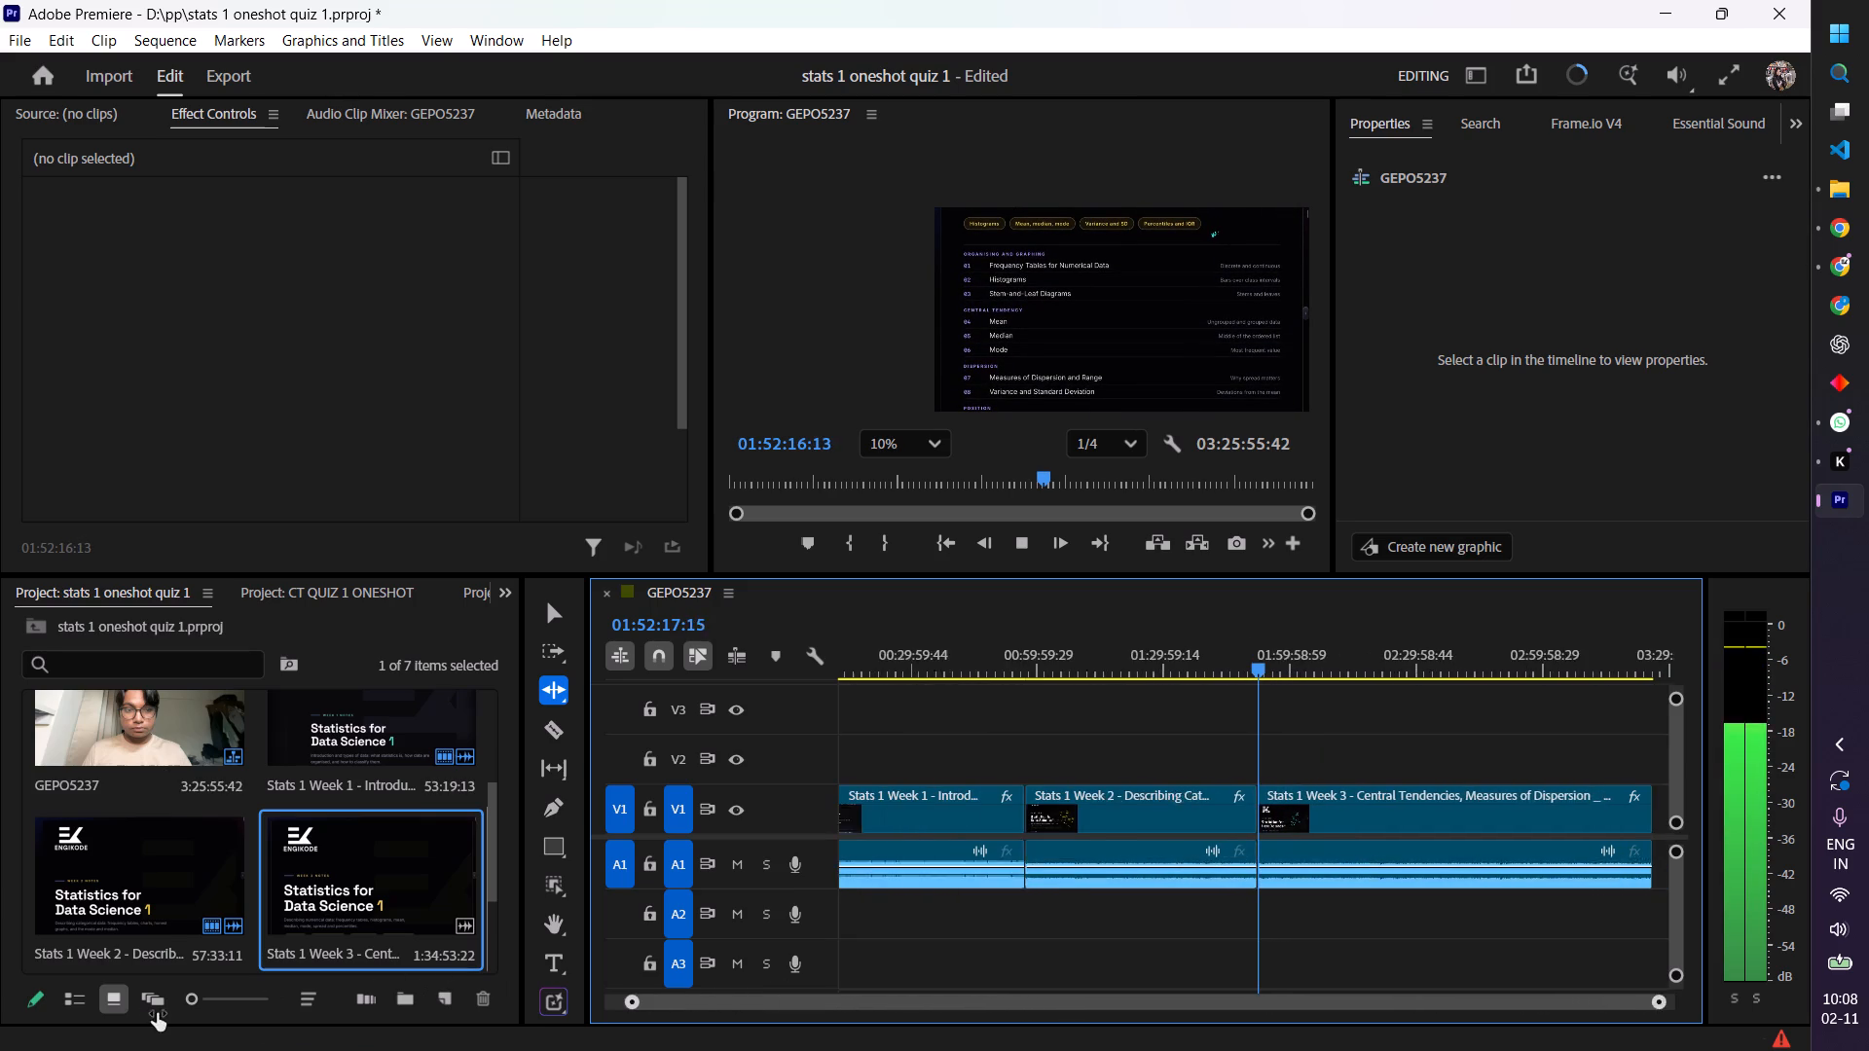
{"action": "left_click_drag", "start_coordinate": [157, 1013], "coordinate": [135, 1016]}
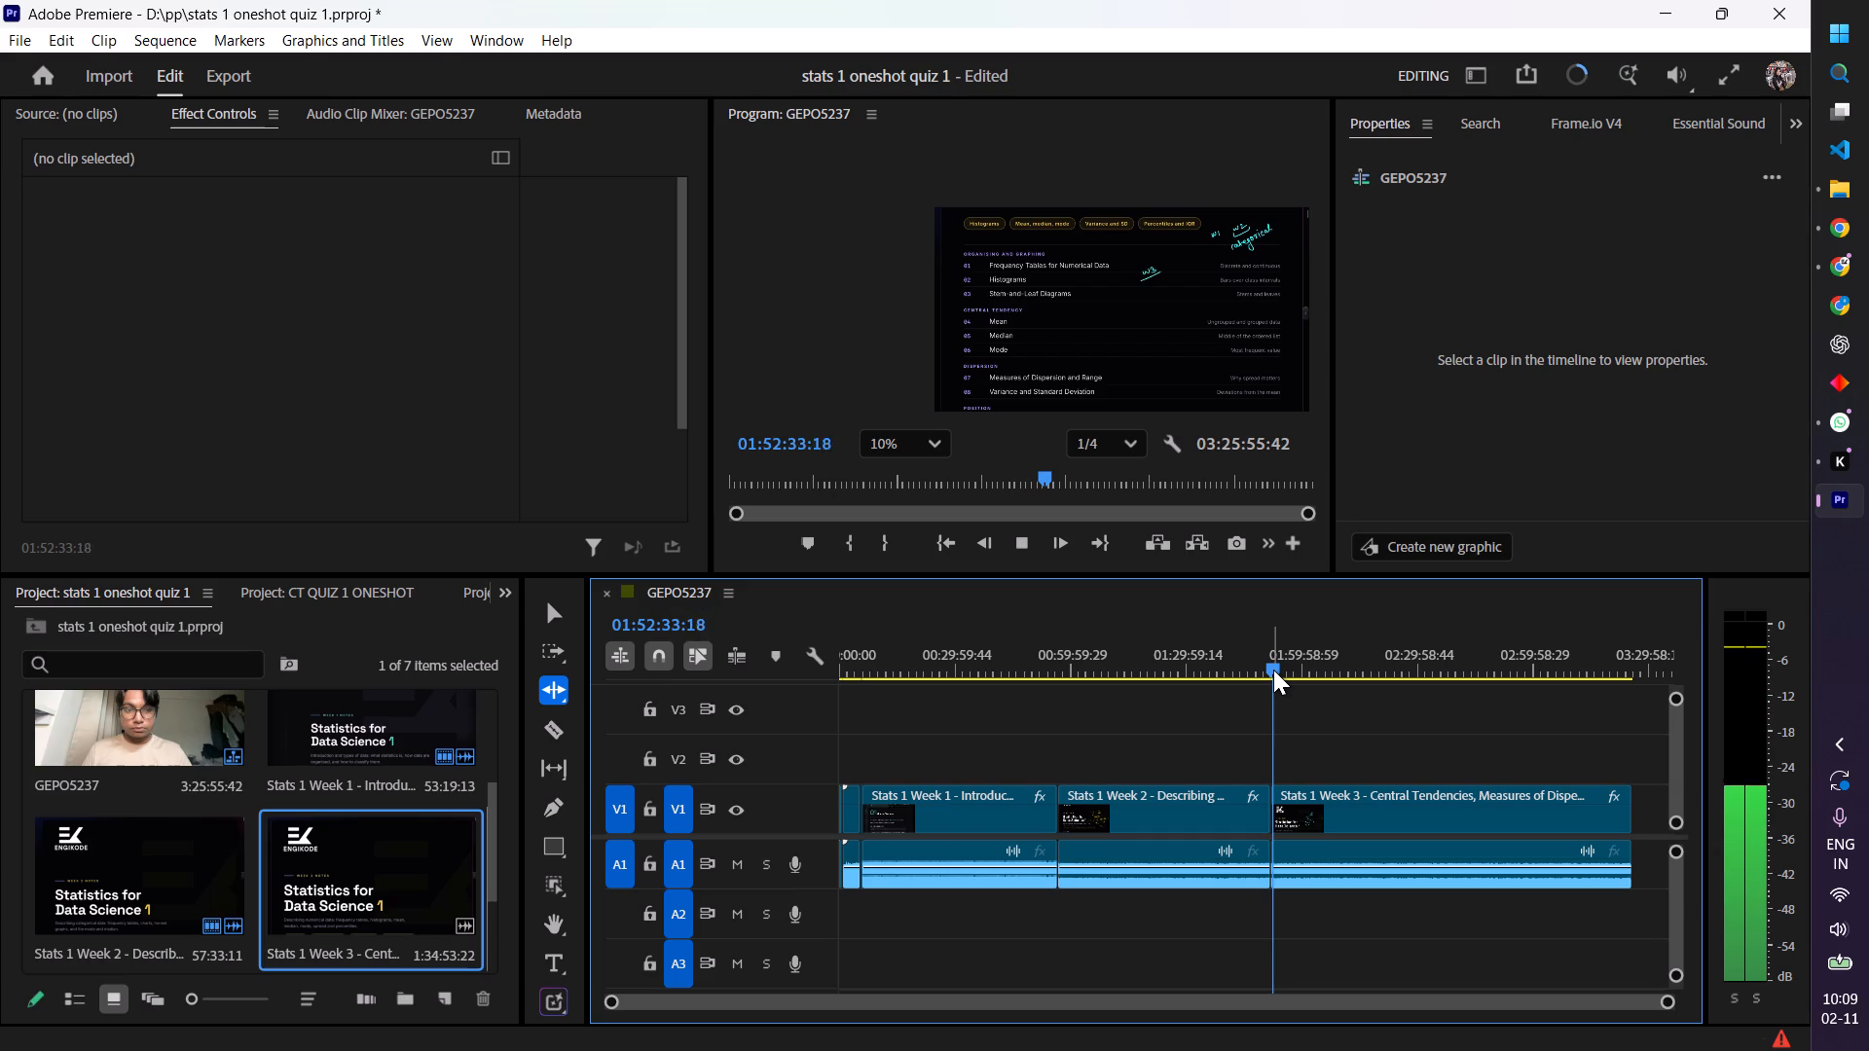
{"action": "left_click_drag", "start_coordinate": [1273, 670], "coordinate": [1345, 681]}
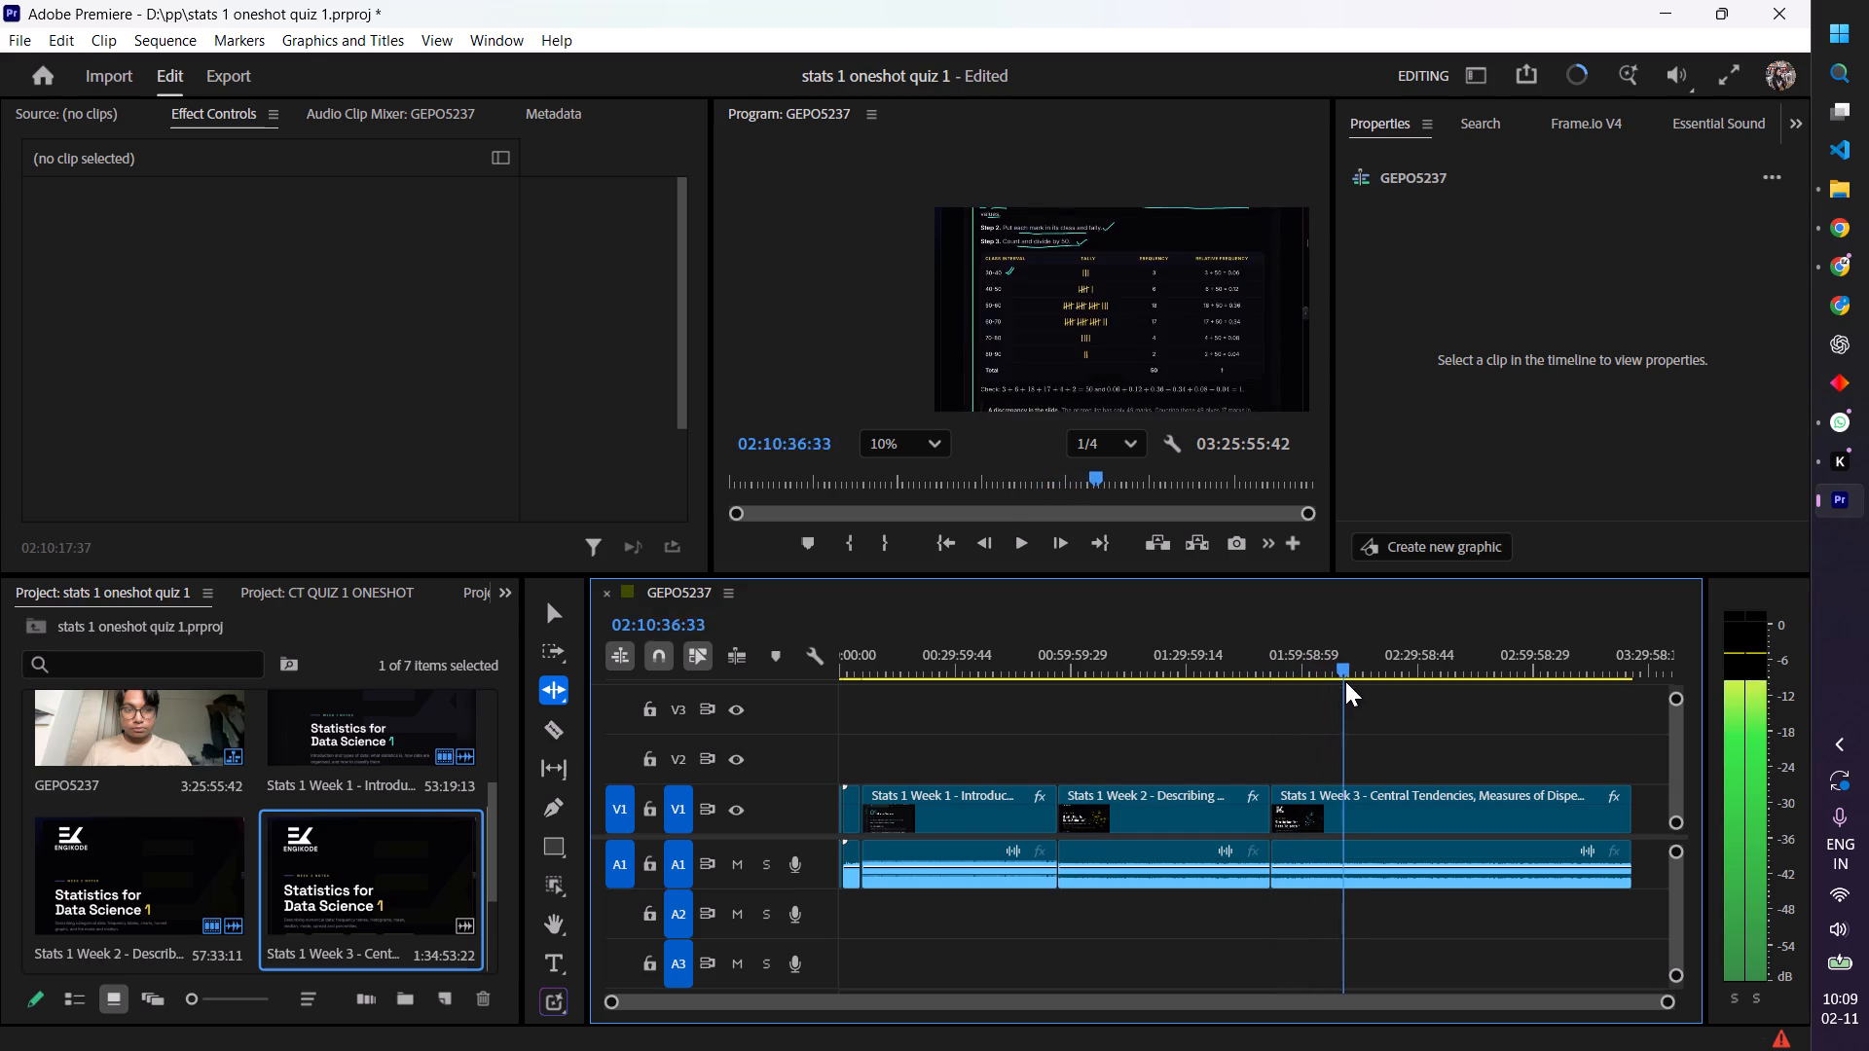
{"action": "left_click_drag", "start_coordinate": [1345, 681], "coordinate": [1513, 713]}
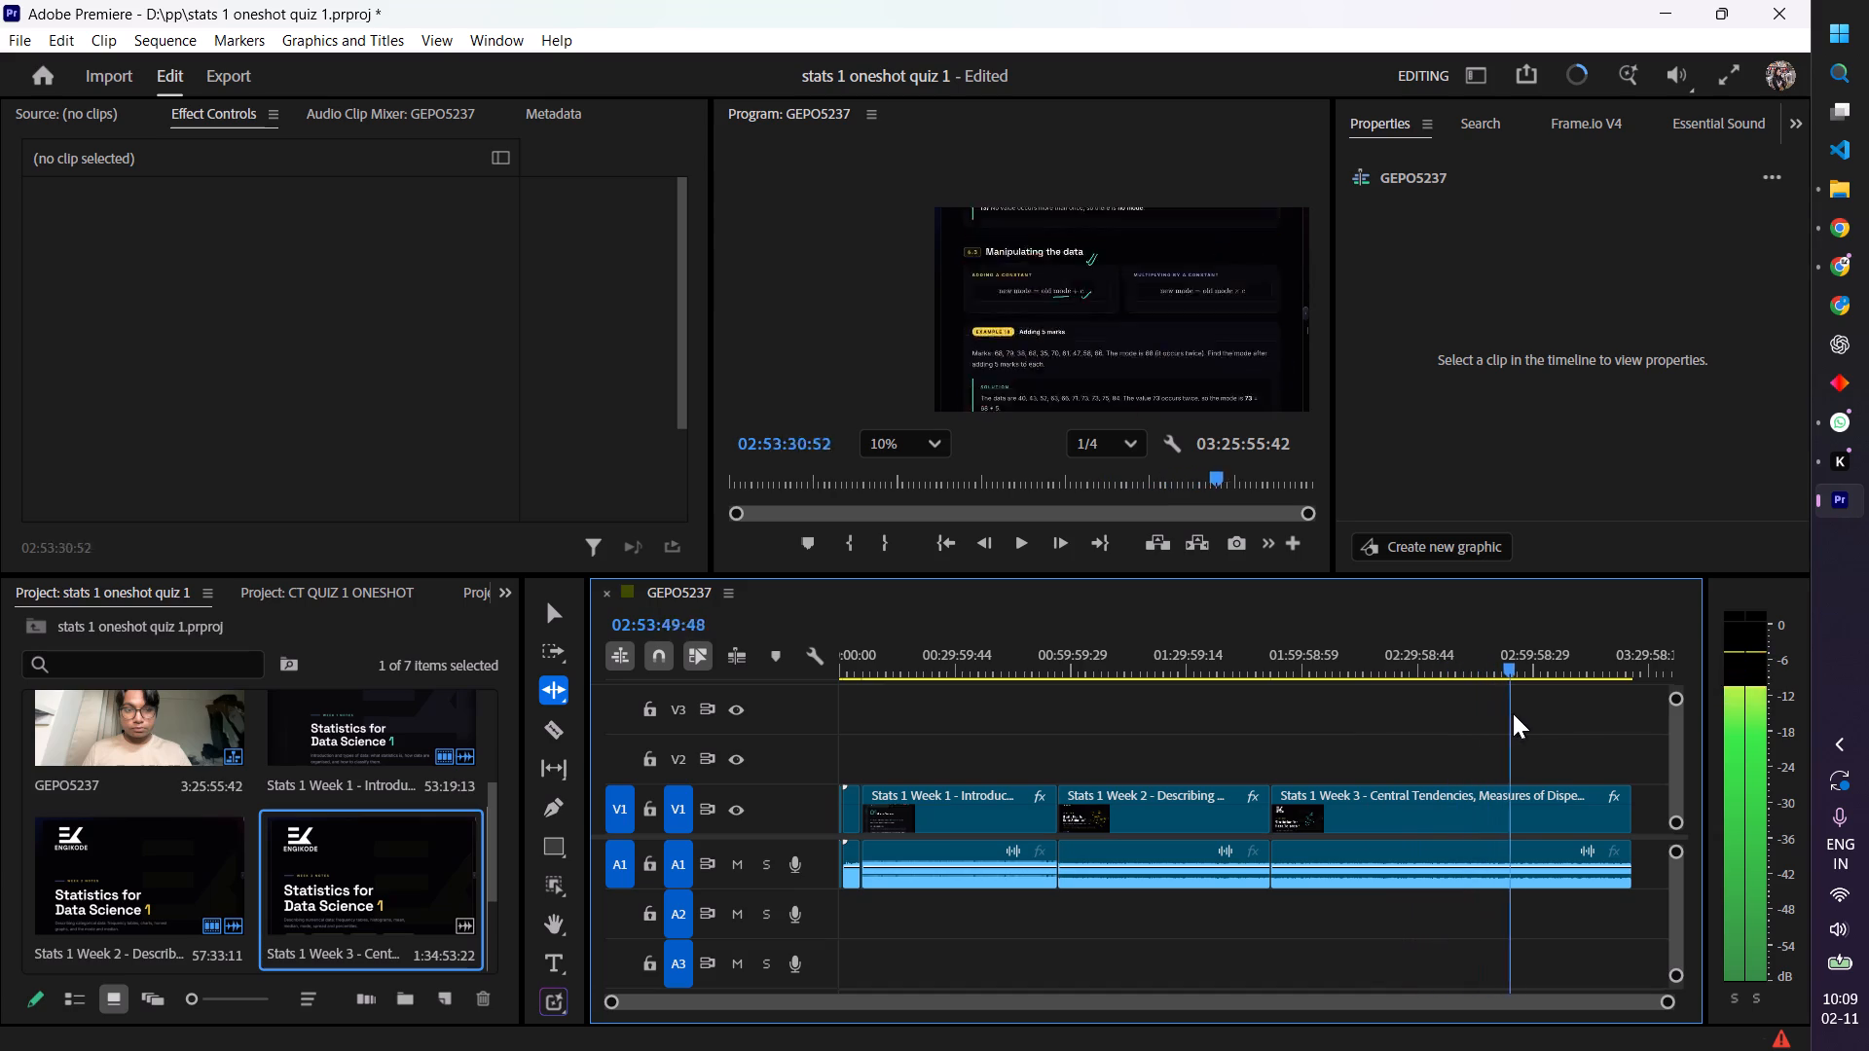
{"action": "left_click_drag", "start_coordinate": [1513, 713], "coordinate": [1622, 729]}
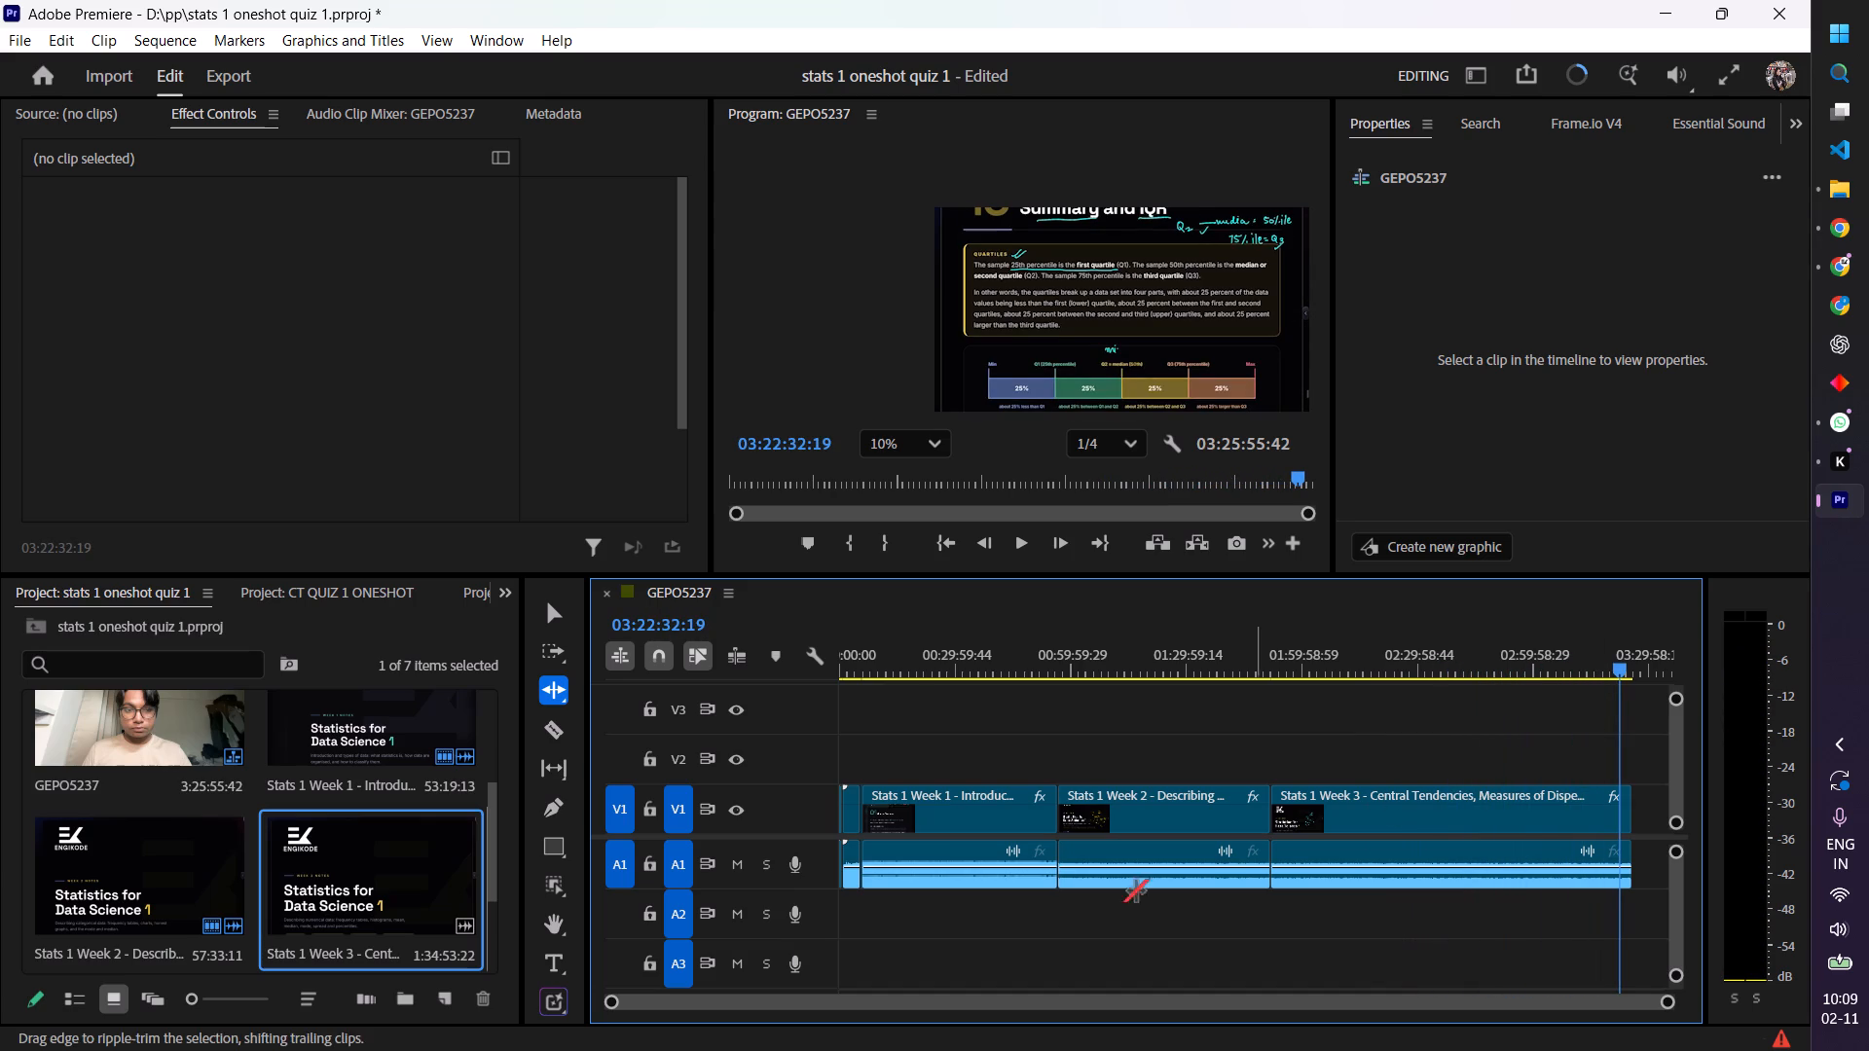
{"action": "left_click_drag", "start_coordinate": [613, 1005], "coordinate": [1285, 971]}
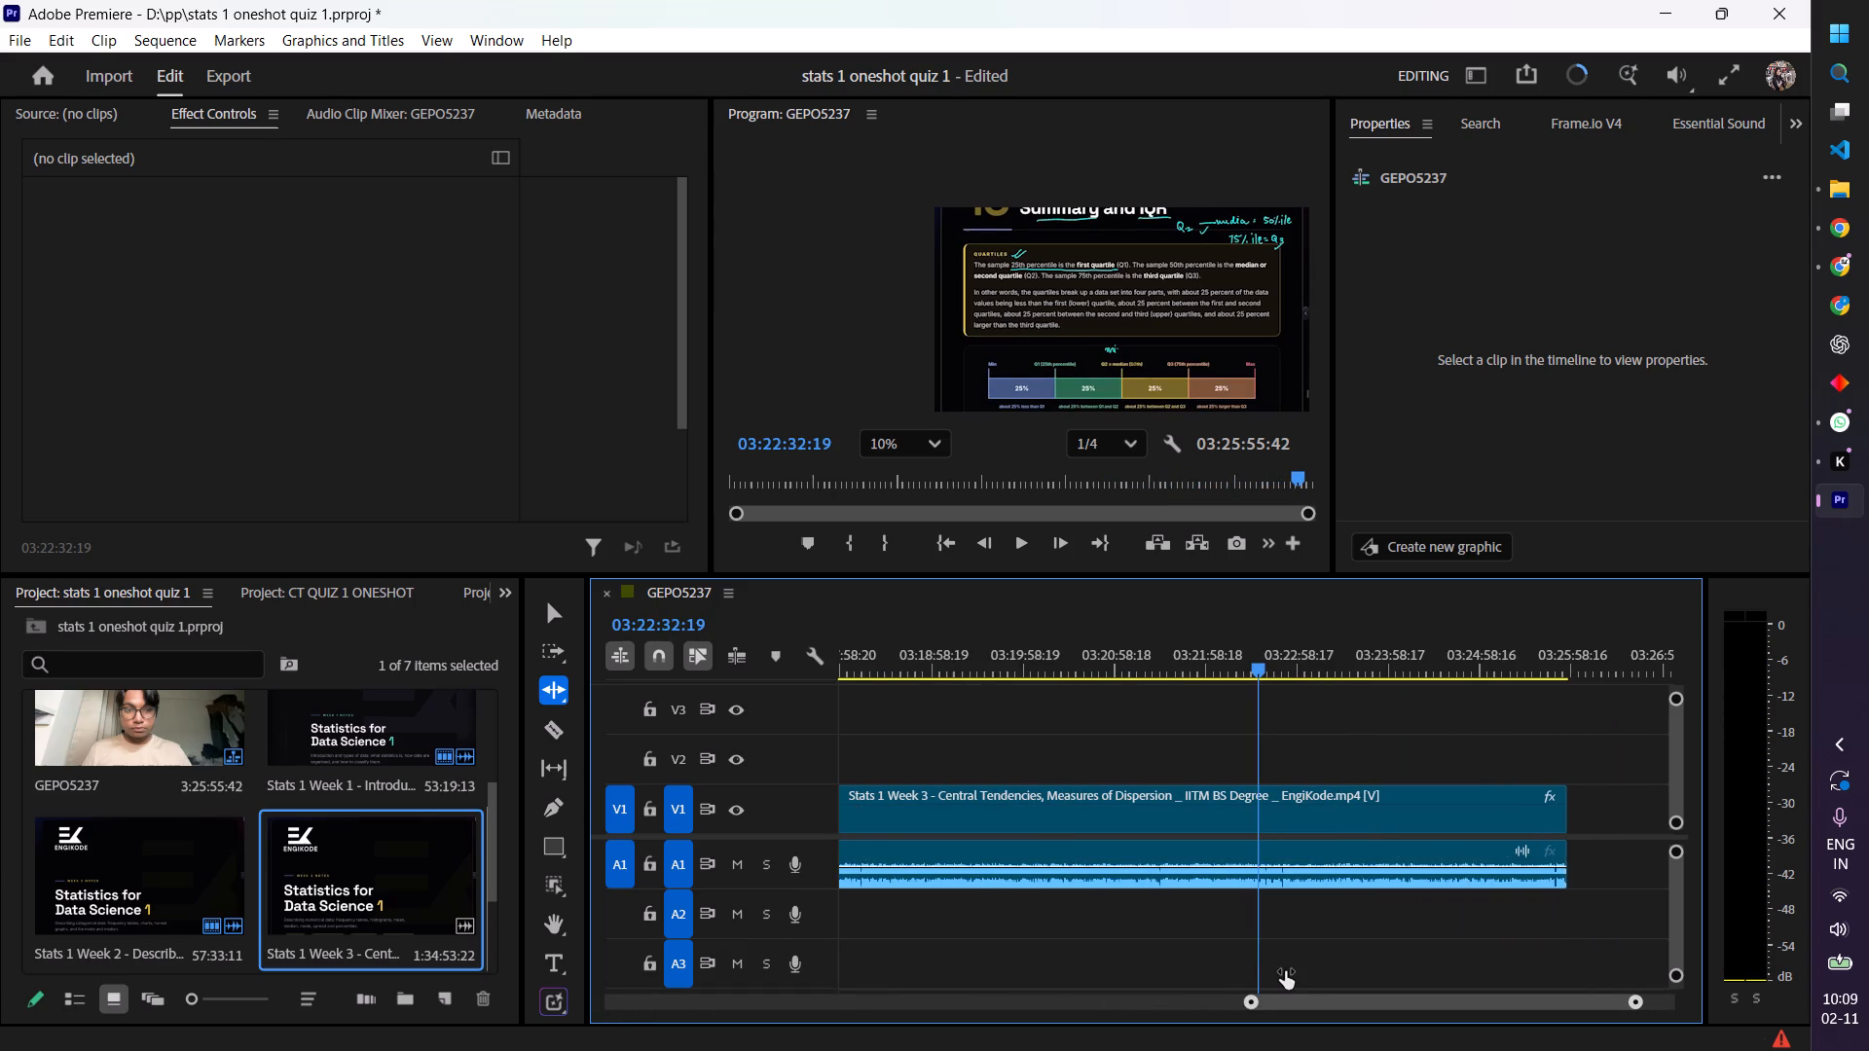
{"action": "left_click_drag", "start_coordinate": [1285, 971], "coordinate": [1281, 971]}
{"action": "left_click_drag", "start_coordinate": [1258, 669], "coordinate": [1449, 689]}
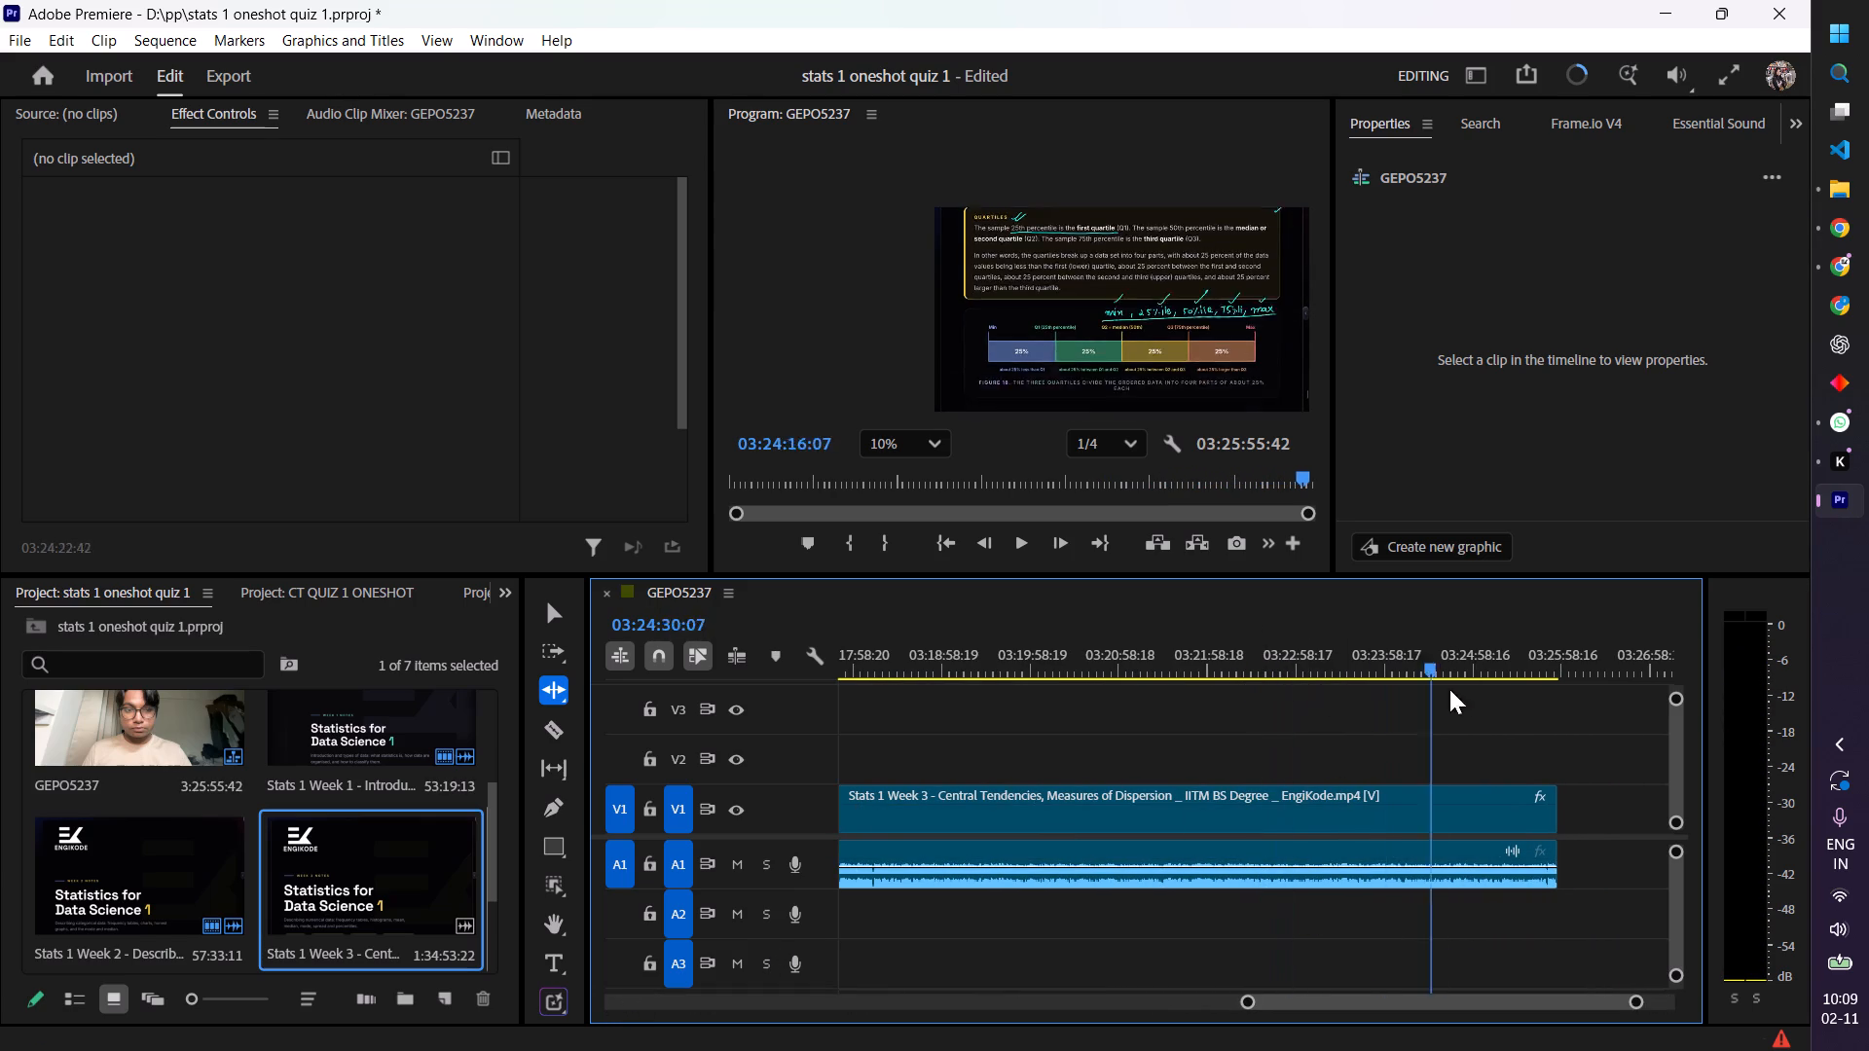
{"action": "left_click_drag", "start_coordinate": [1449, 689], "coordinate": [1487, 716]}
{"action": "key", "text": "space"}
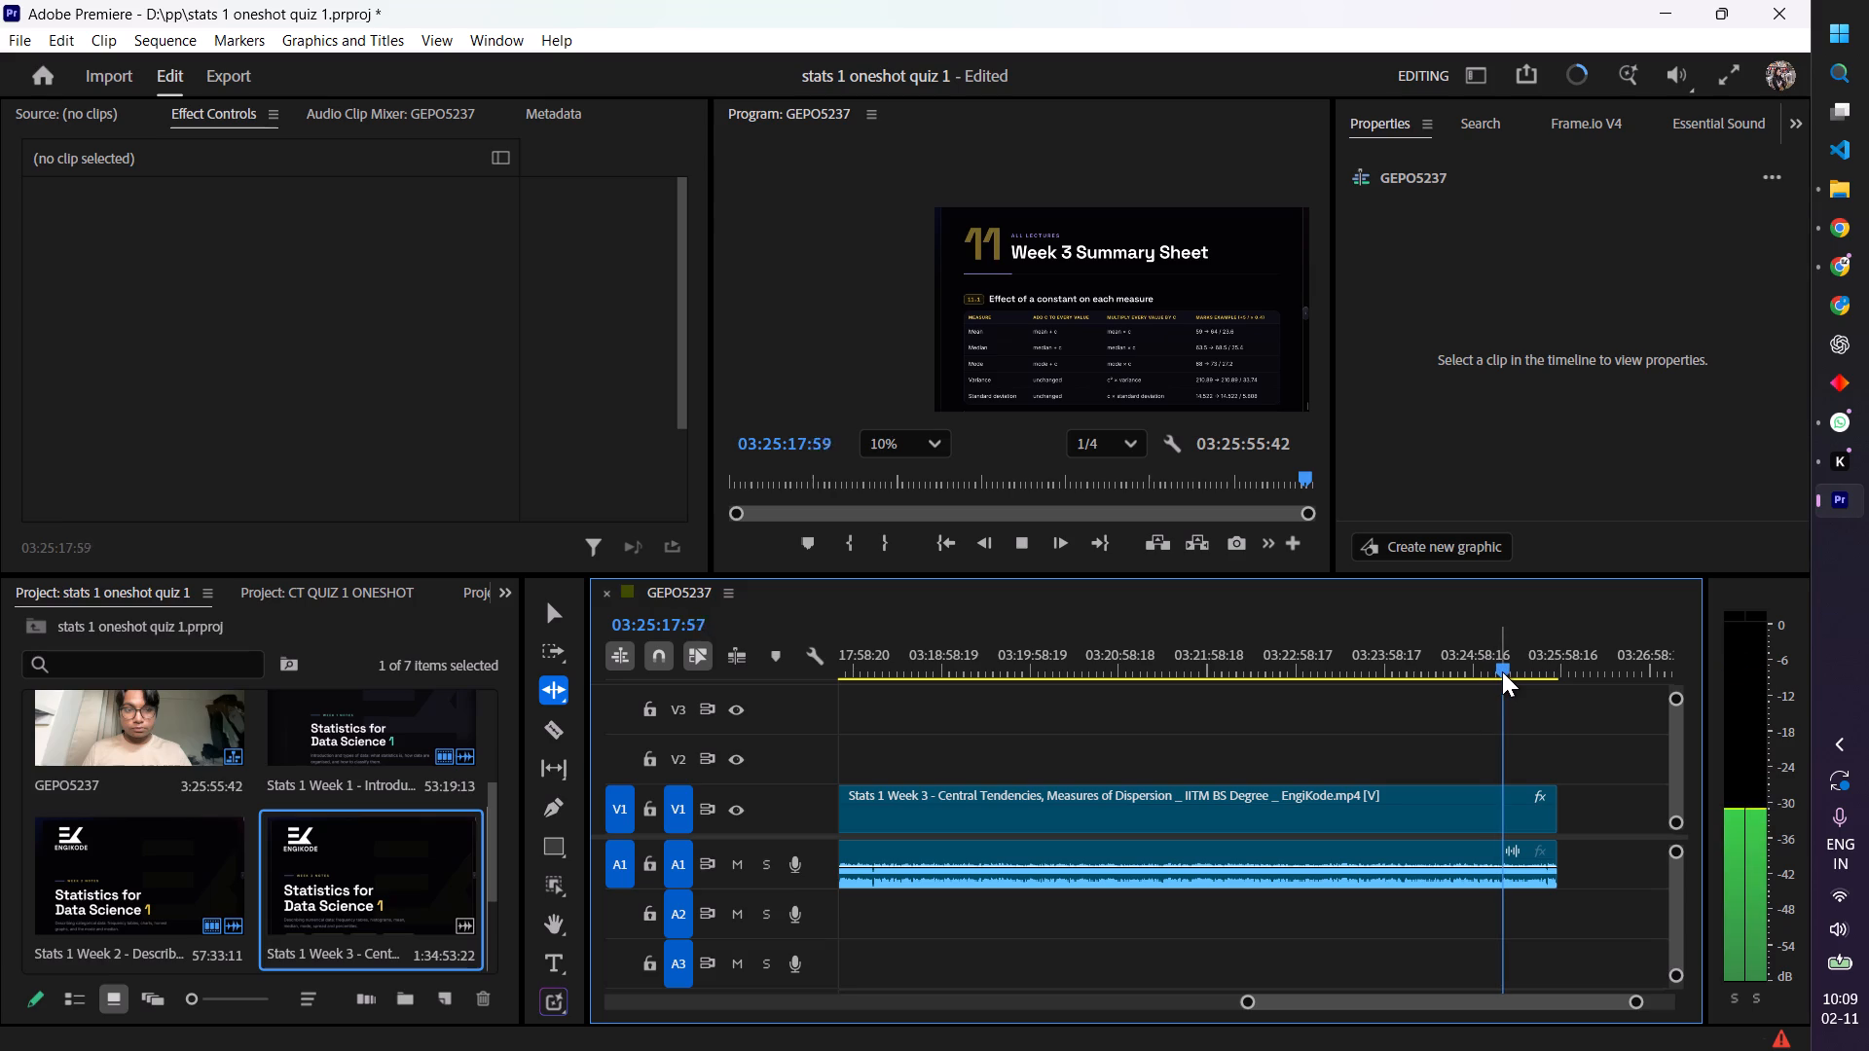
Replay the last minutes of the Week 3 lecture around the Week 3 Summary Sheet for the point where the closing talk should be cut.
{"action": "left_click_drag", "start_coordinate": [1508, 667], "coordinate": [1457, 669]}
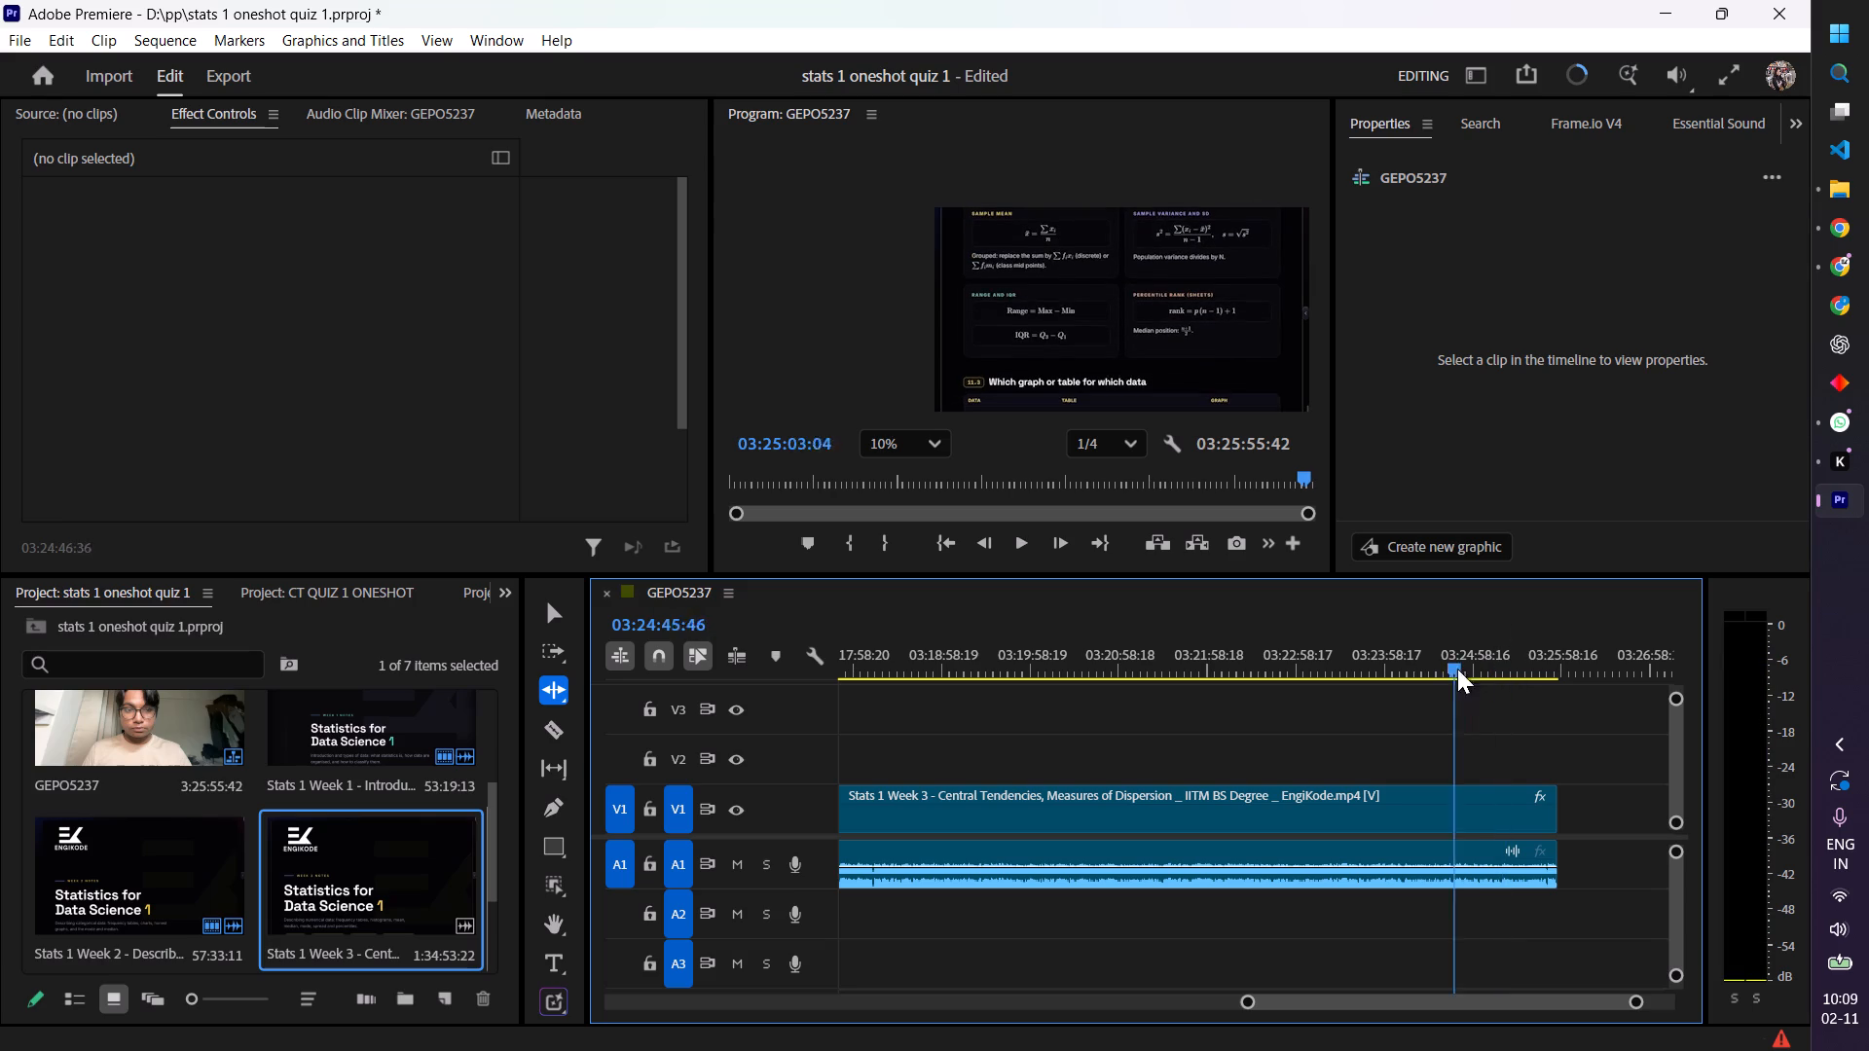
{"action": "left_click_drag", "start_coordinate": [1457, 669], "coordinate": [1424, 683]}
{"action": "key", "text": "space"}
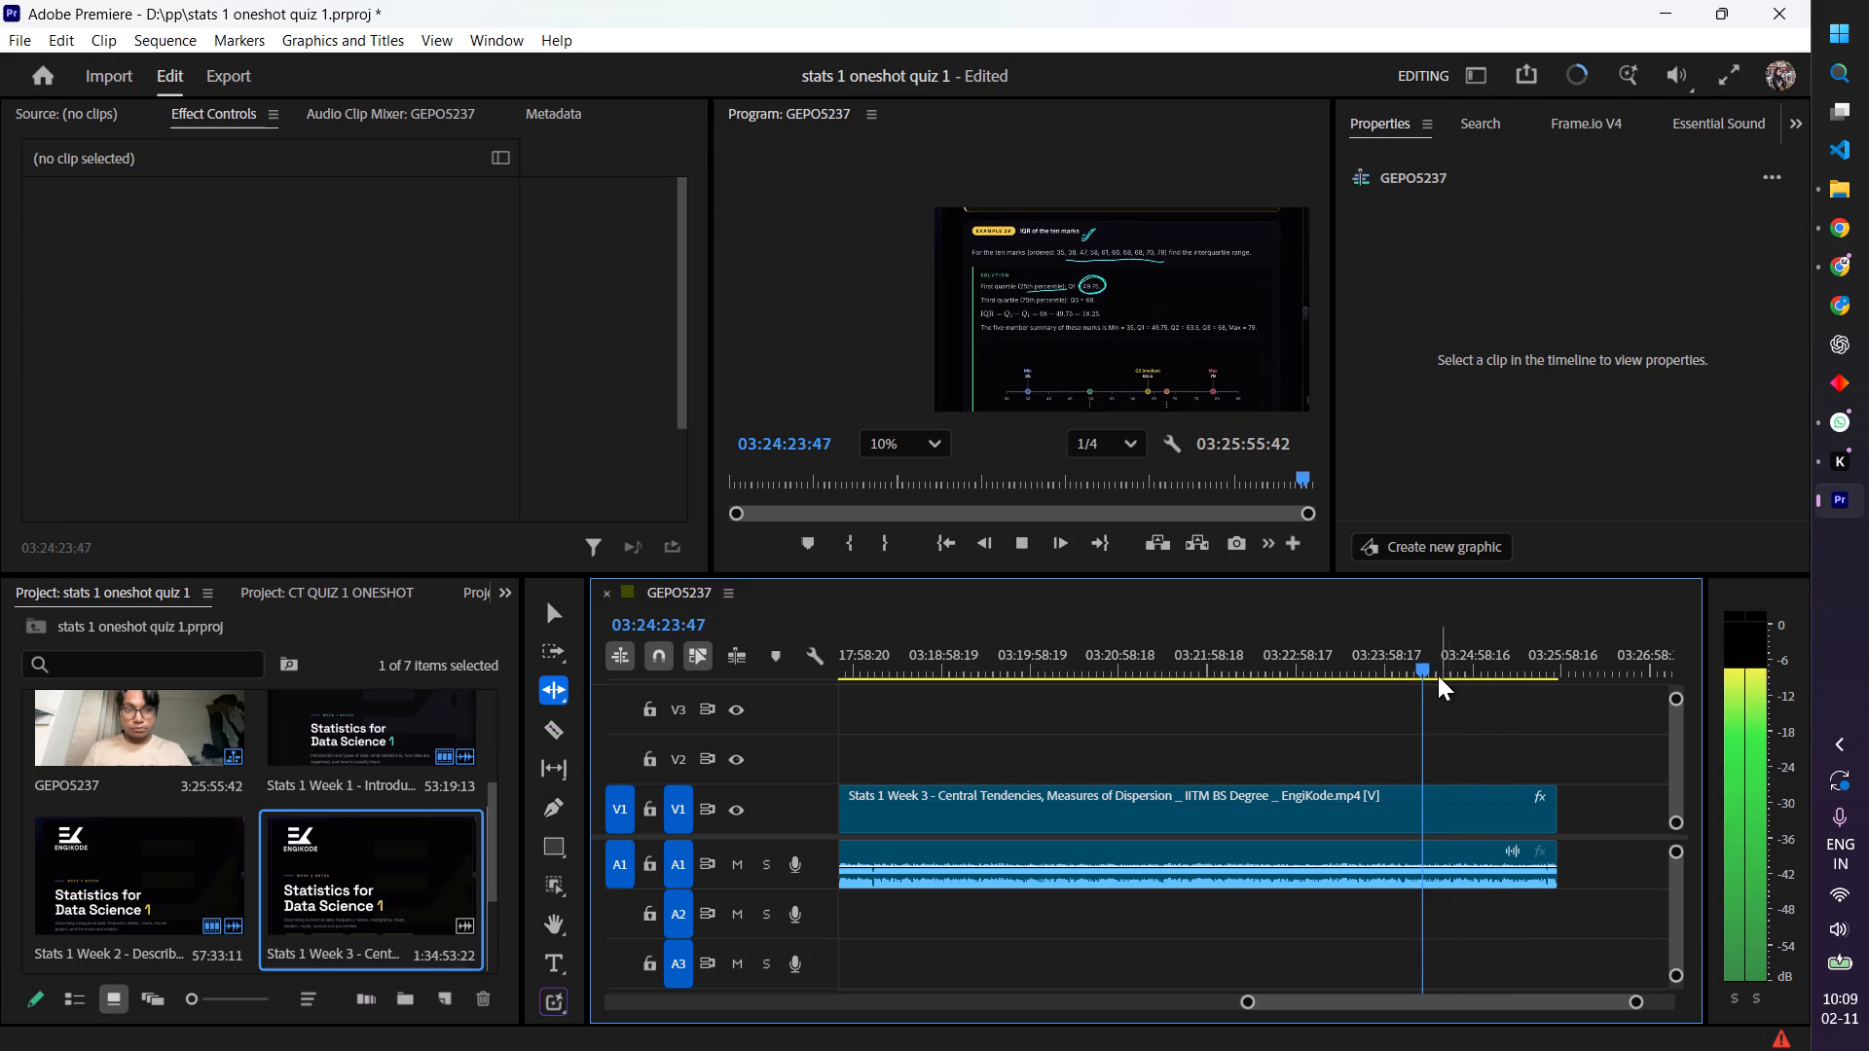
{"action": "left_click_drag", "start_coordinate": [1427, 668], "coordinate": [1487, 680]}
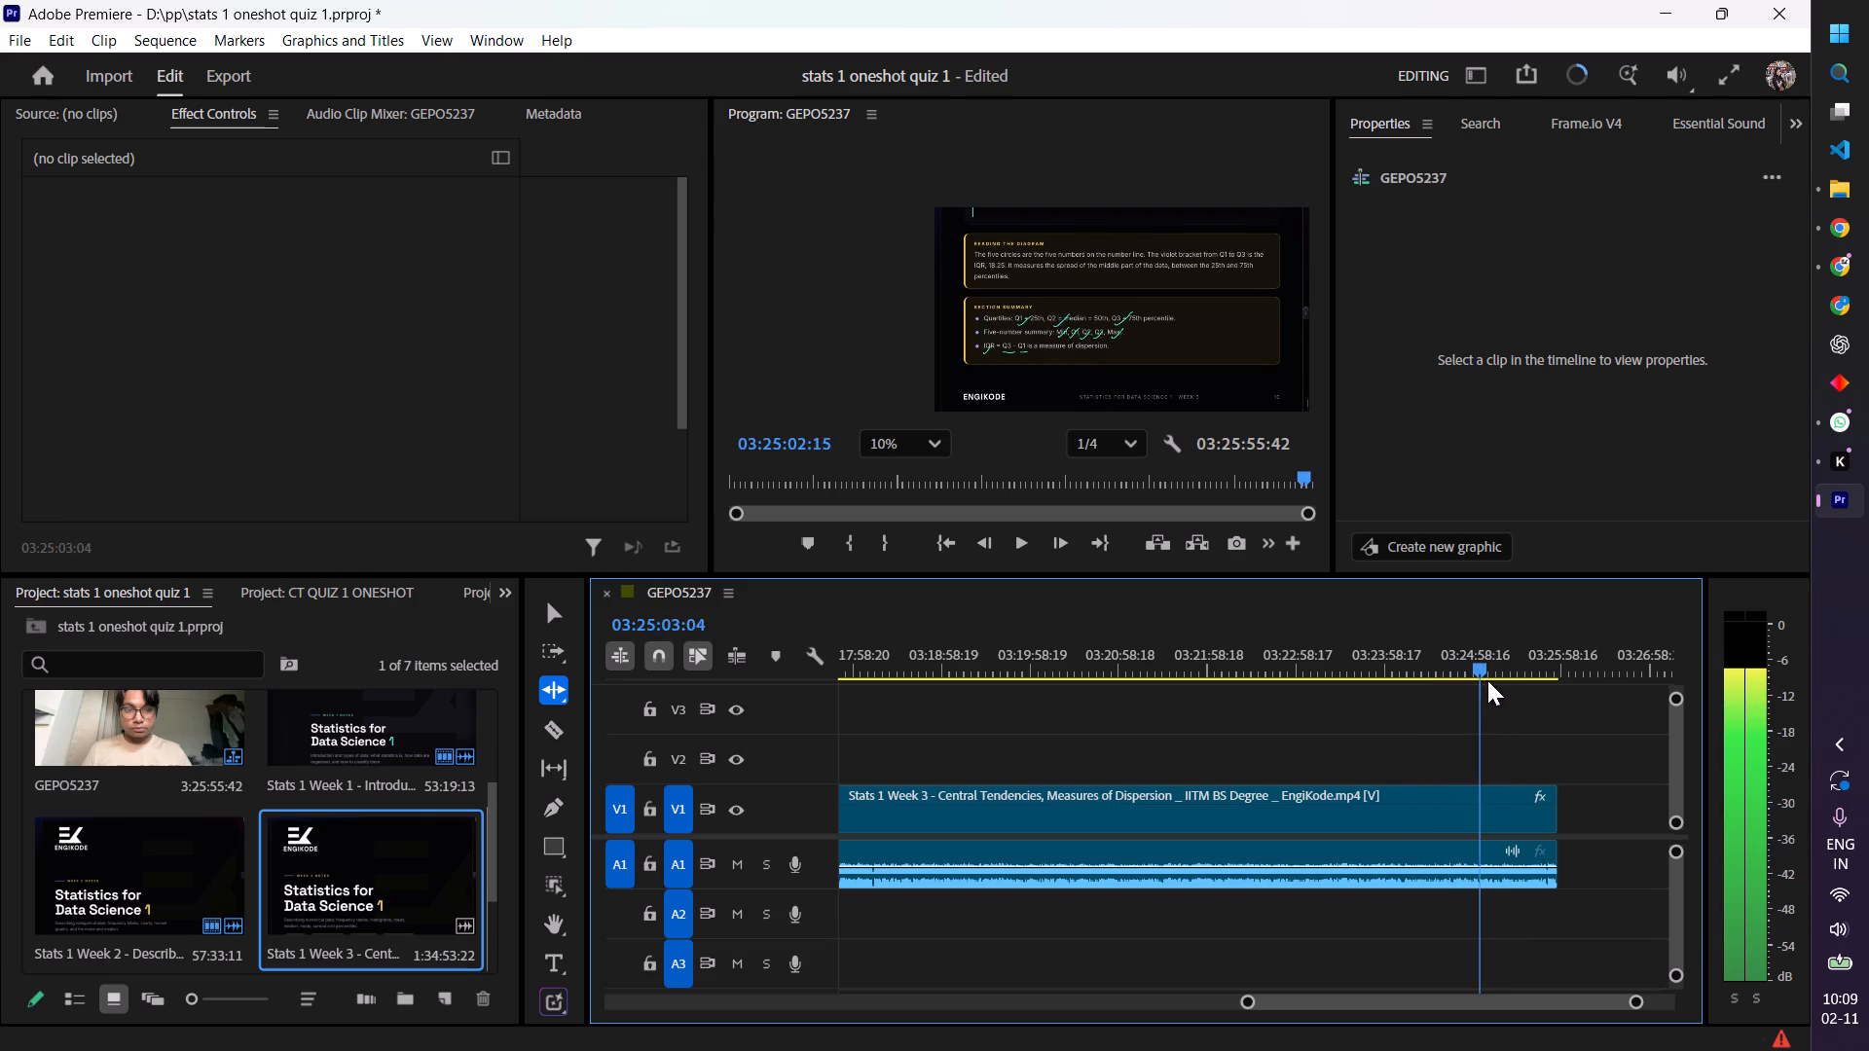
{"action": "left_click_drag", "start_coordinate": [1487, 680], "coordinate": [1479, 685]}
{"action": "key", "text": "space"}
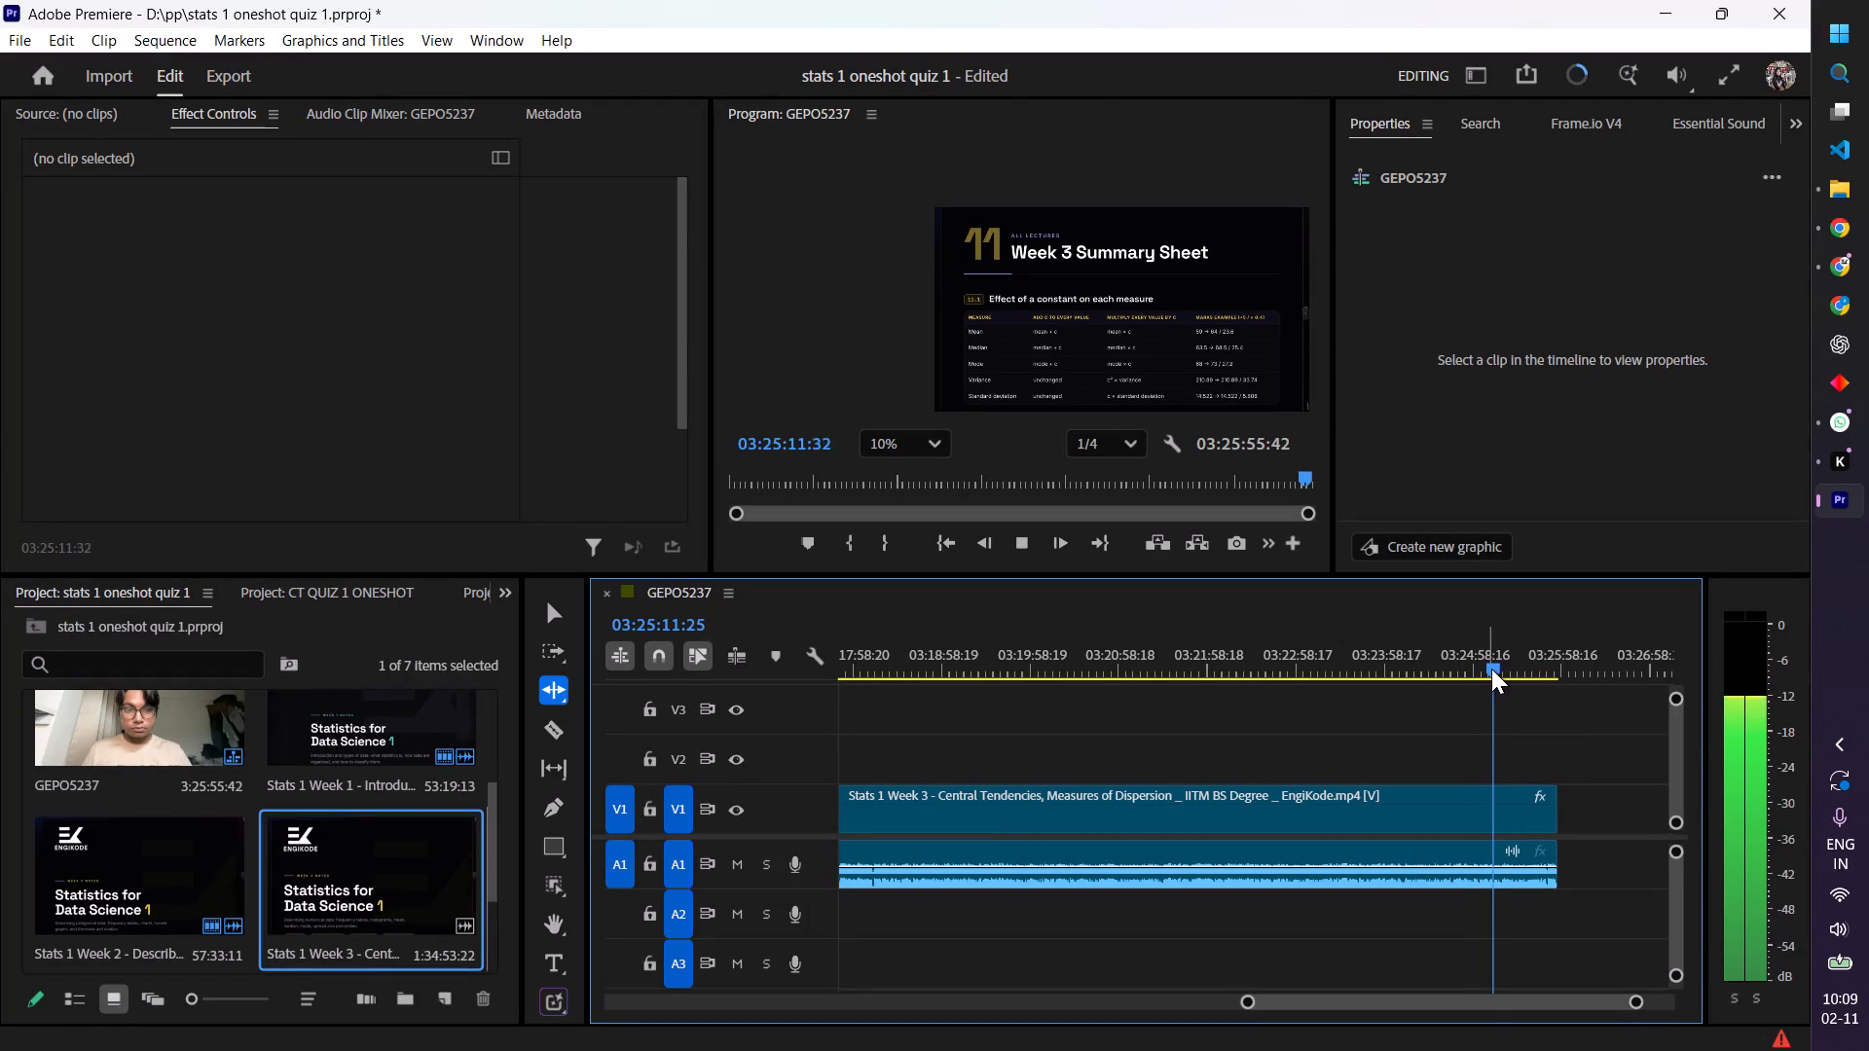
{"action": "key", "text": "space"}
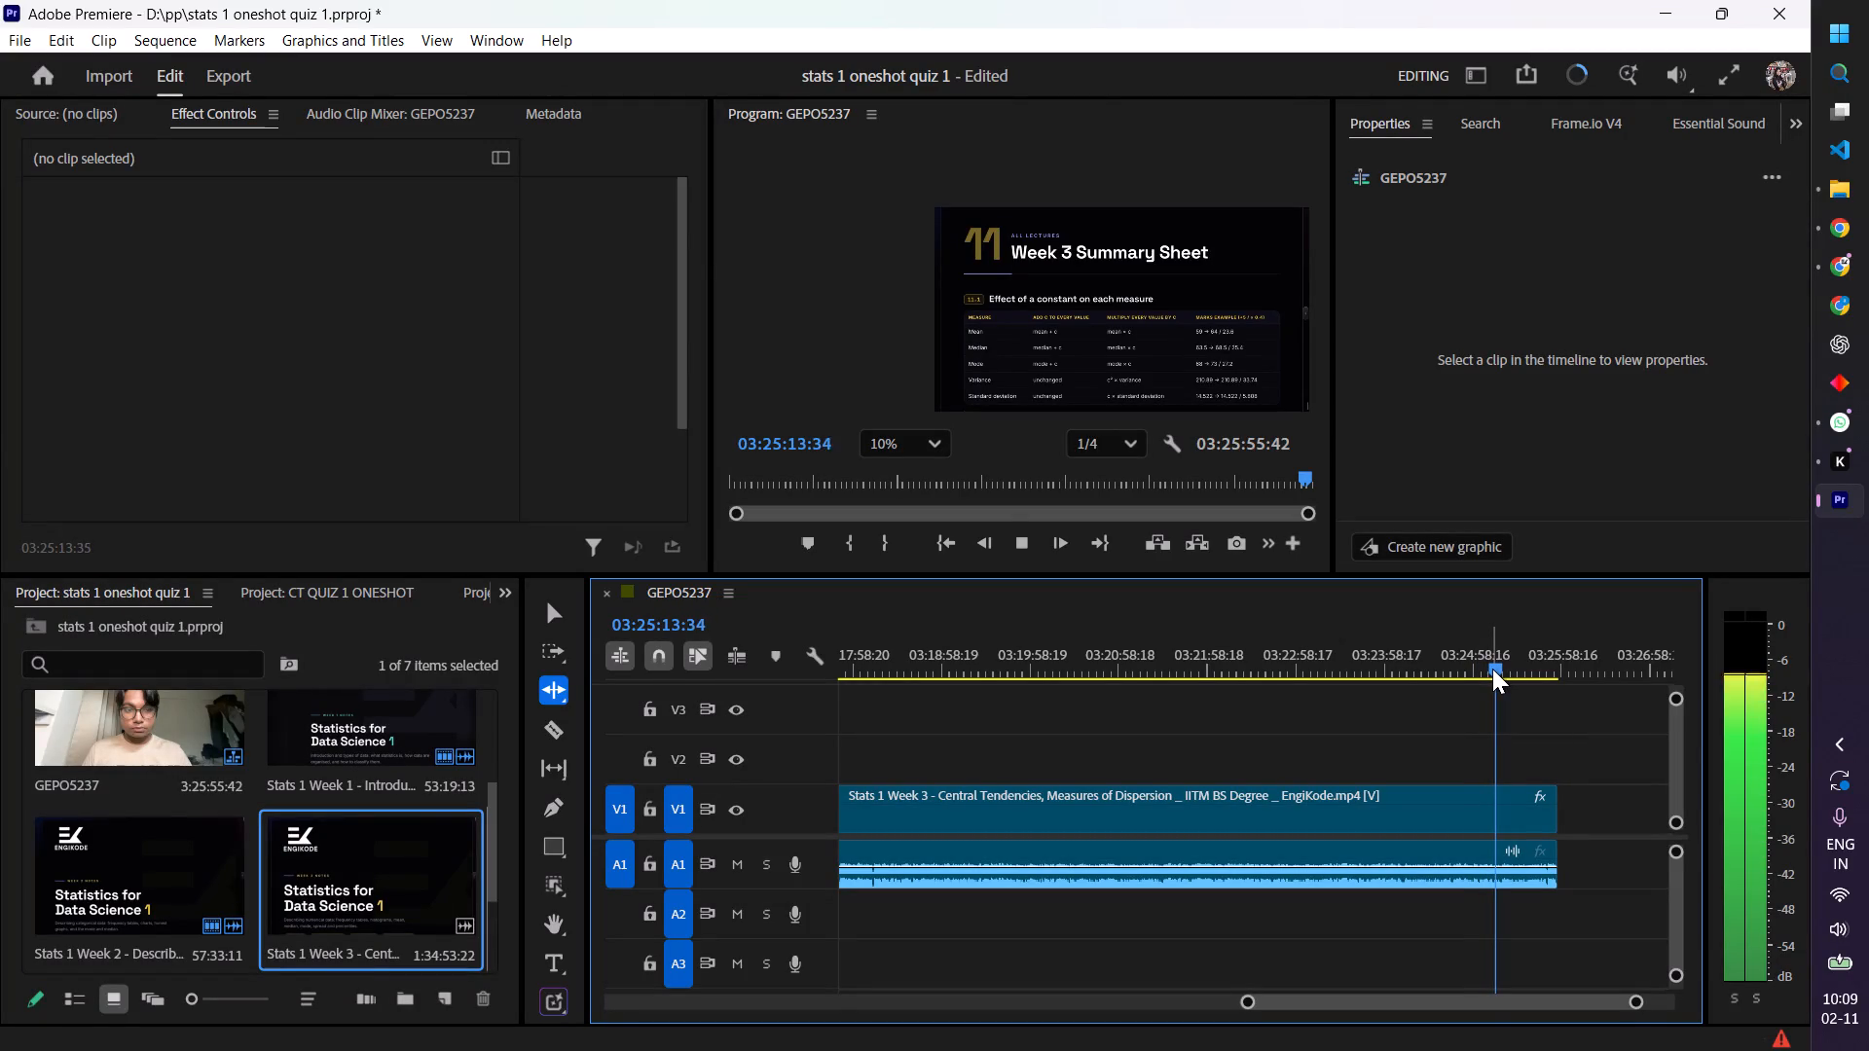
{"action": "left_click_drag", "start_coordinate": [1492, 669], "coordinate": [1455, 671]}
{"action": "key", "text": "space"}
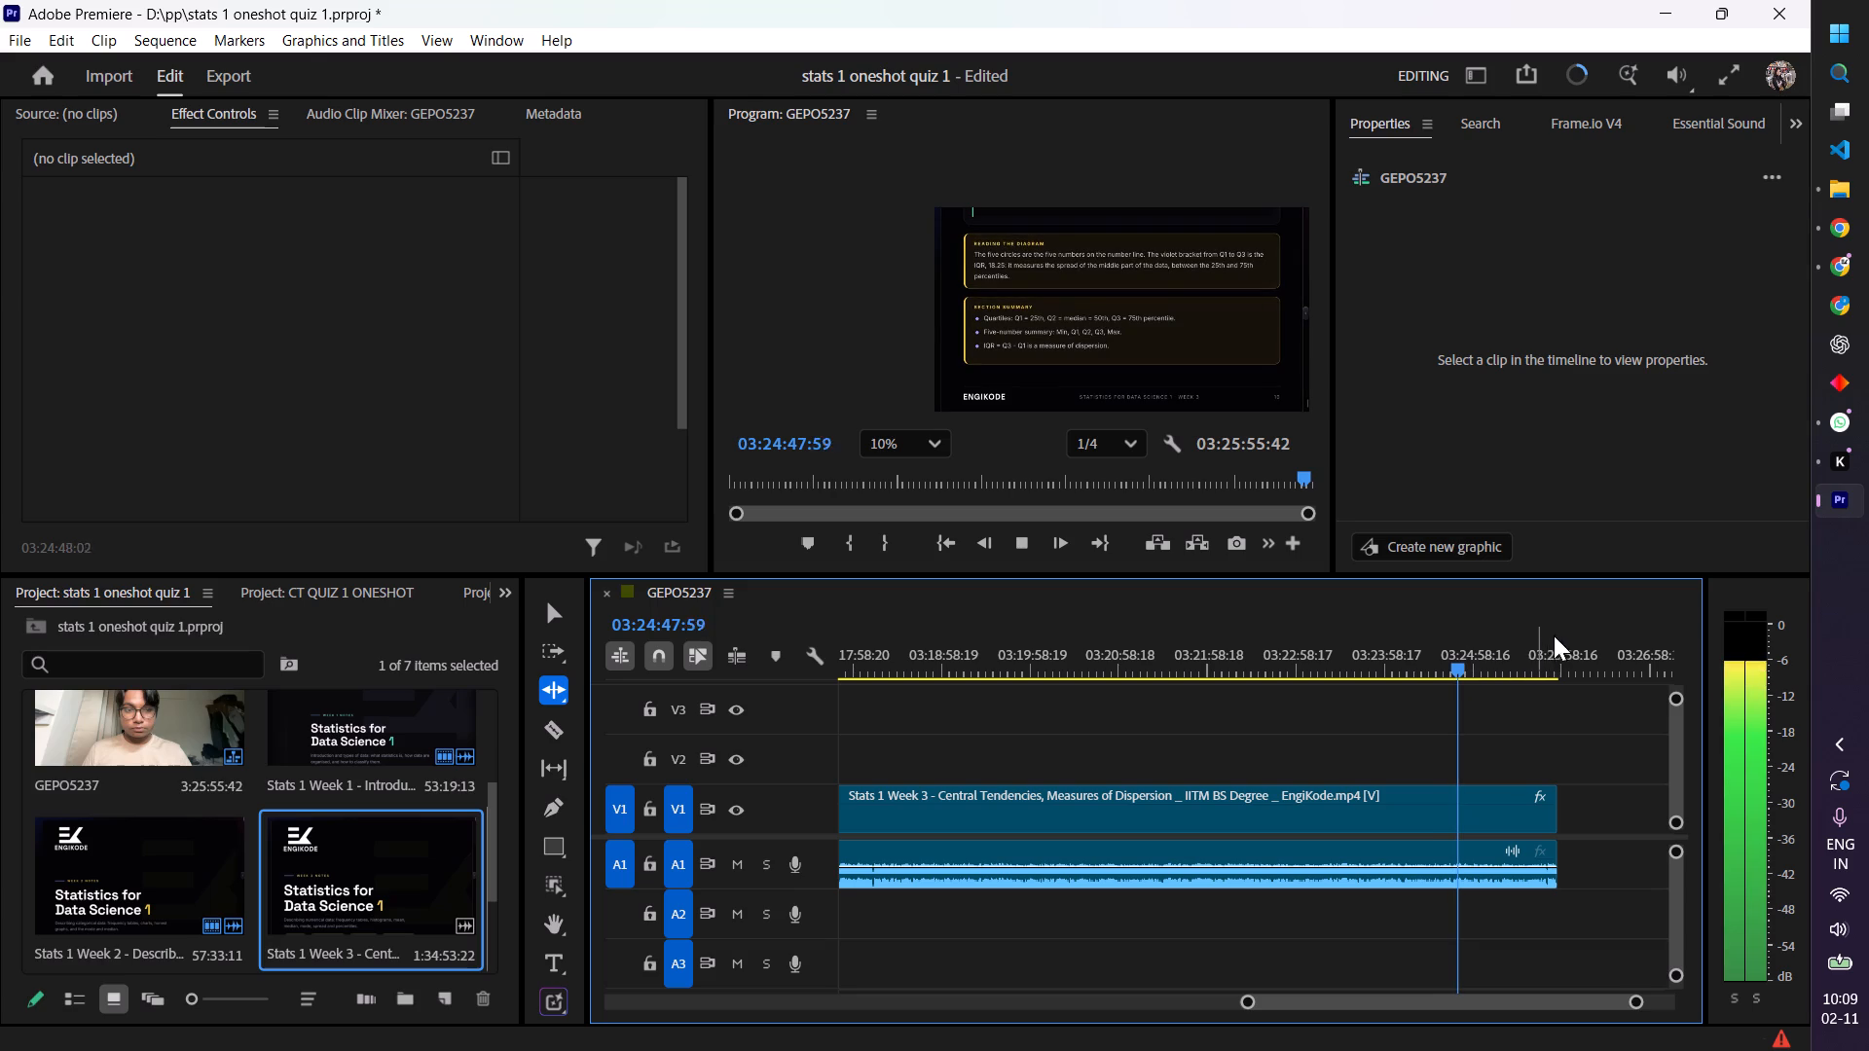
{"action": "left_click_drag", "start_coordinate": [1459, 667], "coordinate": [1471, 673]}
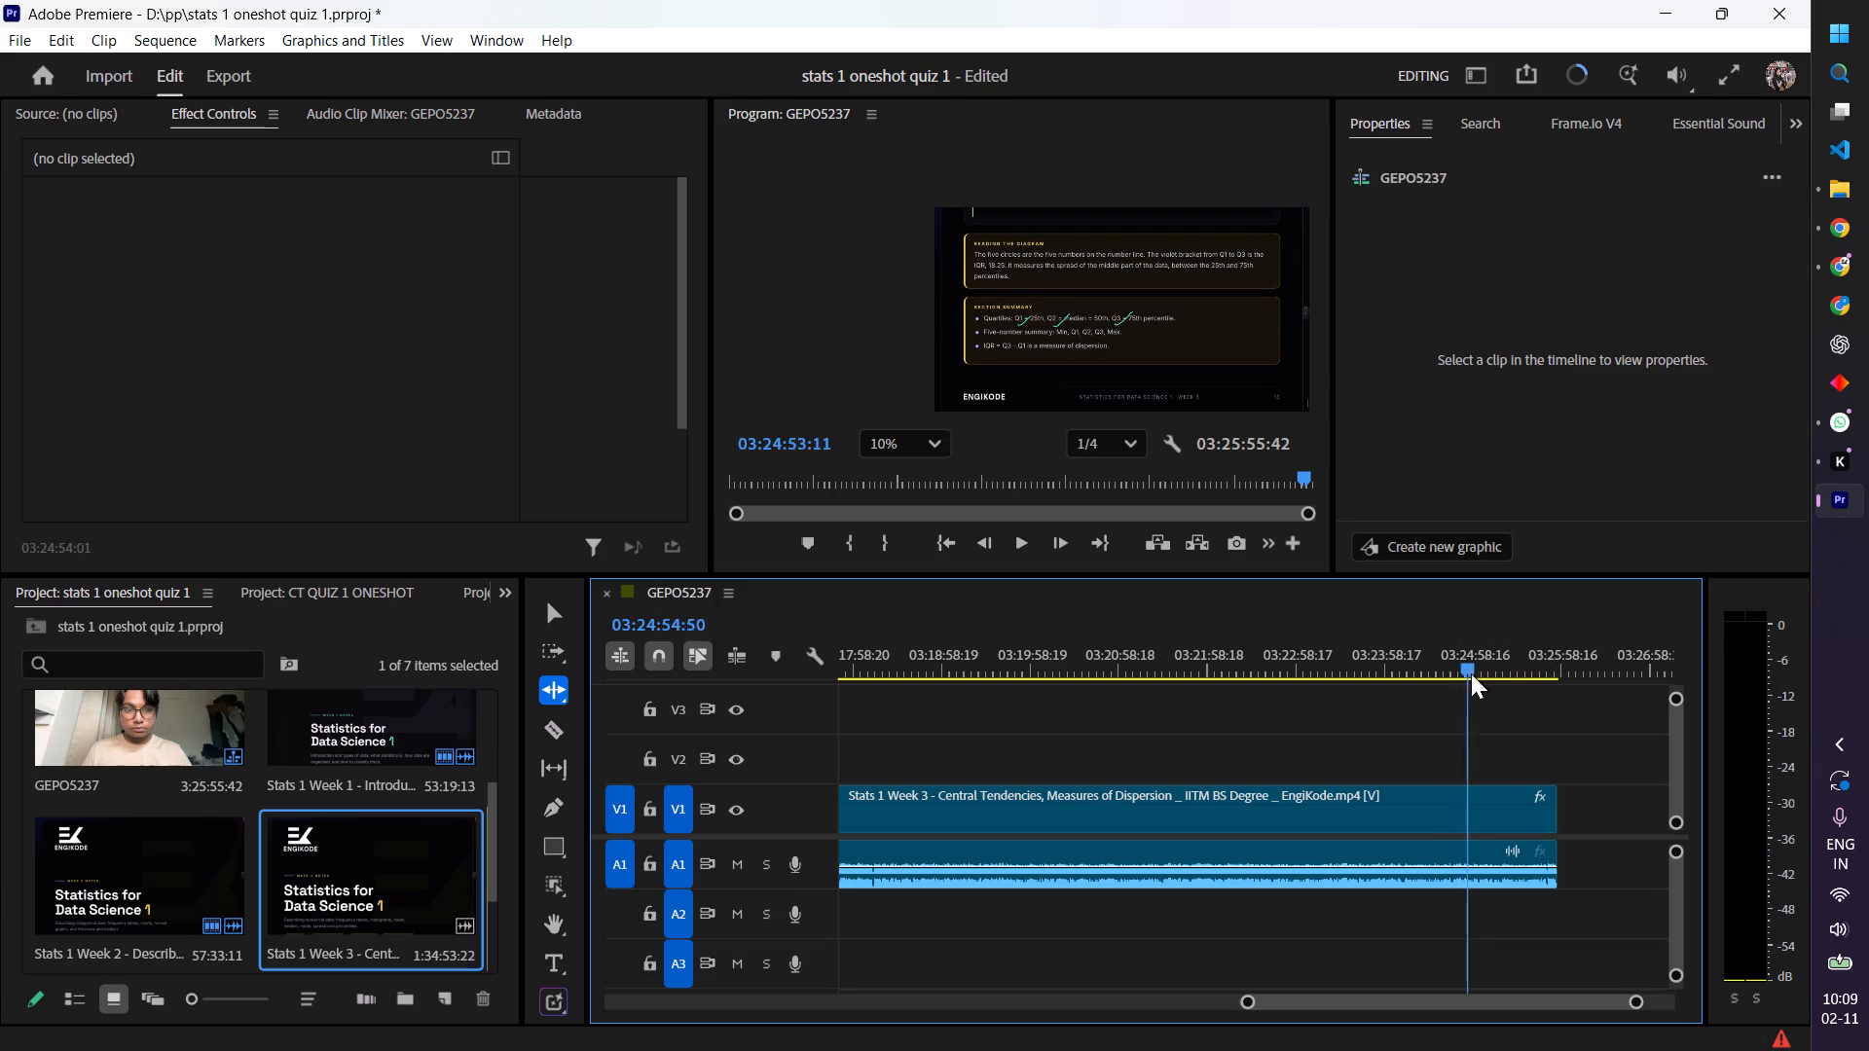
{"action": "left_click_drag", "start_coordinate": [1471, 673], "coordinate": [1482, 672]}
{"action": "key", "text": "space"}
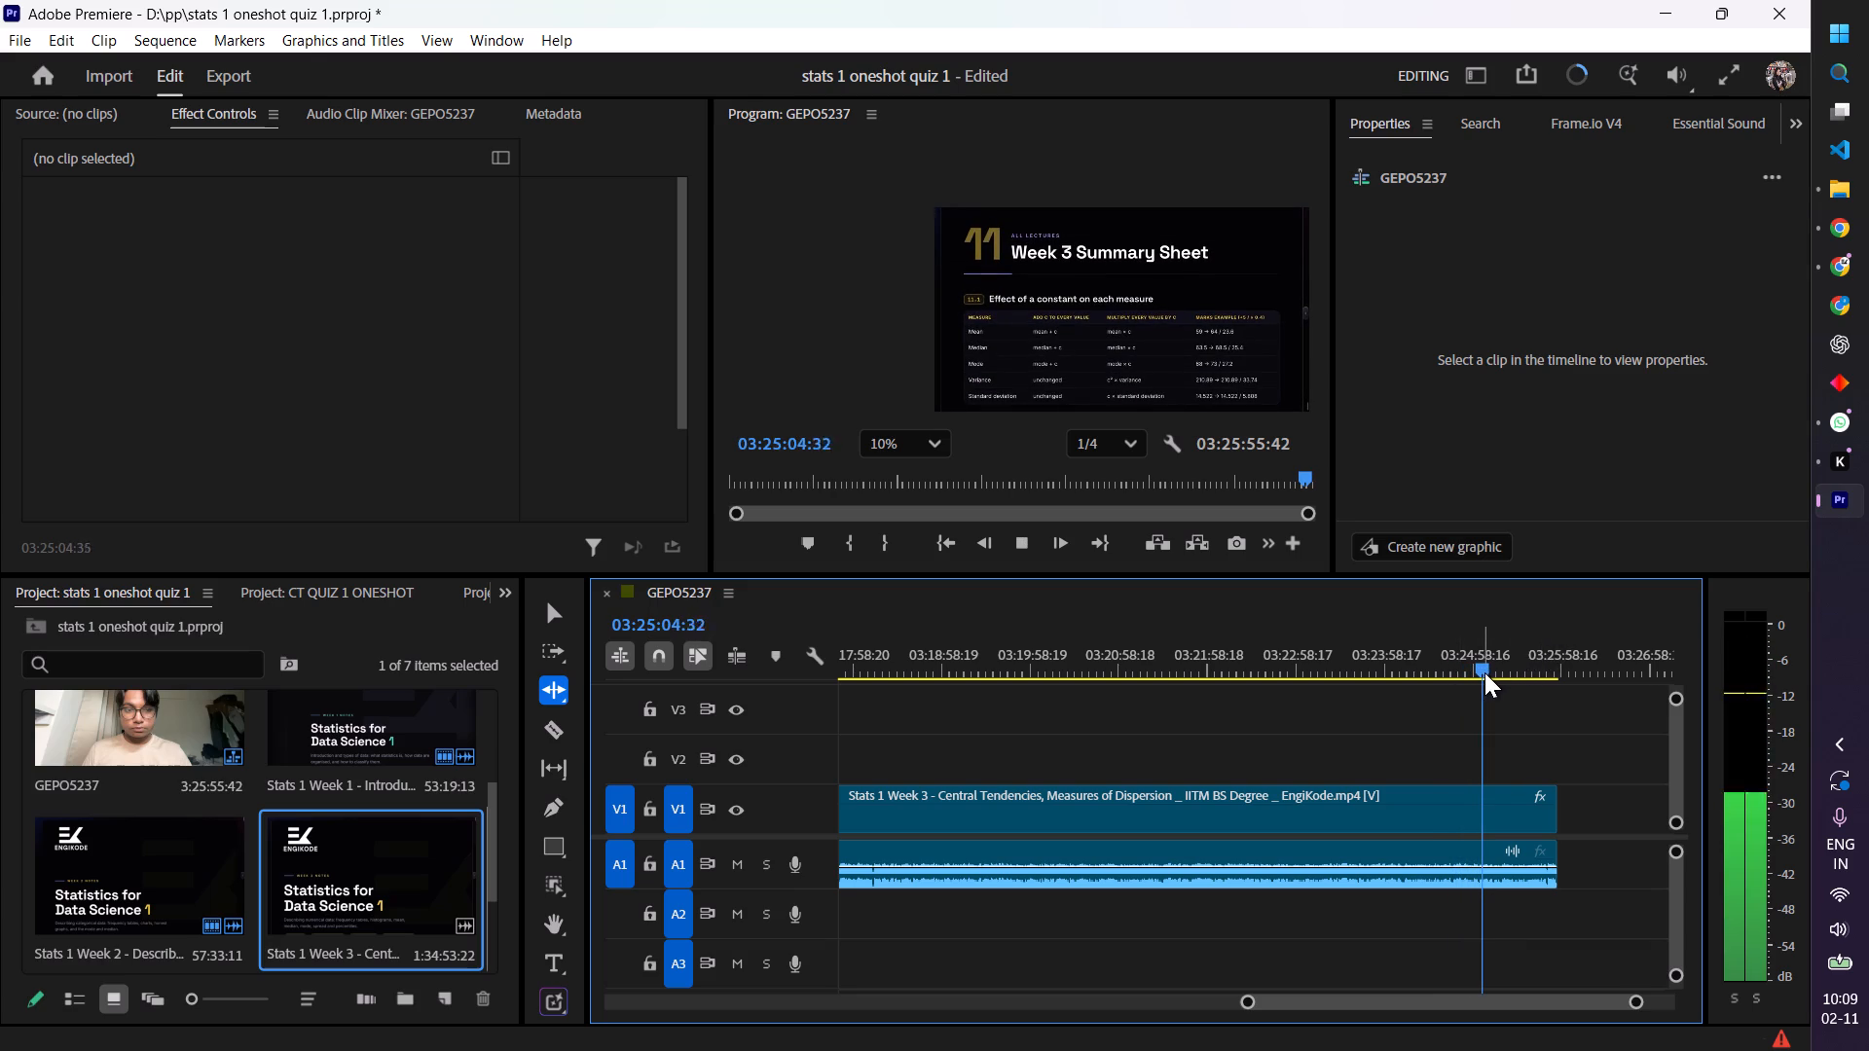
{"action": "key", "text": "space"}
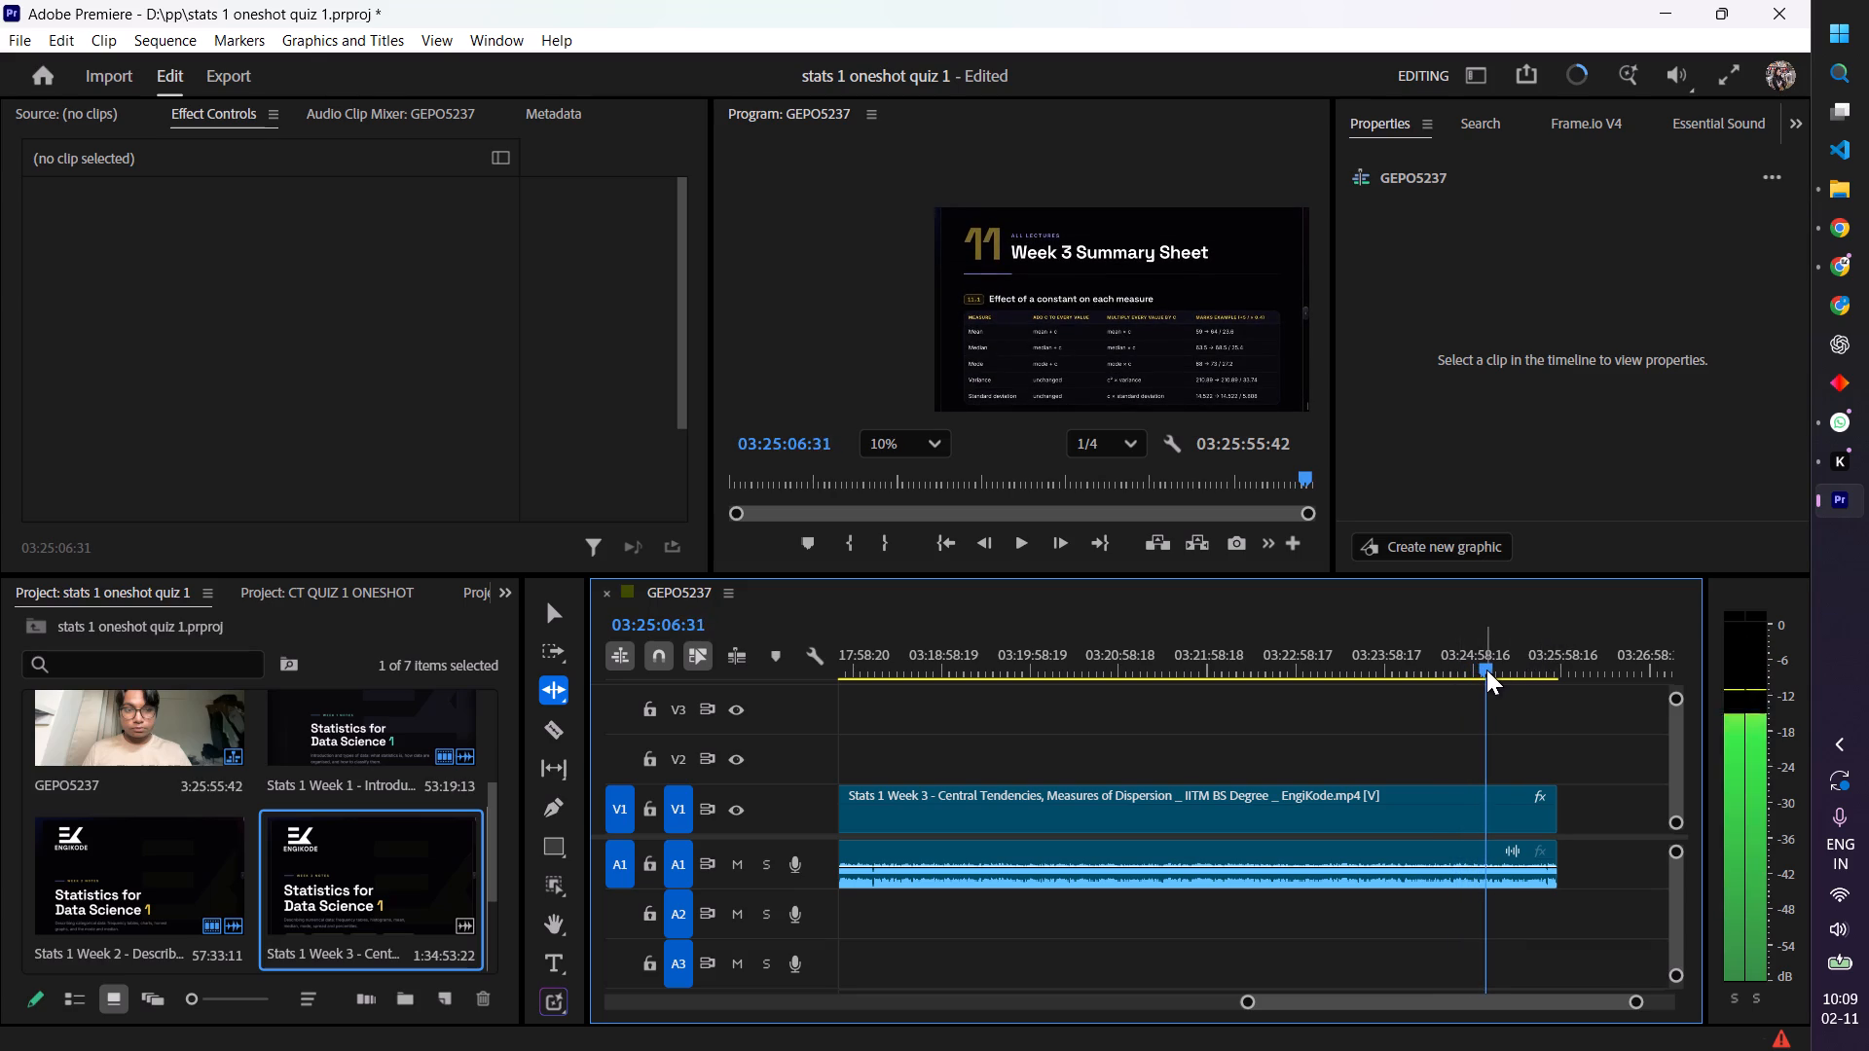
Split the Week 3 lecture at 03:25:05:47, on the Week 3 Summary Sheet, and ripple-delete the part after the cut.
{"action": "left_click", "coordinate": [1485, 670]}
{"action": "key", "text": "space"}
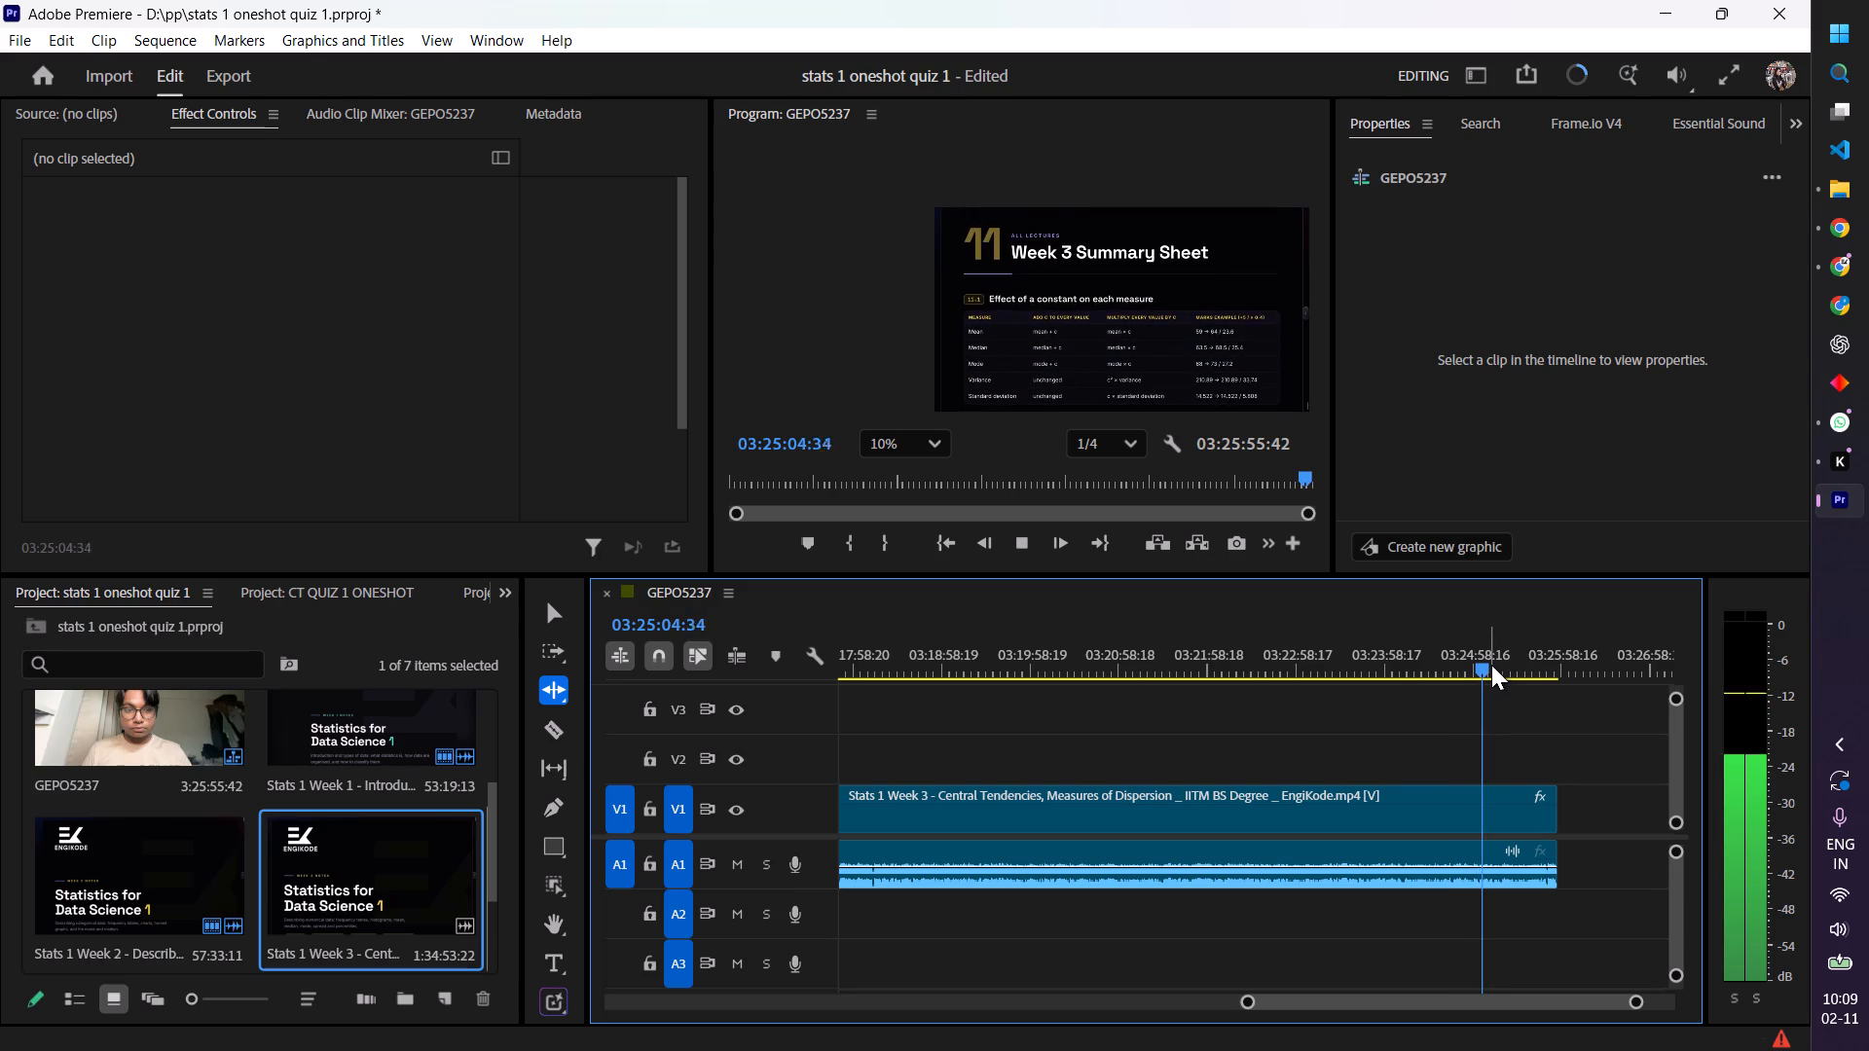
{"action": "key", "text": "space"}
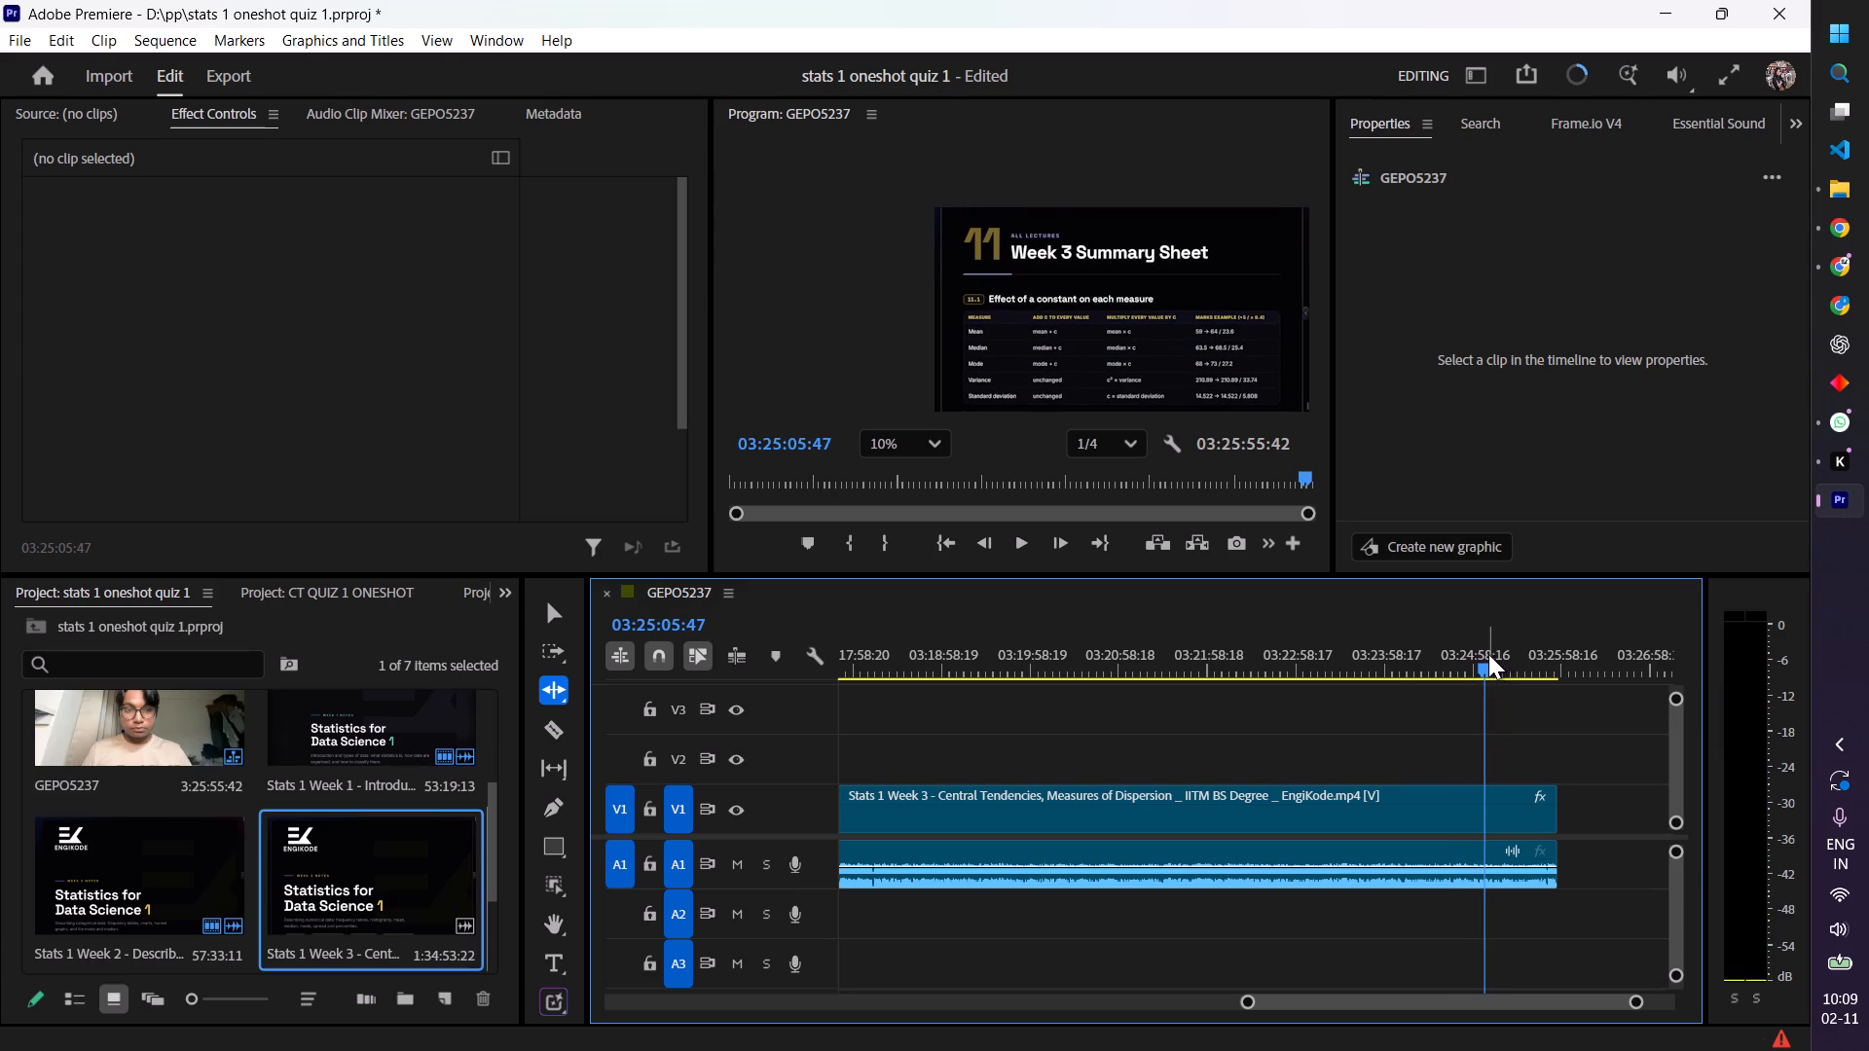
{"action": "key", "text": "ctrl+k"}
{"action": "left_click", "coordinate": [1500, 823]}
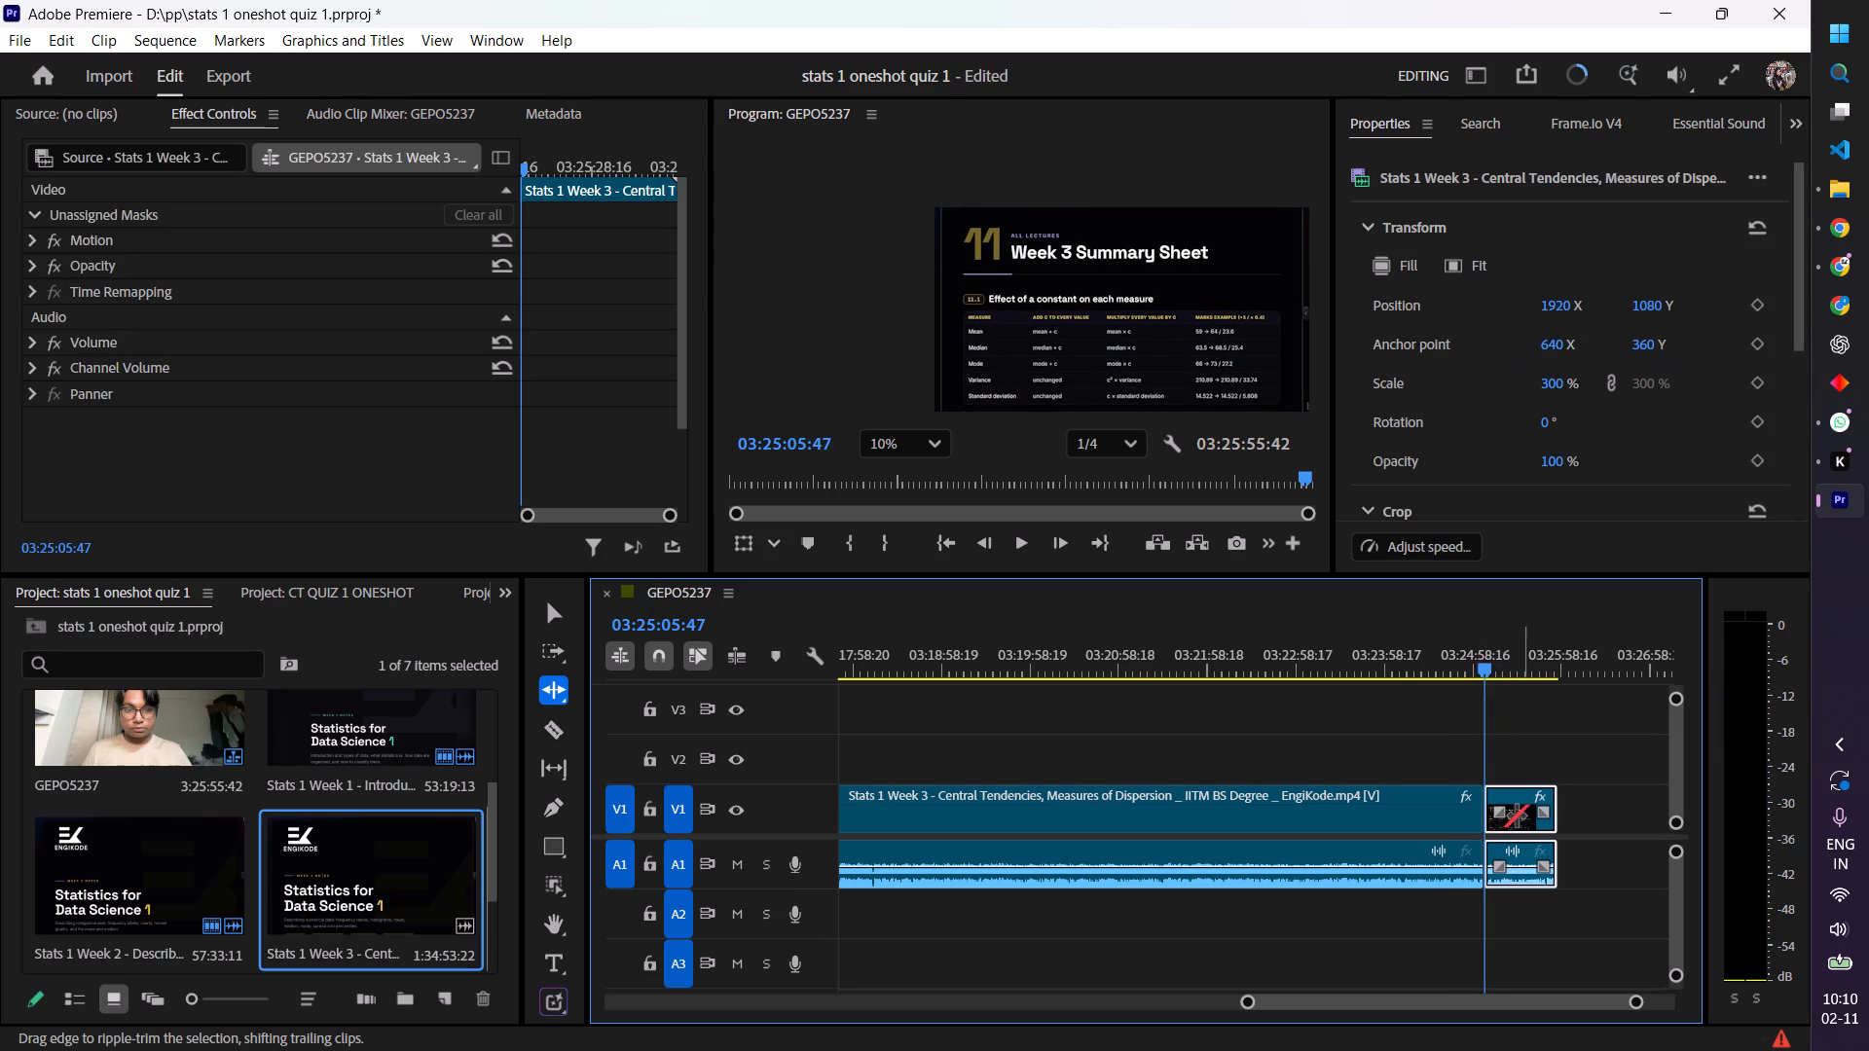
{"action": "key", "text": "shift+Delete"}
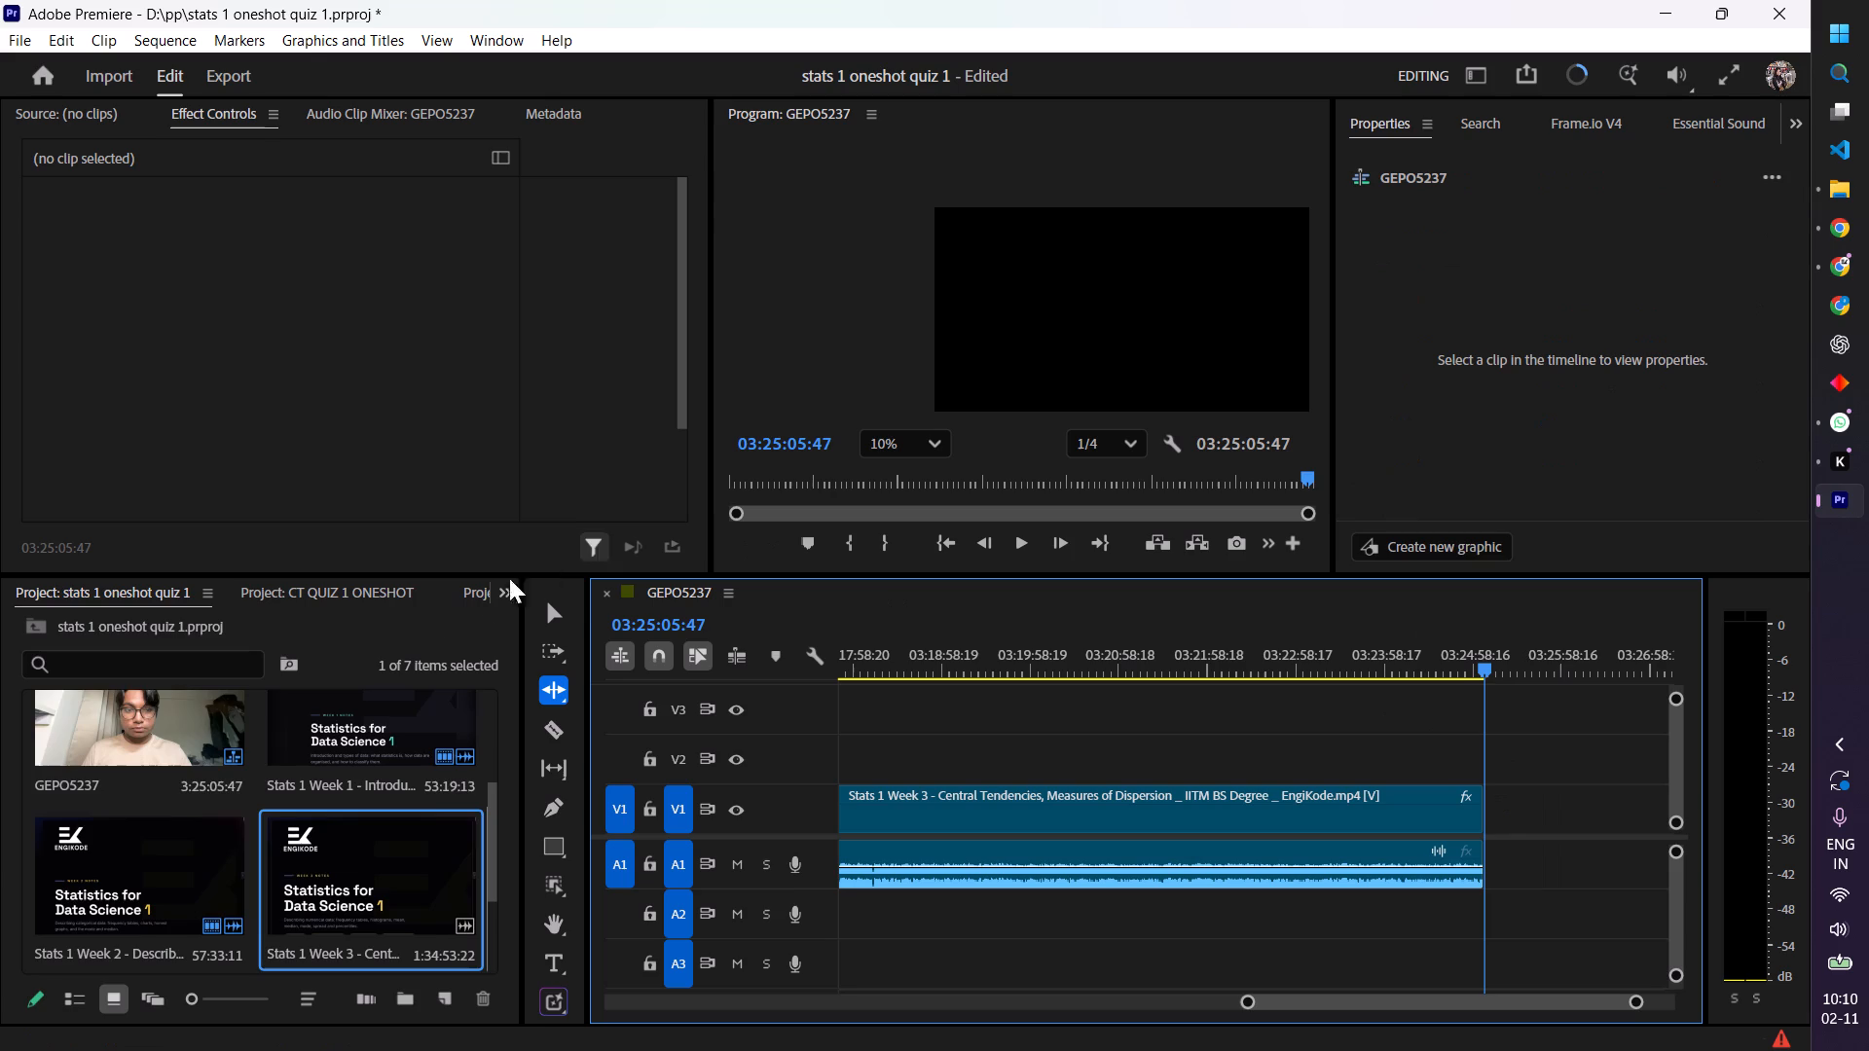
Add the Stats 1 Week 4 lecture directly after the Week 3 lecture at 03:25:05:47.
{"action": "scroll", "coordinate": [423, 822], "scroll_direction": "down", "scroll_amount": 4}
{"action": "left_click_drag", "start_coordinate": [123, 887], "coordinate": [903, 850]}
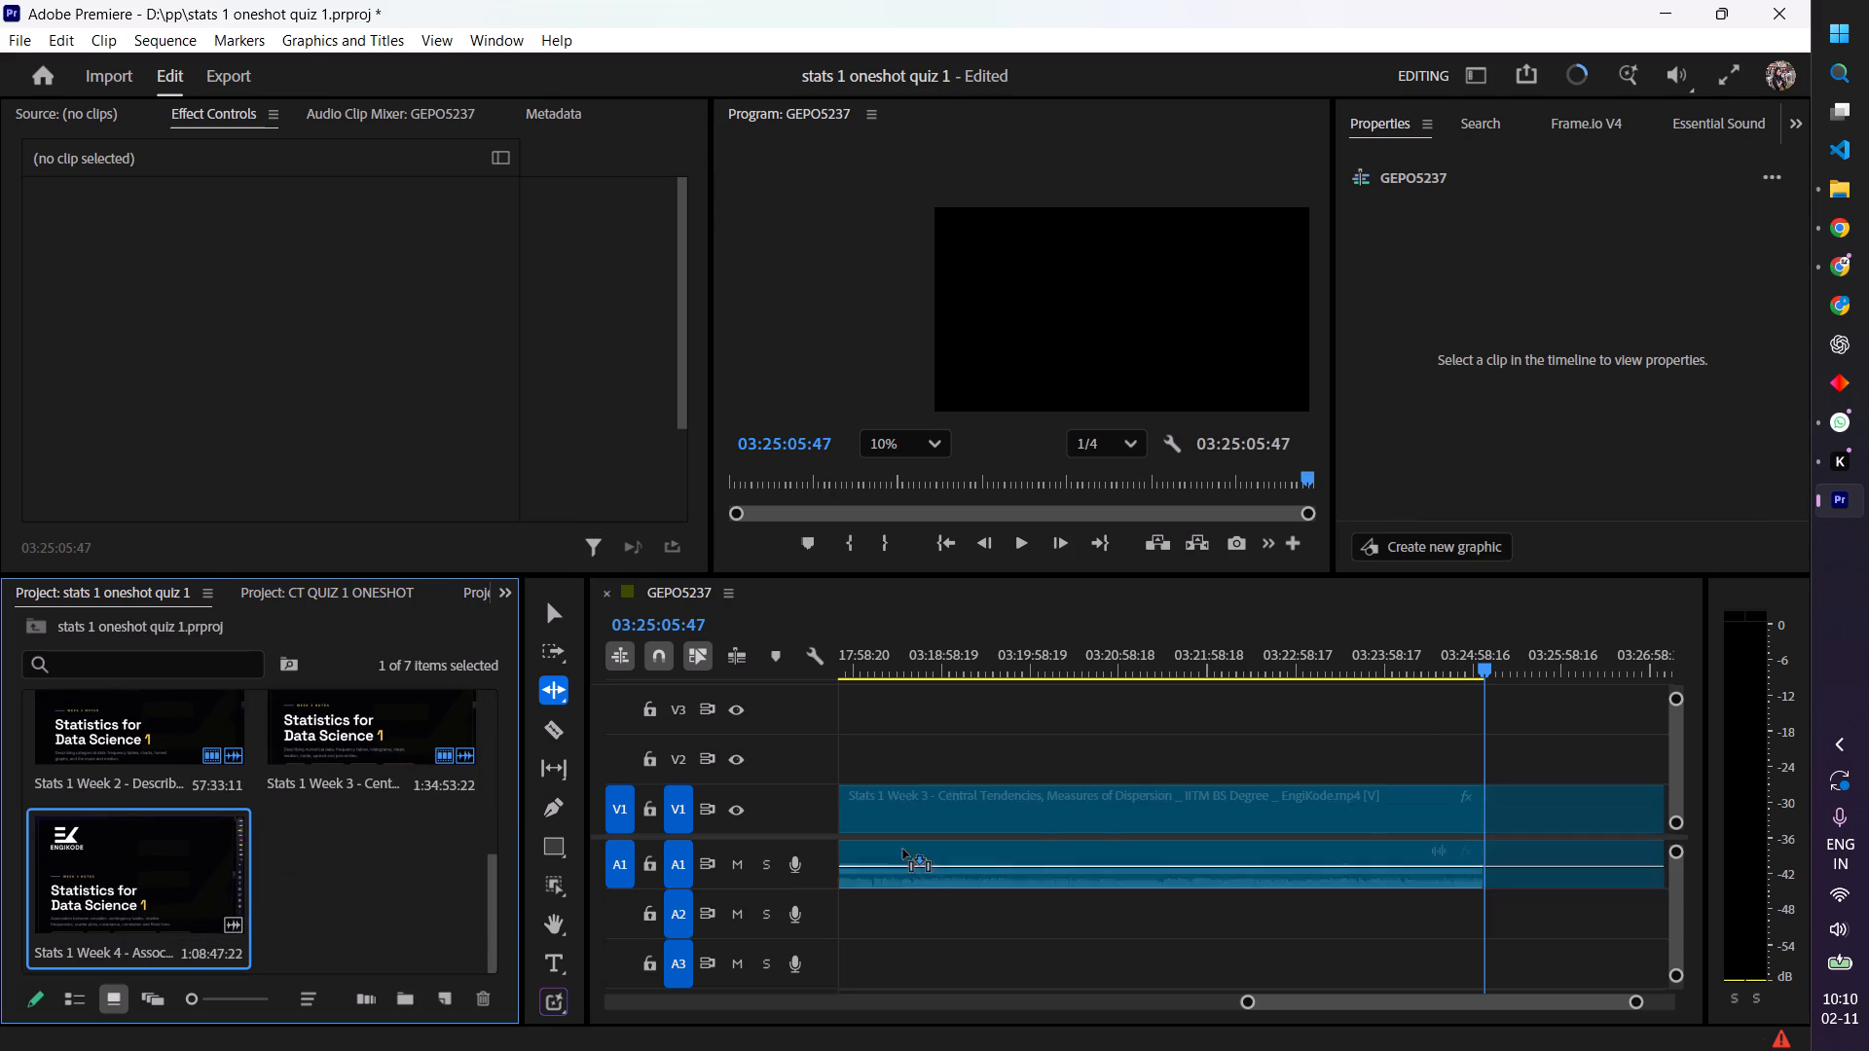
{"action": "left_click_drag", "start_coordinate": [903, 850], "coordinate": [1487, 815]}
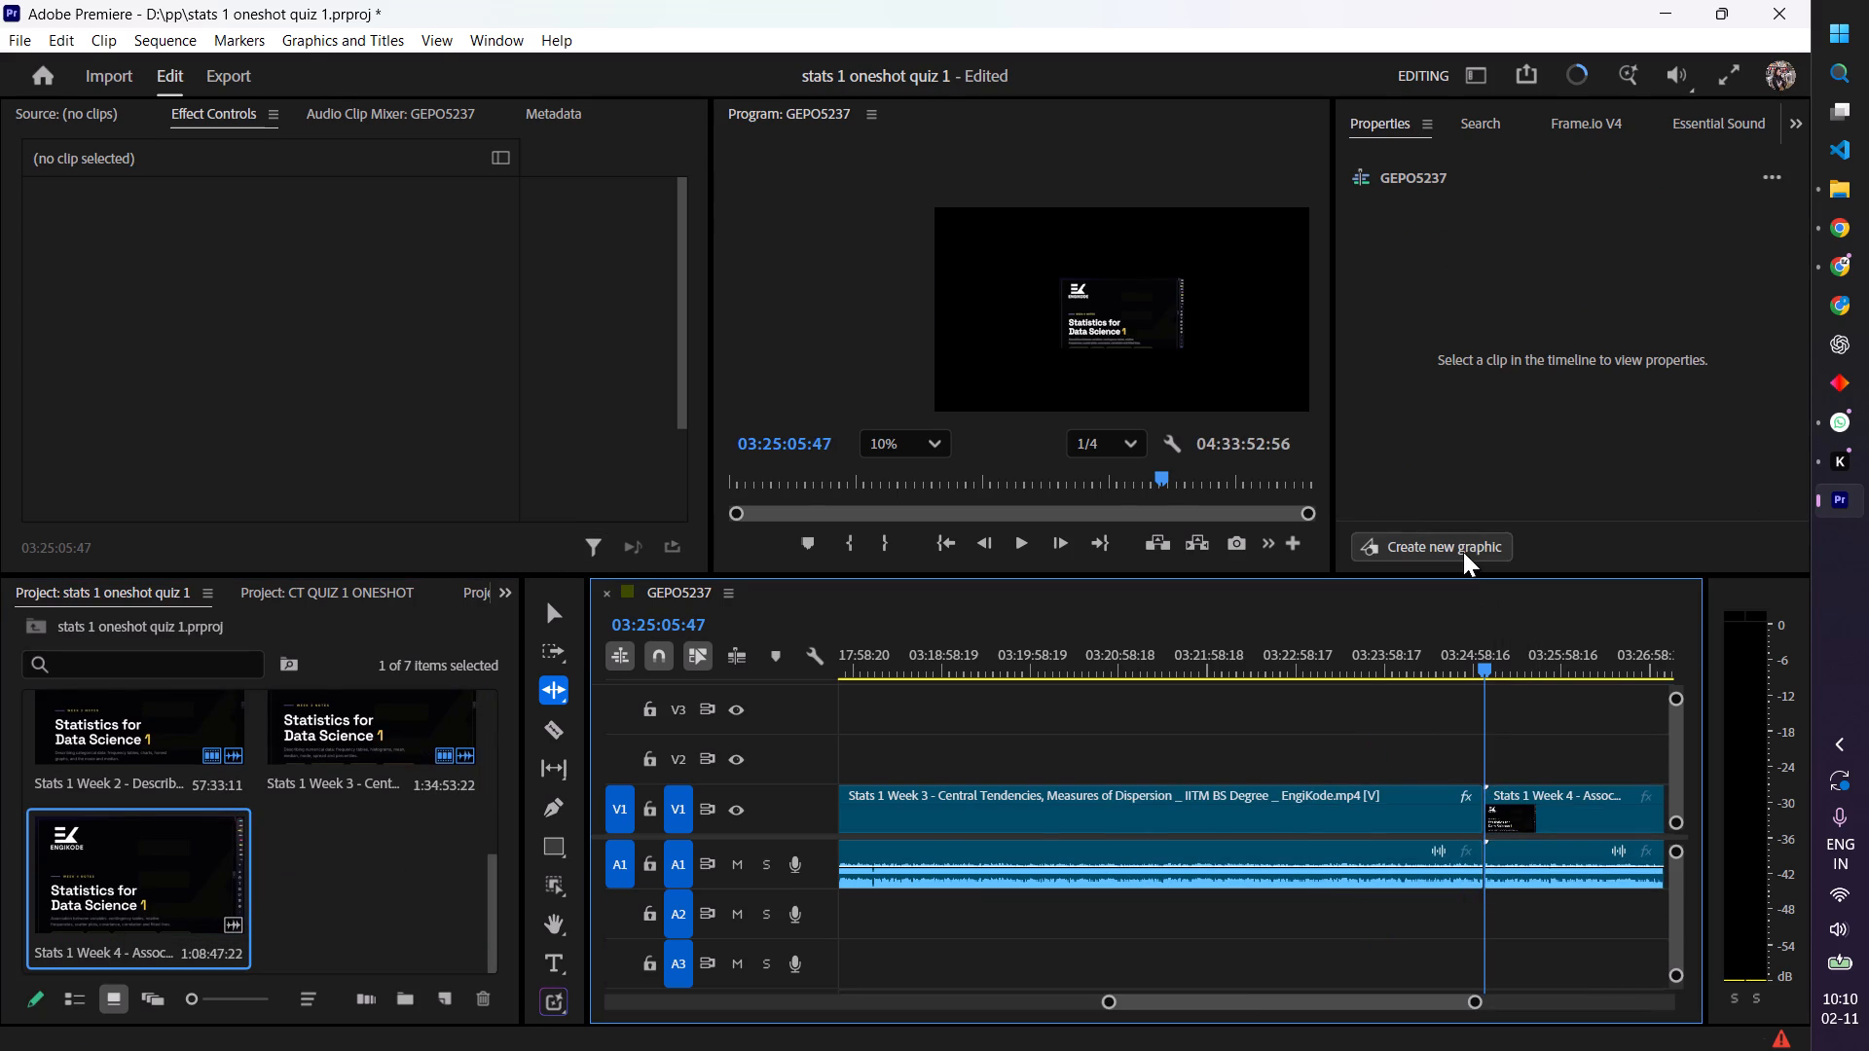
Fit the Stats 1 Week 4 lecture clip to the frame.
{"action": "left_click", "coordinate": [1576, 817]}
{"action": "left_click", "coordinate": [1472, 275]}
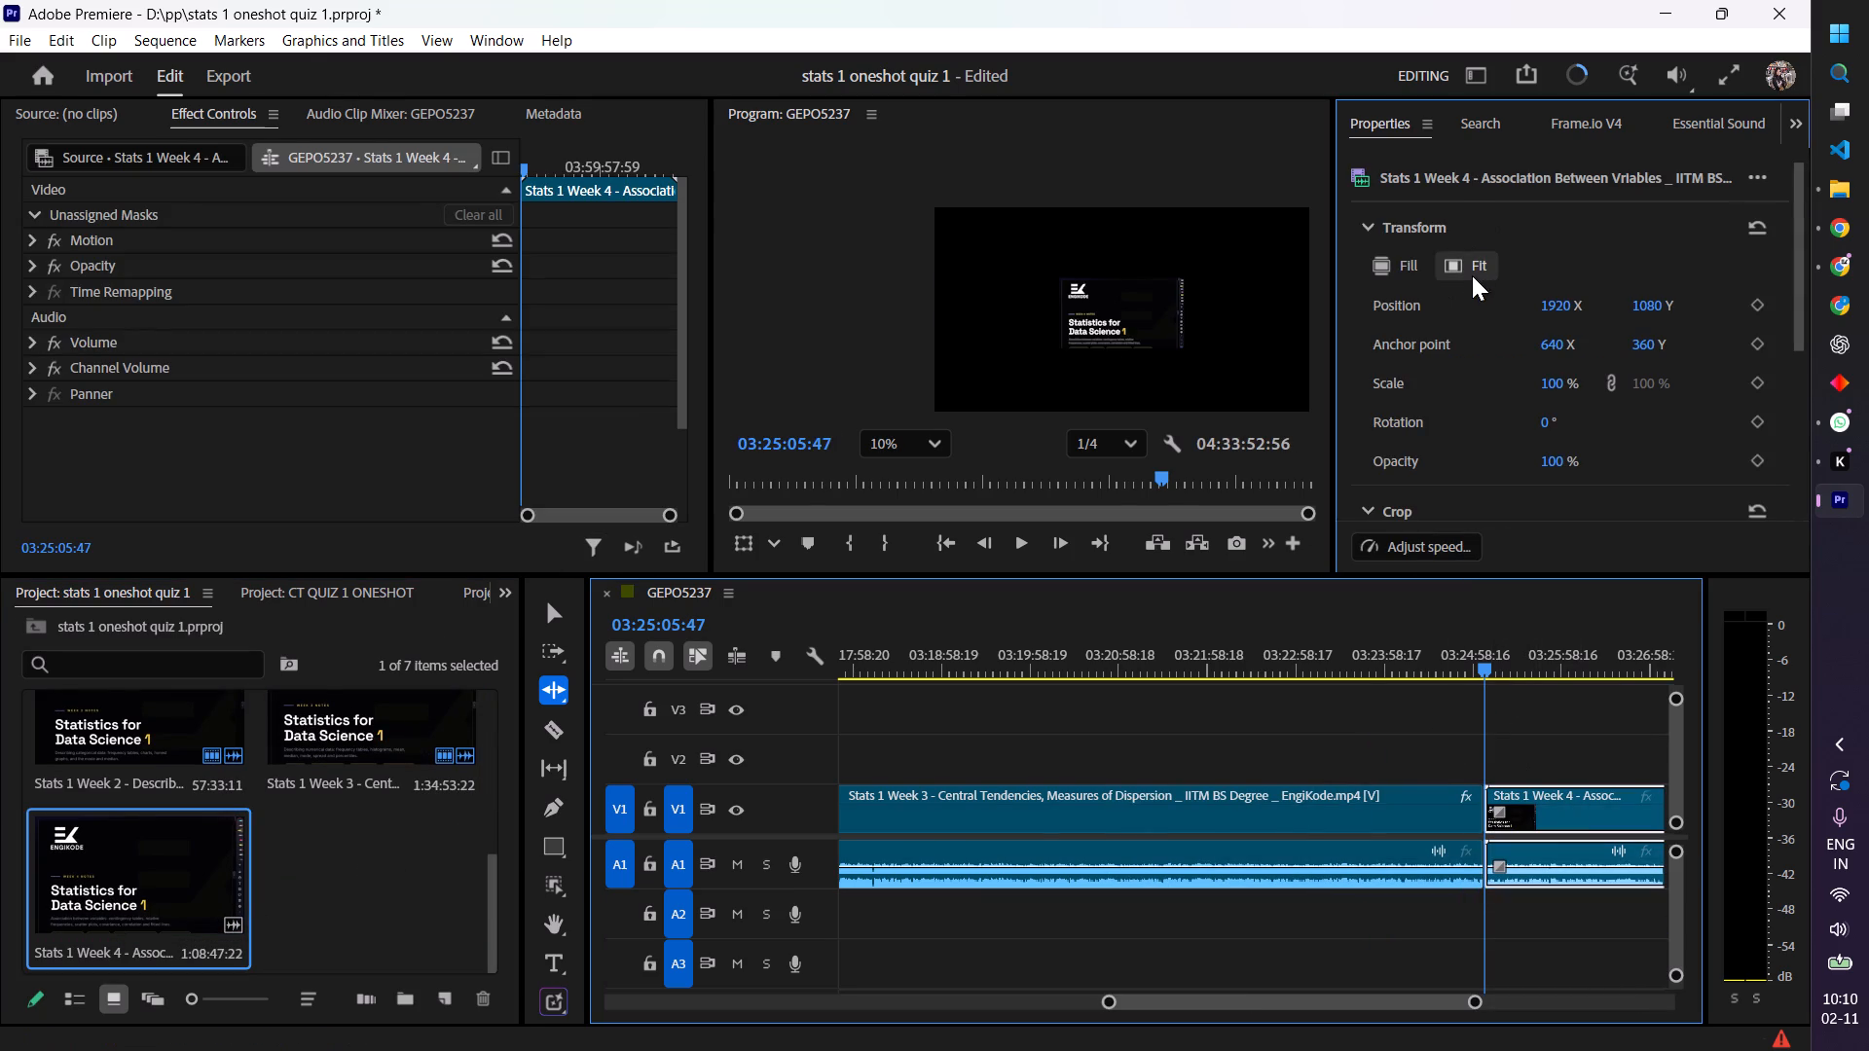
Split the Week 4 lecture at 03:27:27:18, on the title page after the course promotion, and ripple-delete the part before the cut.
{"action": "left_click", "coordinate": [1269, 607]}
{"action": "key", "text": "space"}
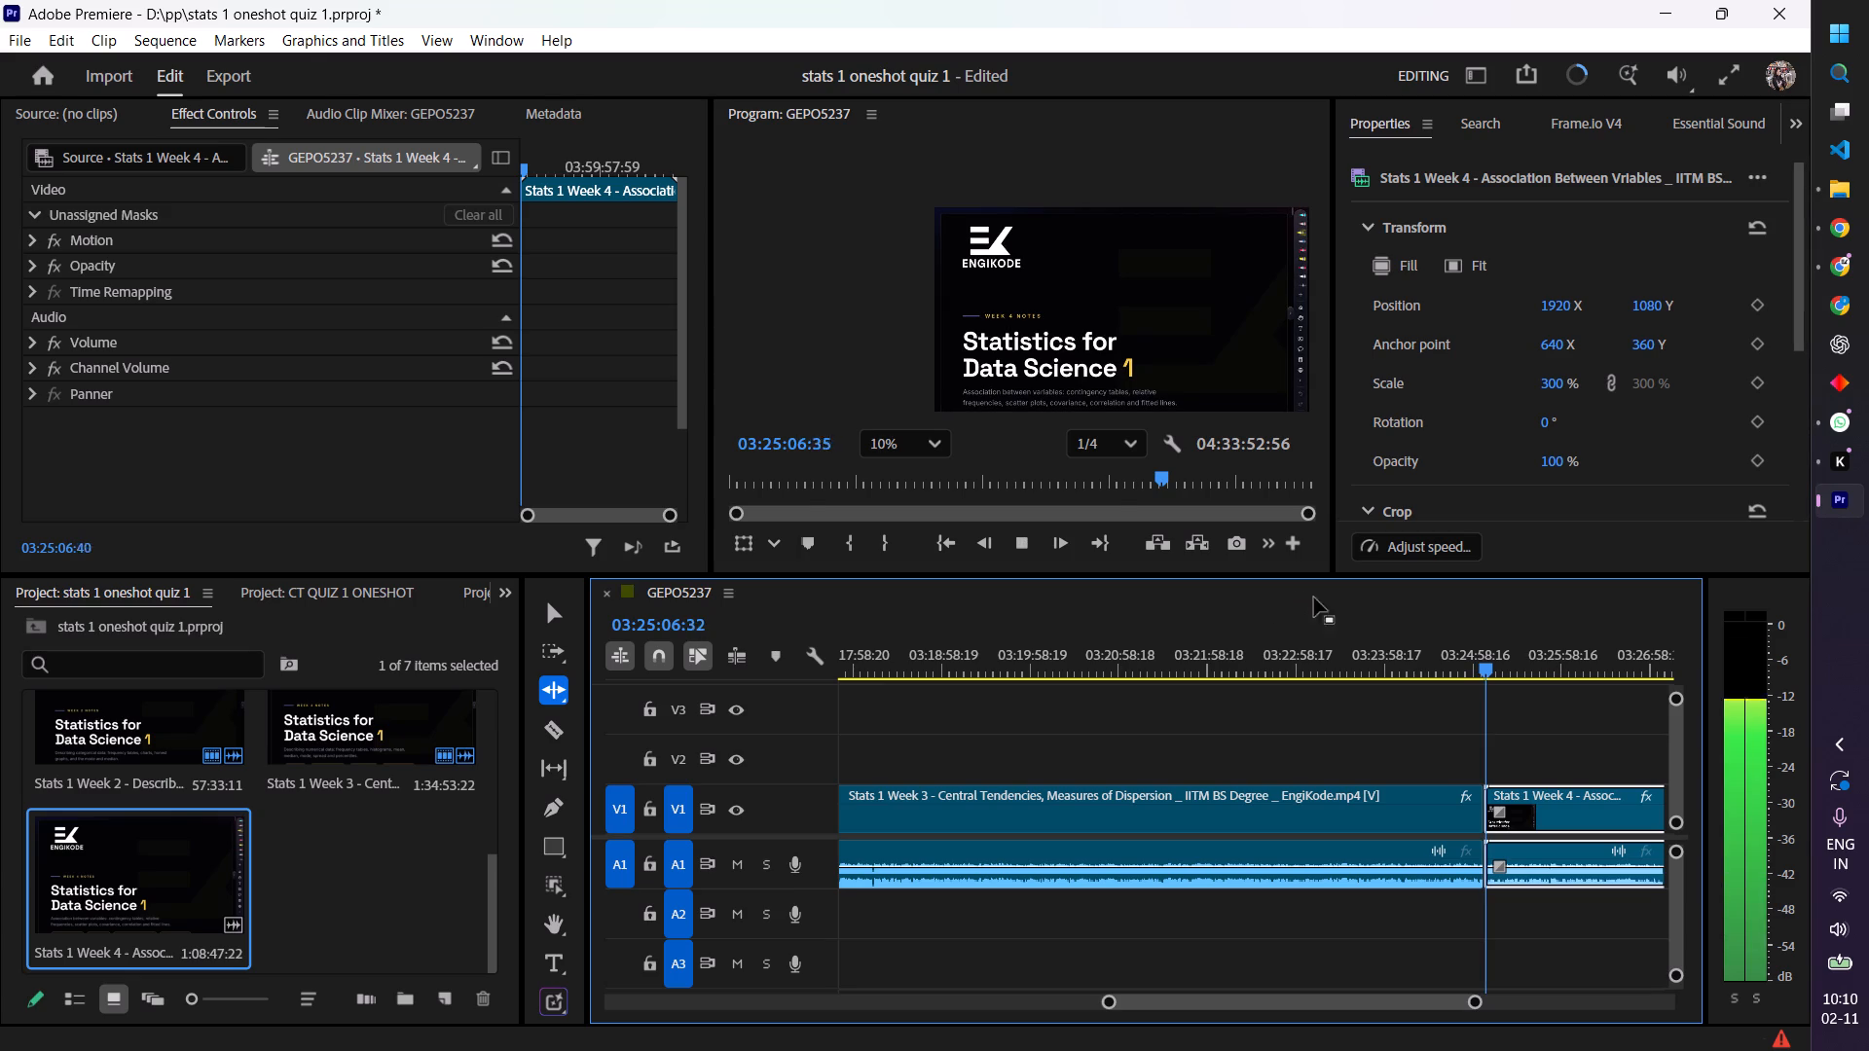
{"action": "left_click_drag", "start_coordinate": [1220, 1005], "coordinate": [1238, 1008]}
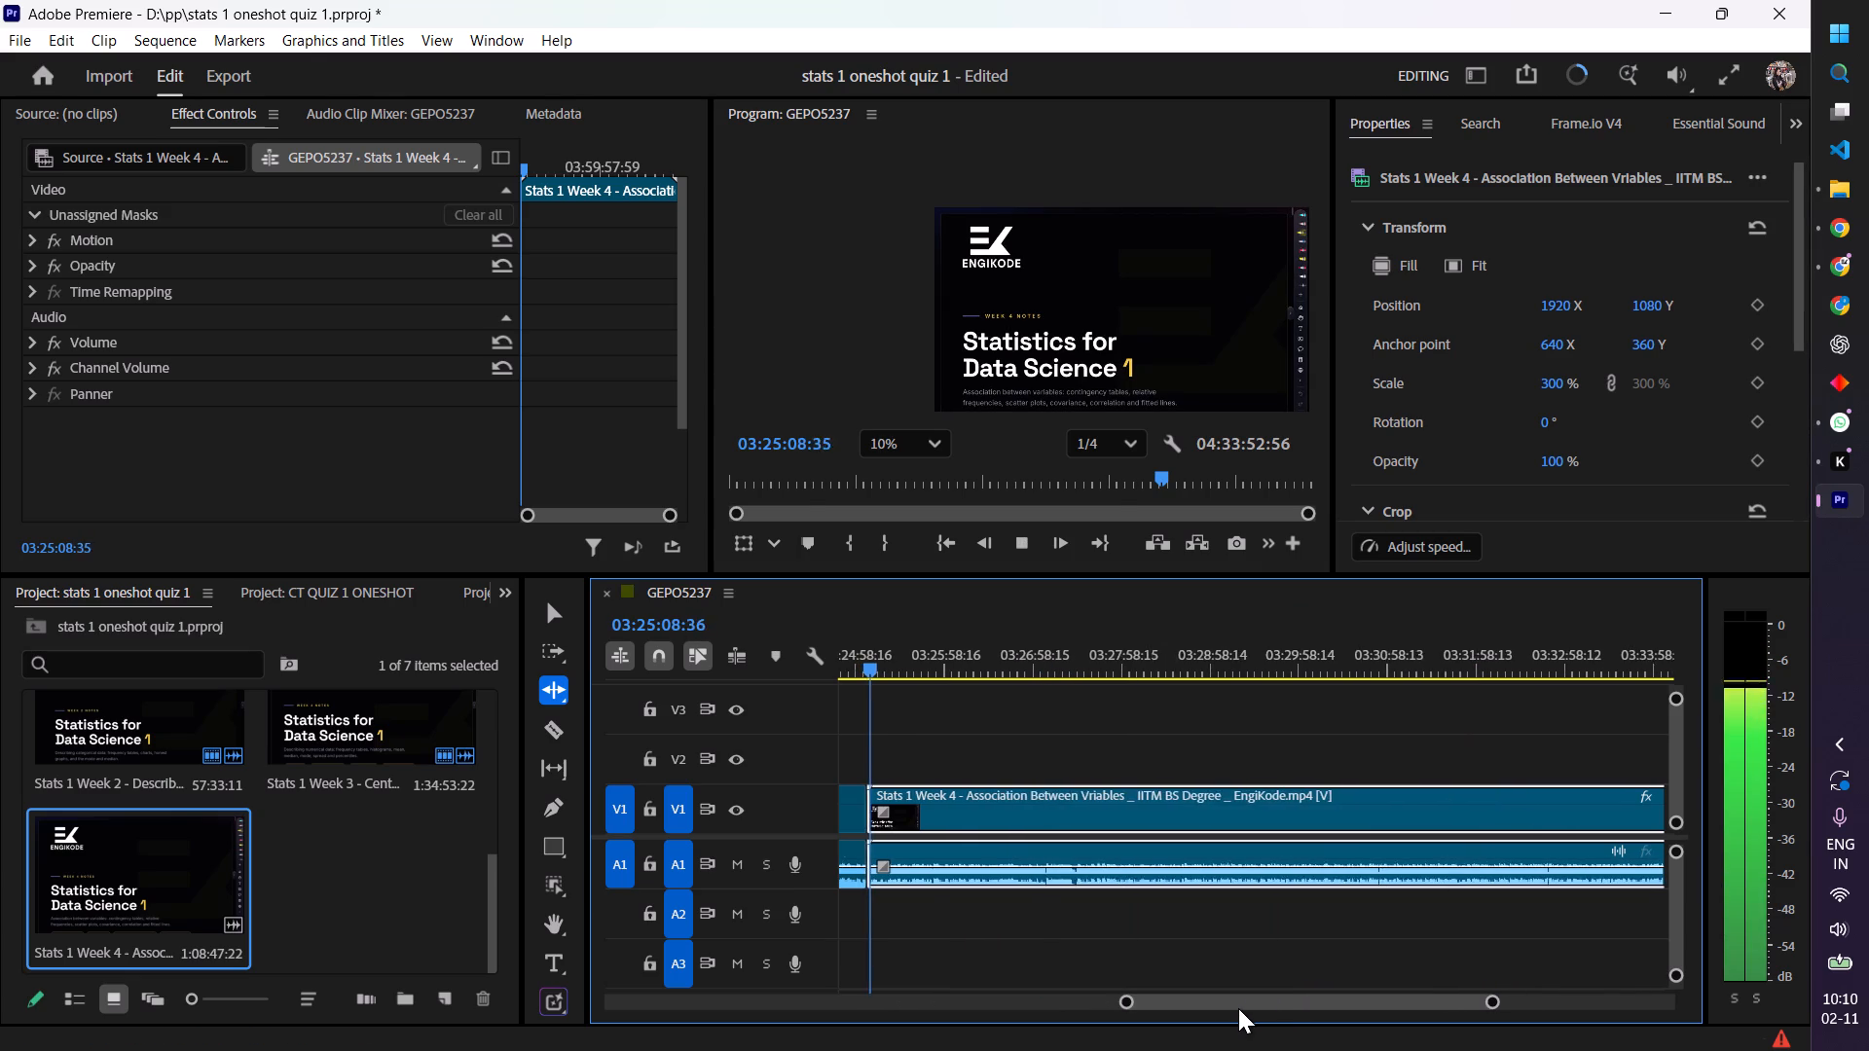
{"action": "left_click_drag", "start_coordinate": [1238, 1008], "coordinate": [1235, 1009]}
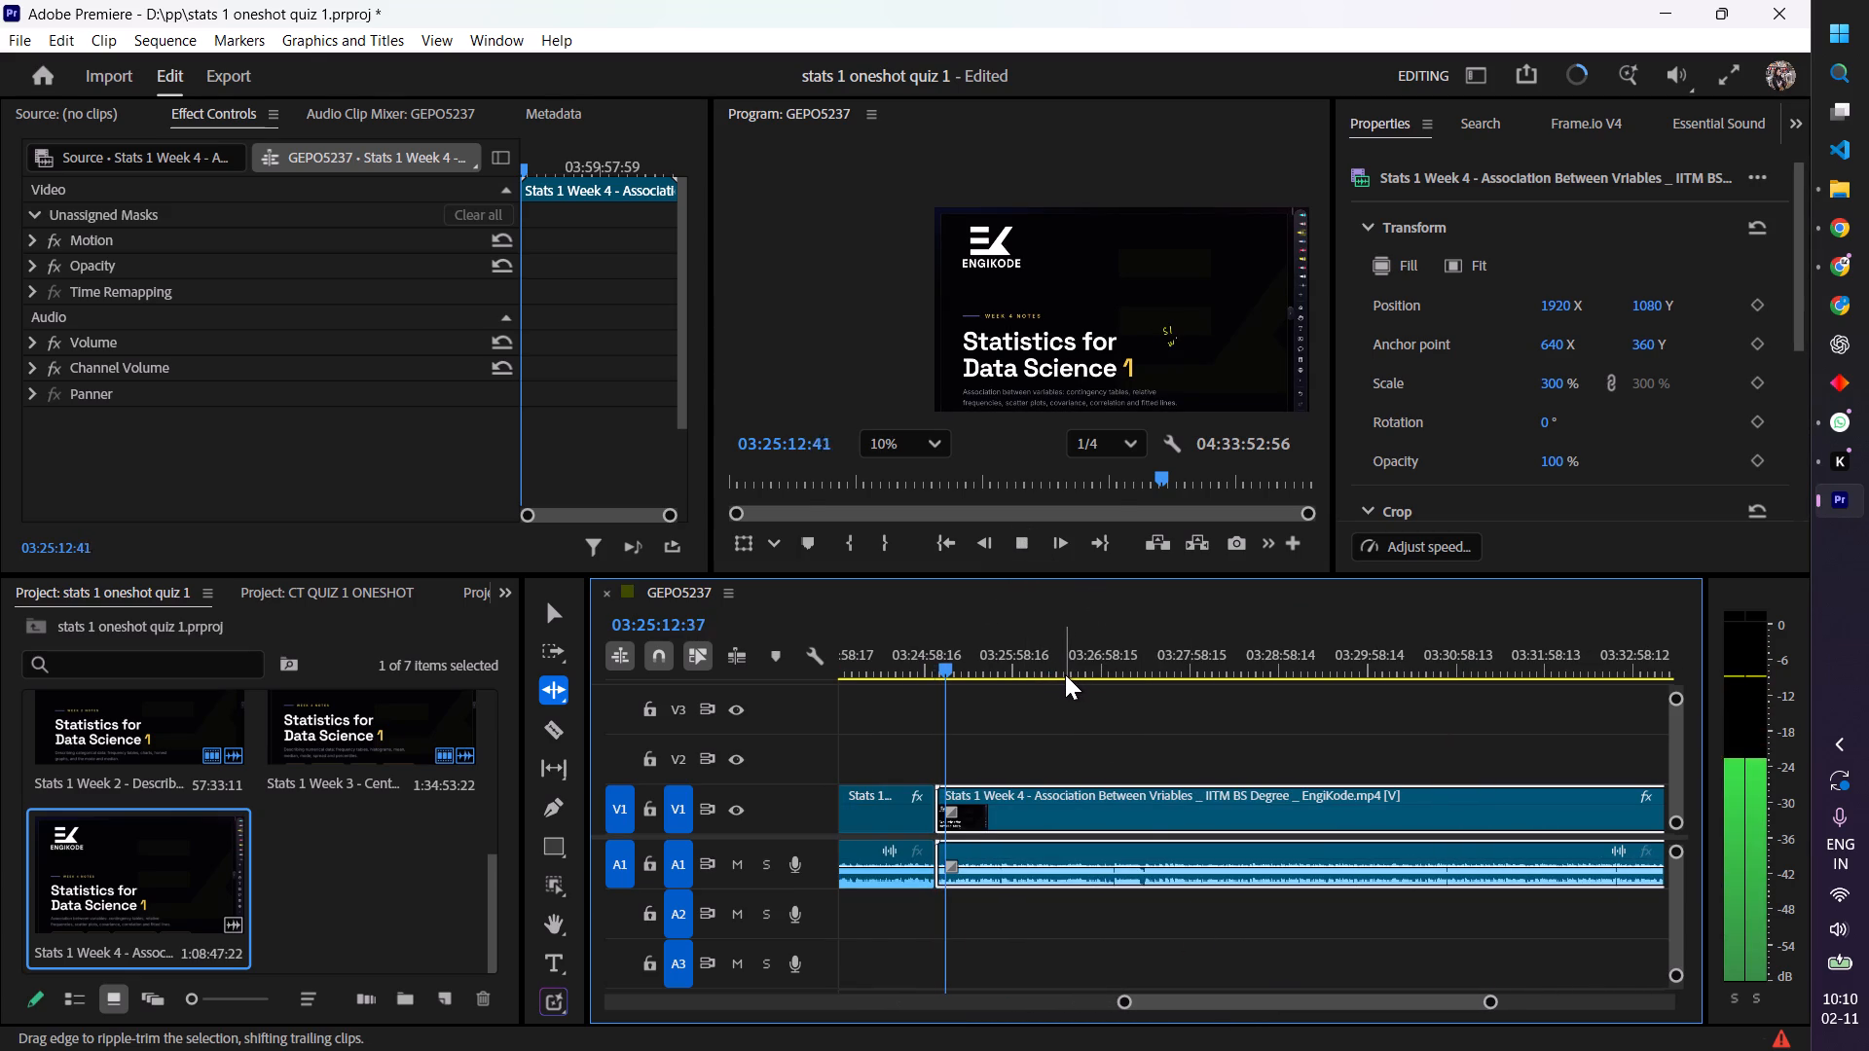
{"action": "key", "text": "space"}
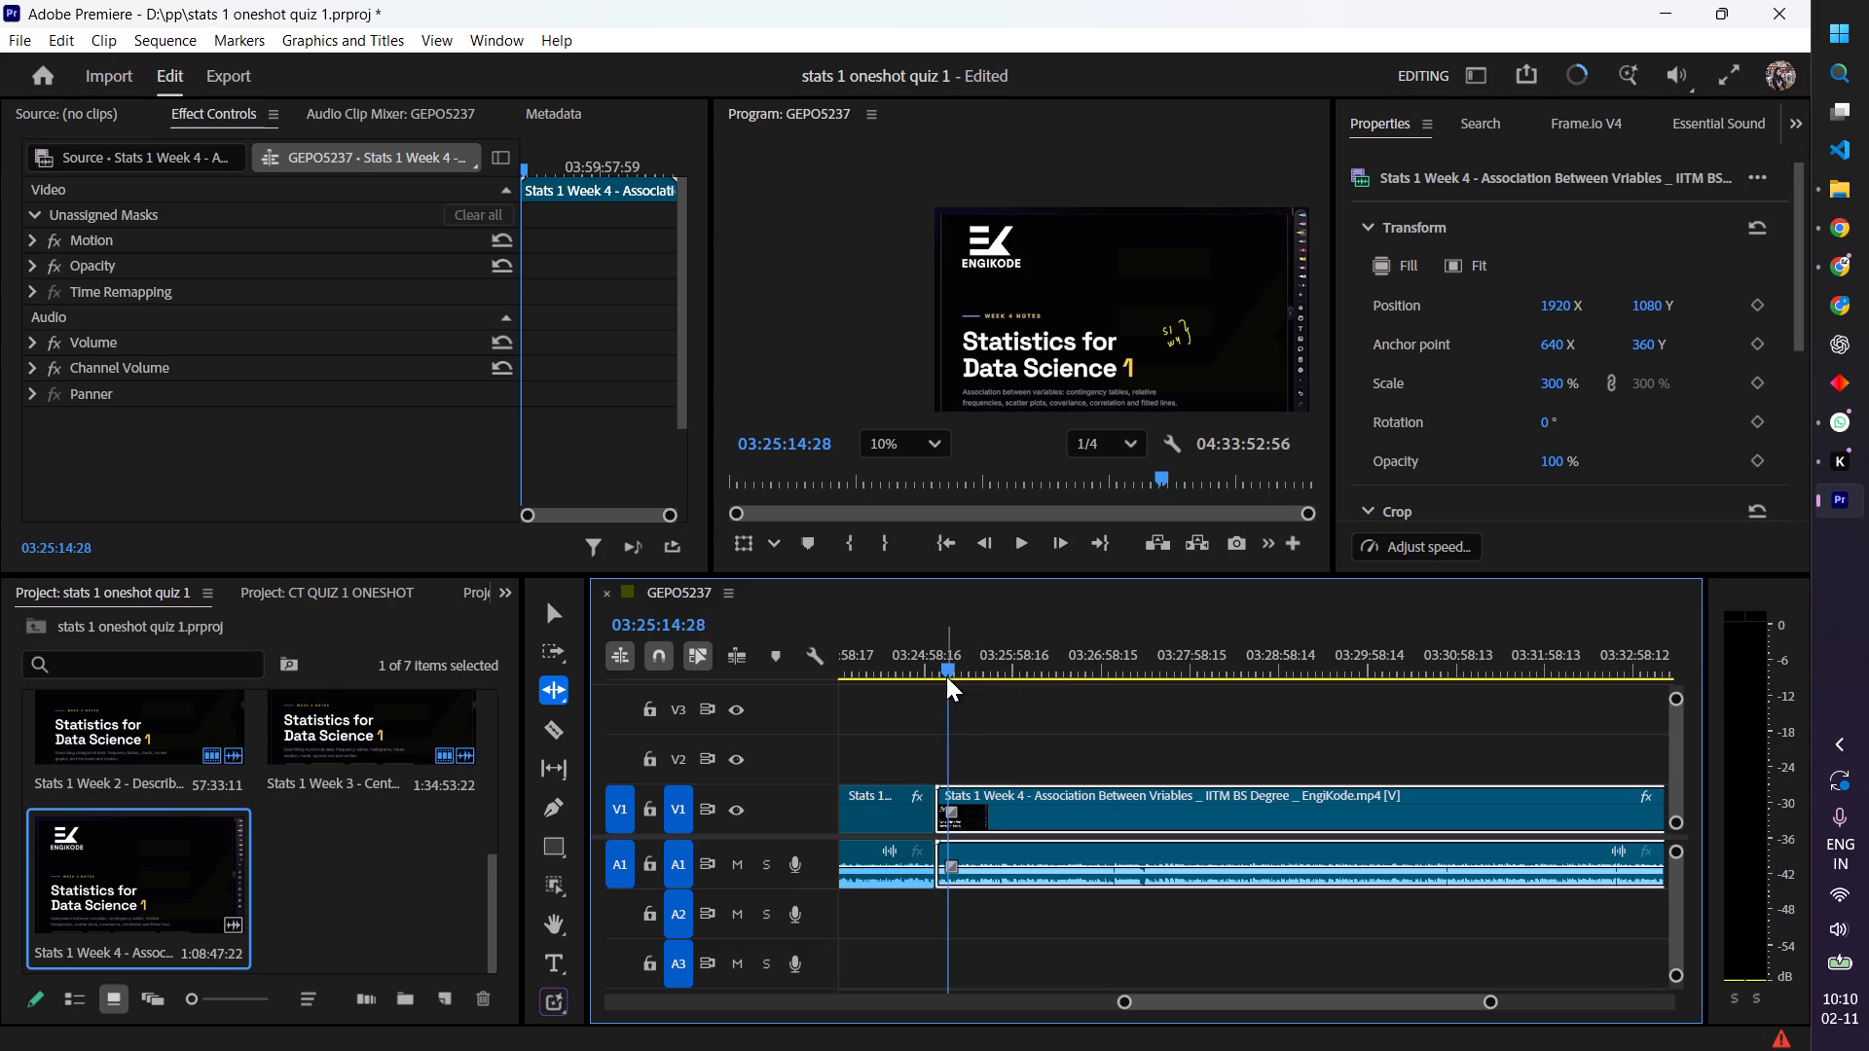
{"action": "left_click_drag", "start_coordinate": [949, 672], "coordinate": [1024, 683]}
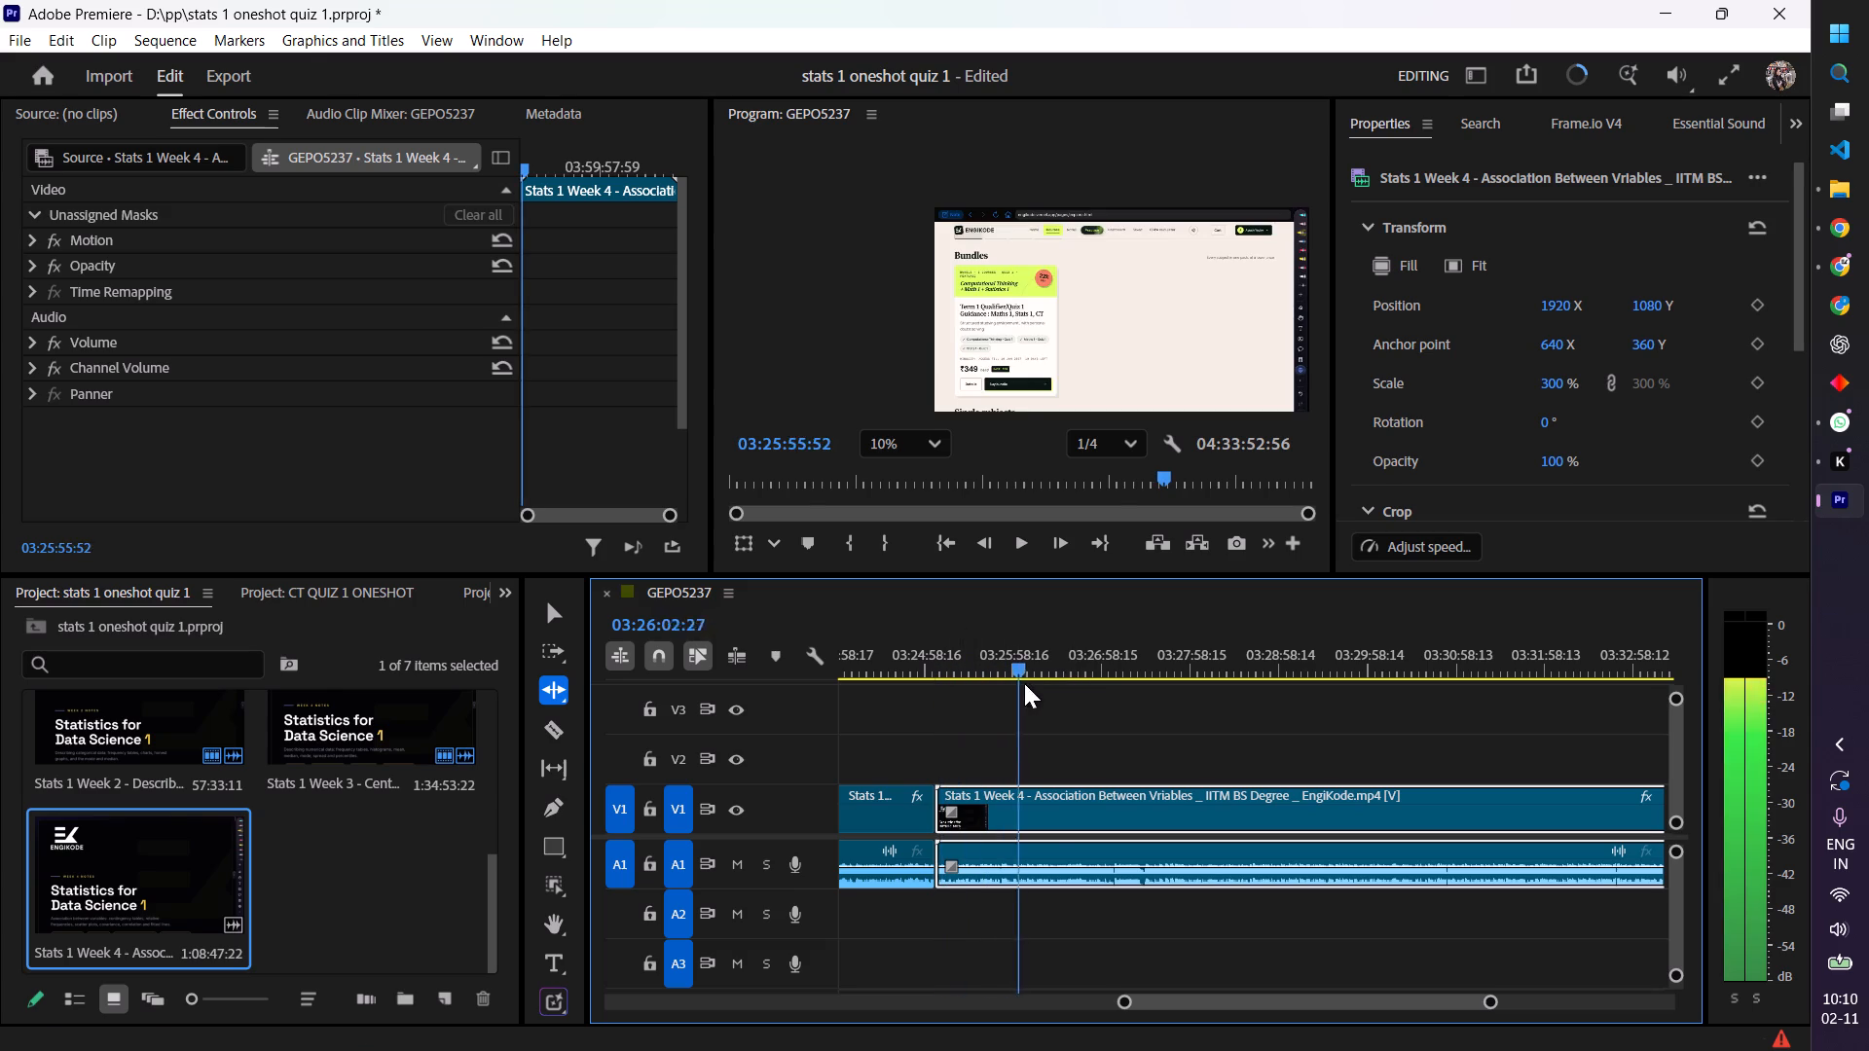
{"action": "left_click_drag", "start_coordinate": [1024, 683], "coordinate": [1148, 688]}
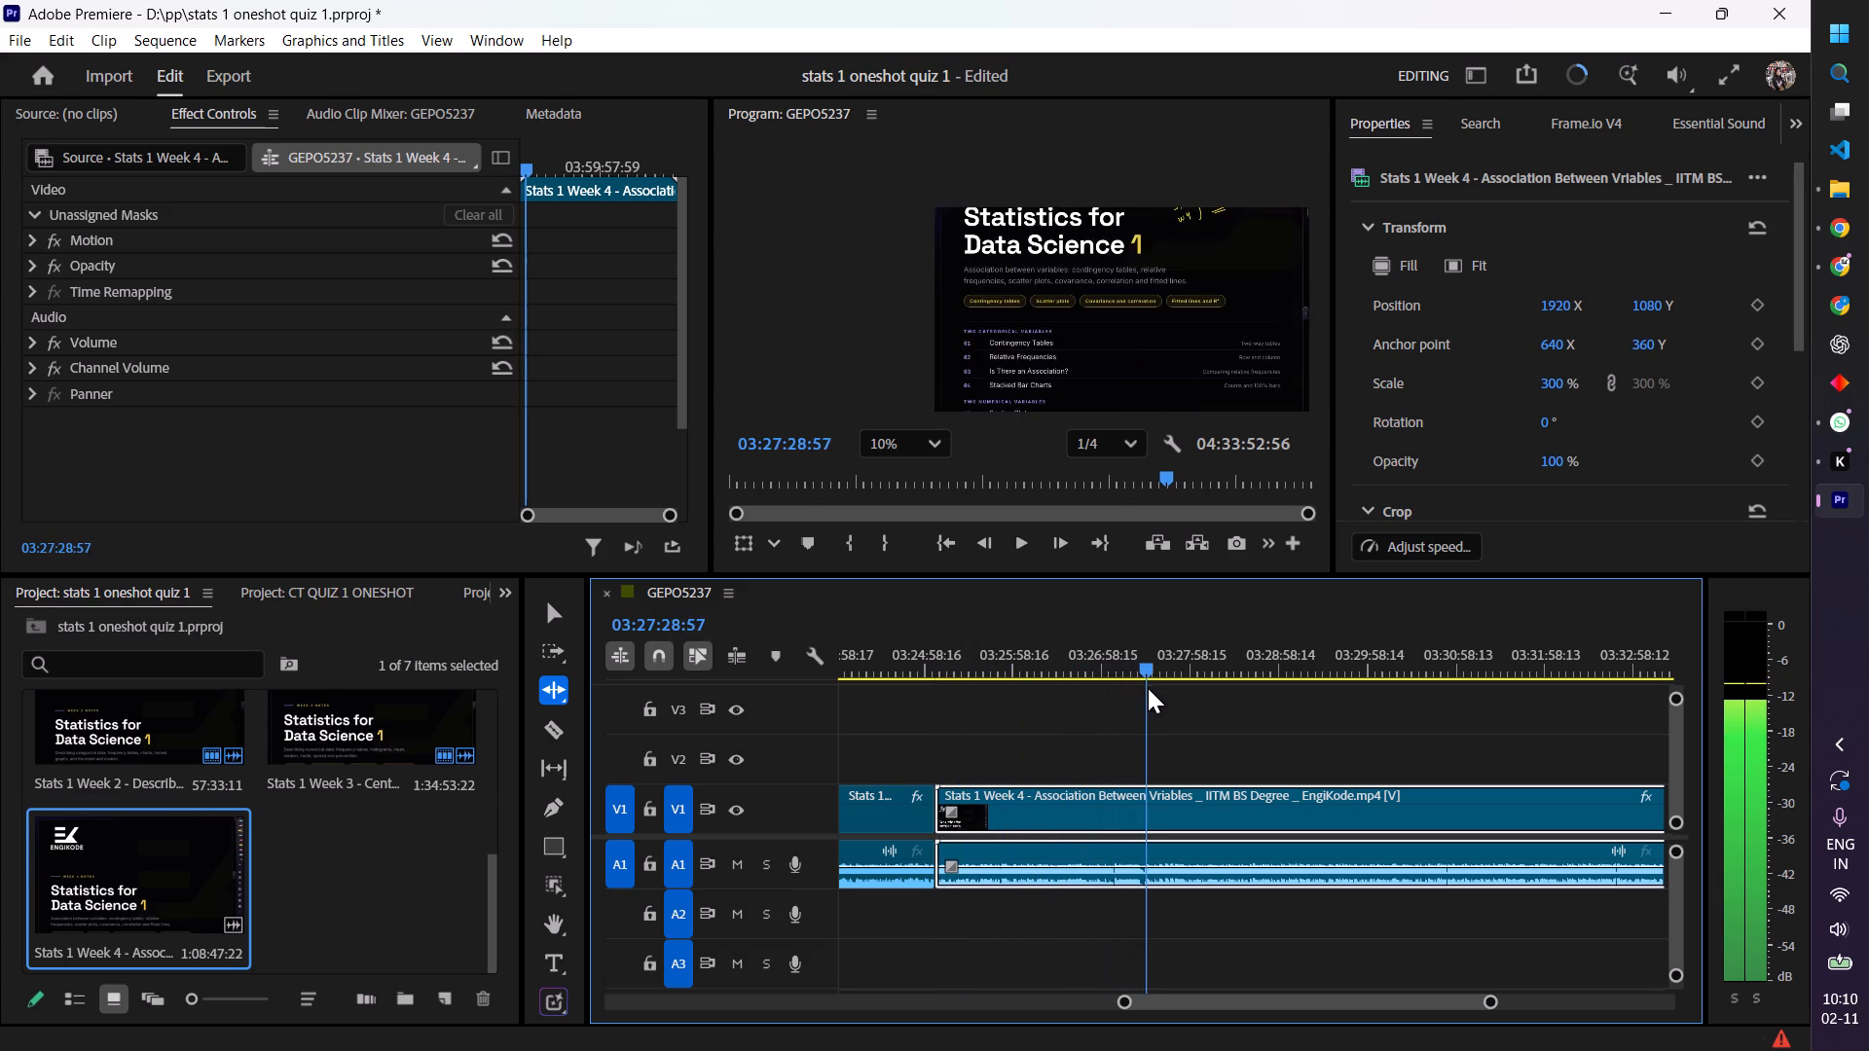
{"action": "left_click_drag", "start_coordinate": [1148, 688], "coordinate": [1146, 690]}
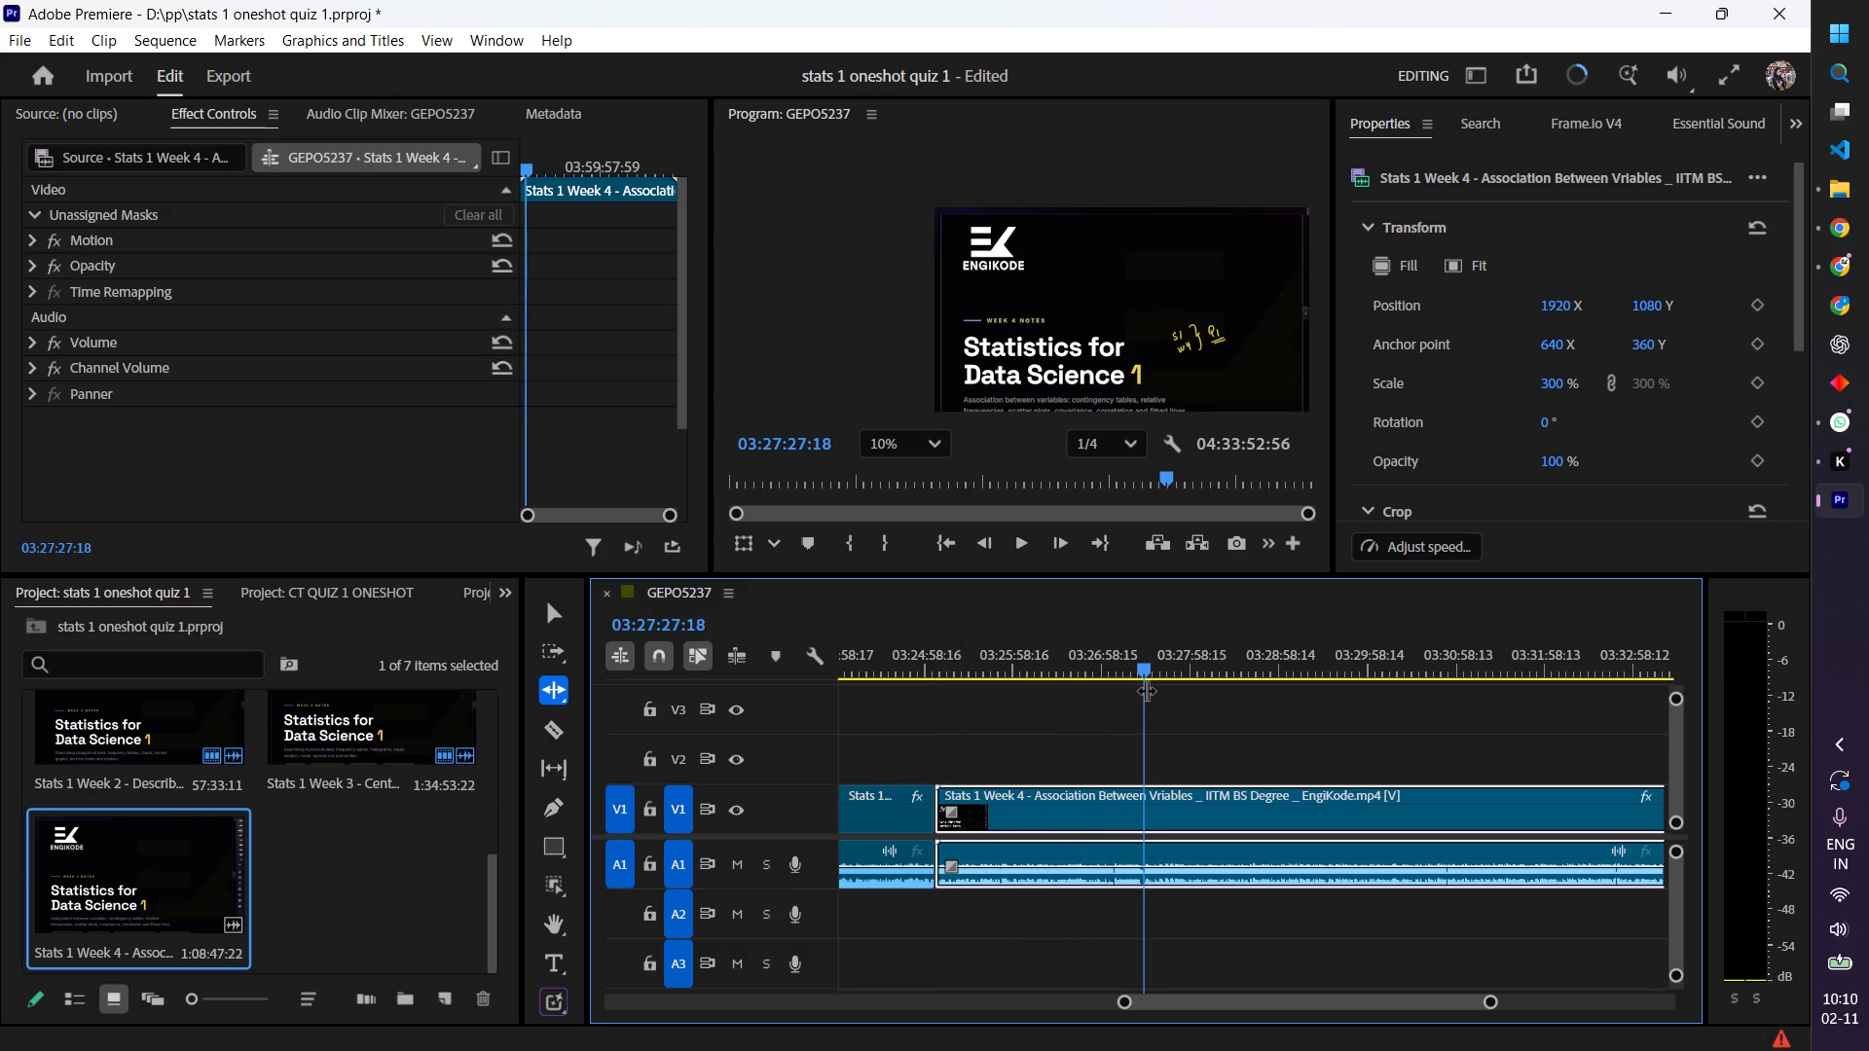
{"action": "key", "text": "ctrl+k"}
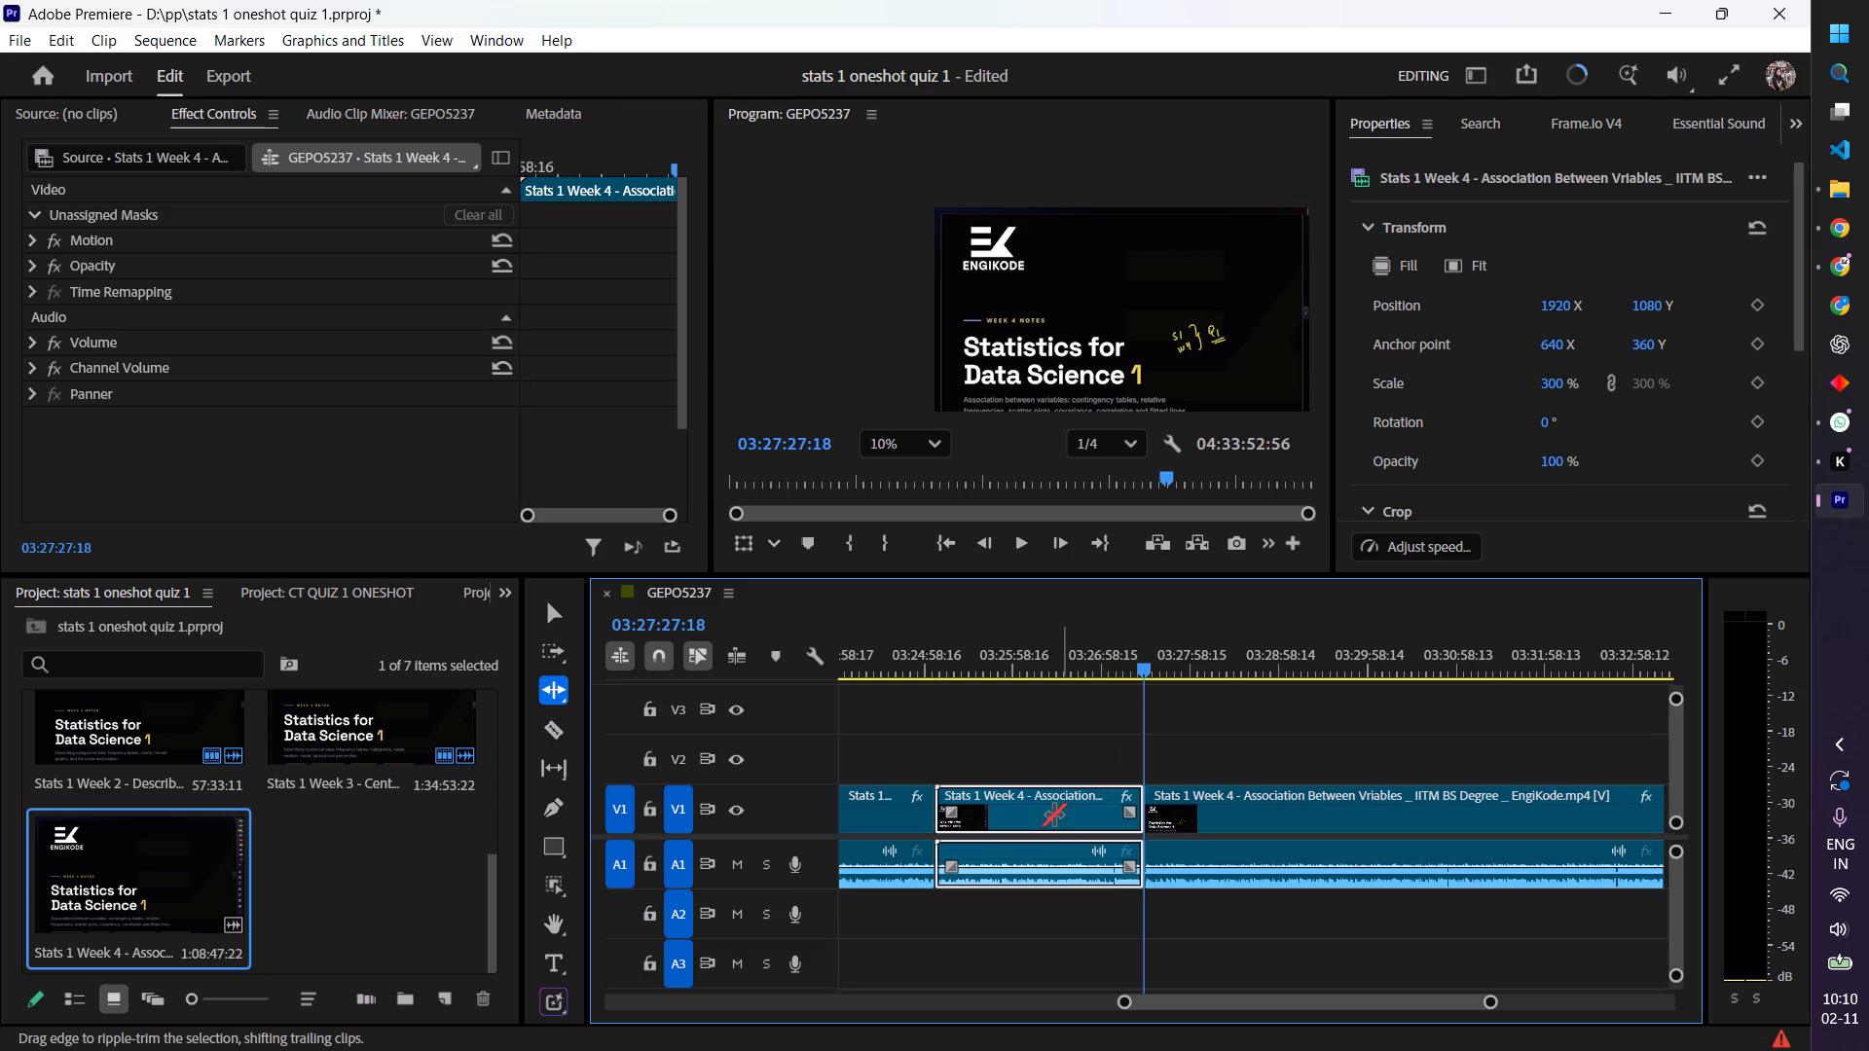
{"action": "key", "text": "shift+Delete"}
Play the new start of the Week 4 lecture, scrub through the rest and play its closing section from 04:31:15:34.
{"action": "key", "text": "space"}
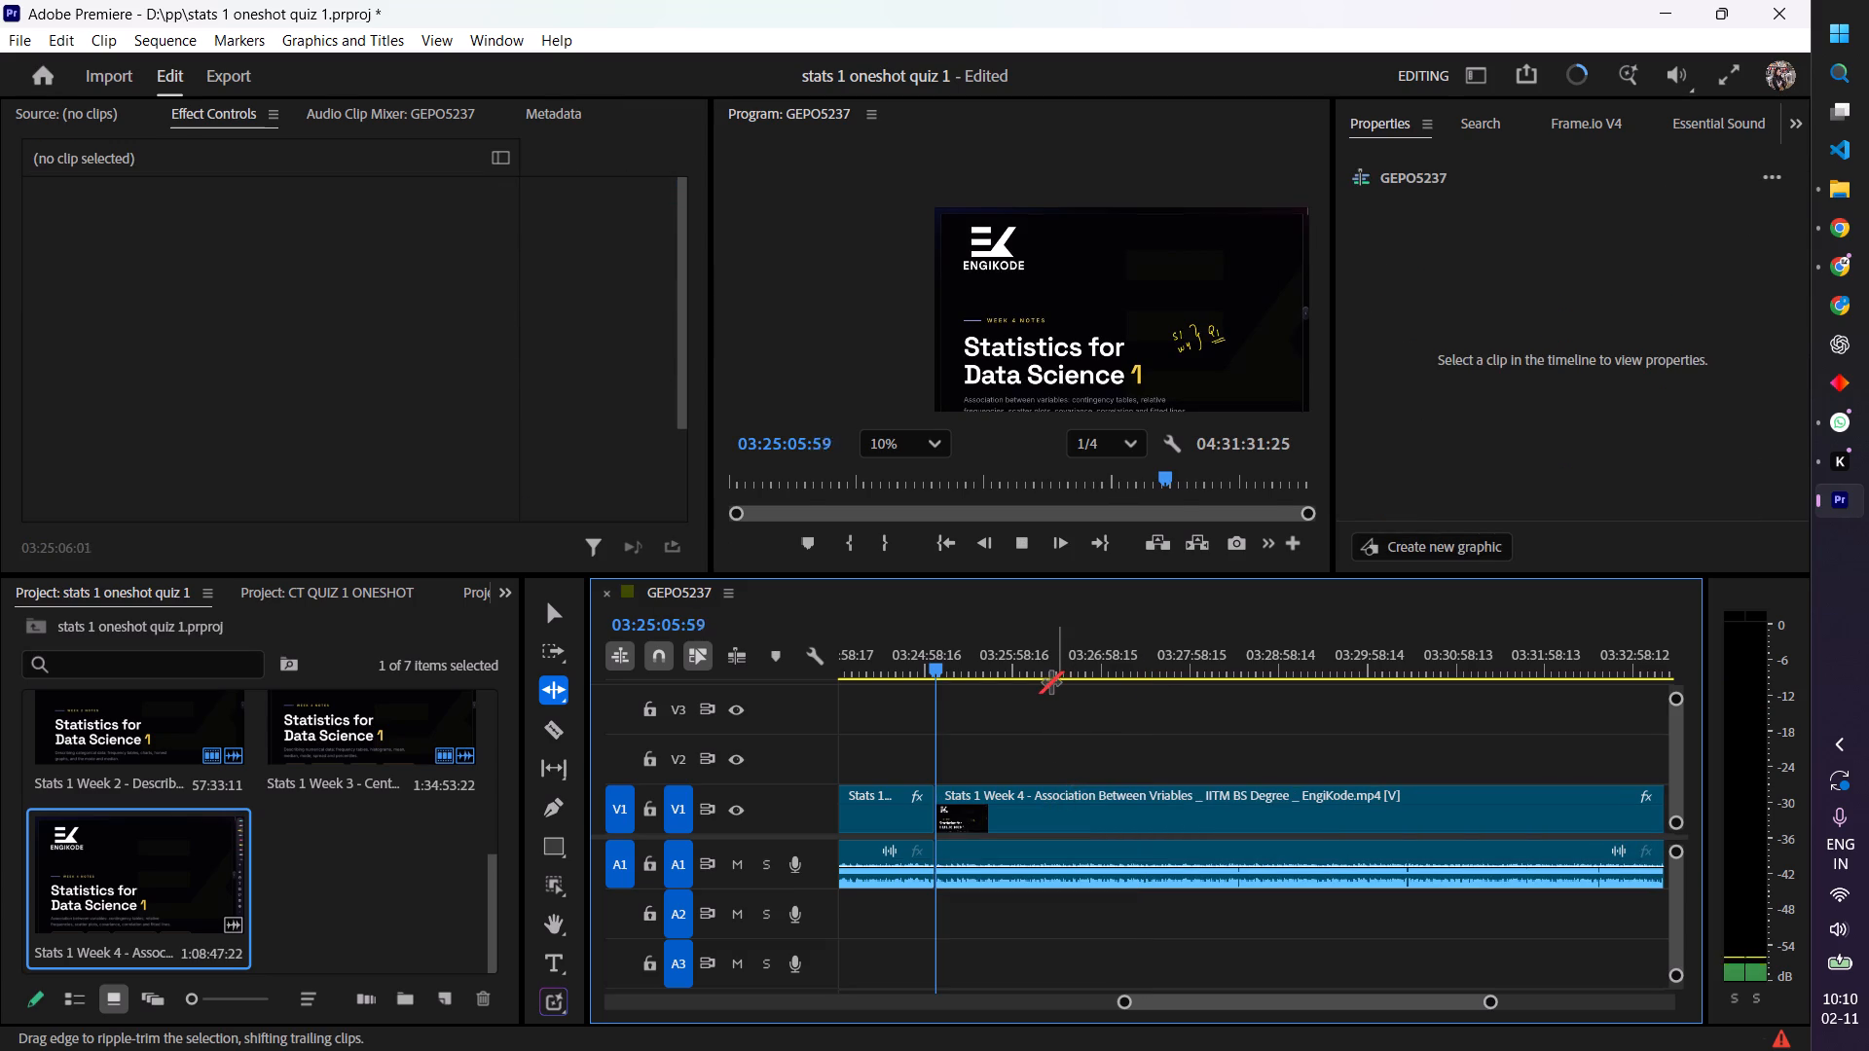
{"action": "right_click", "coordinate": [1028, 618]}
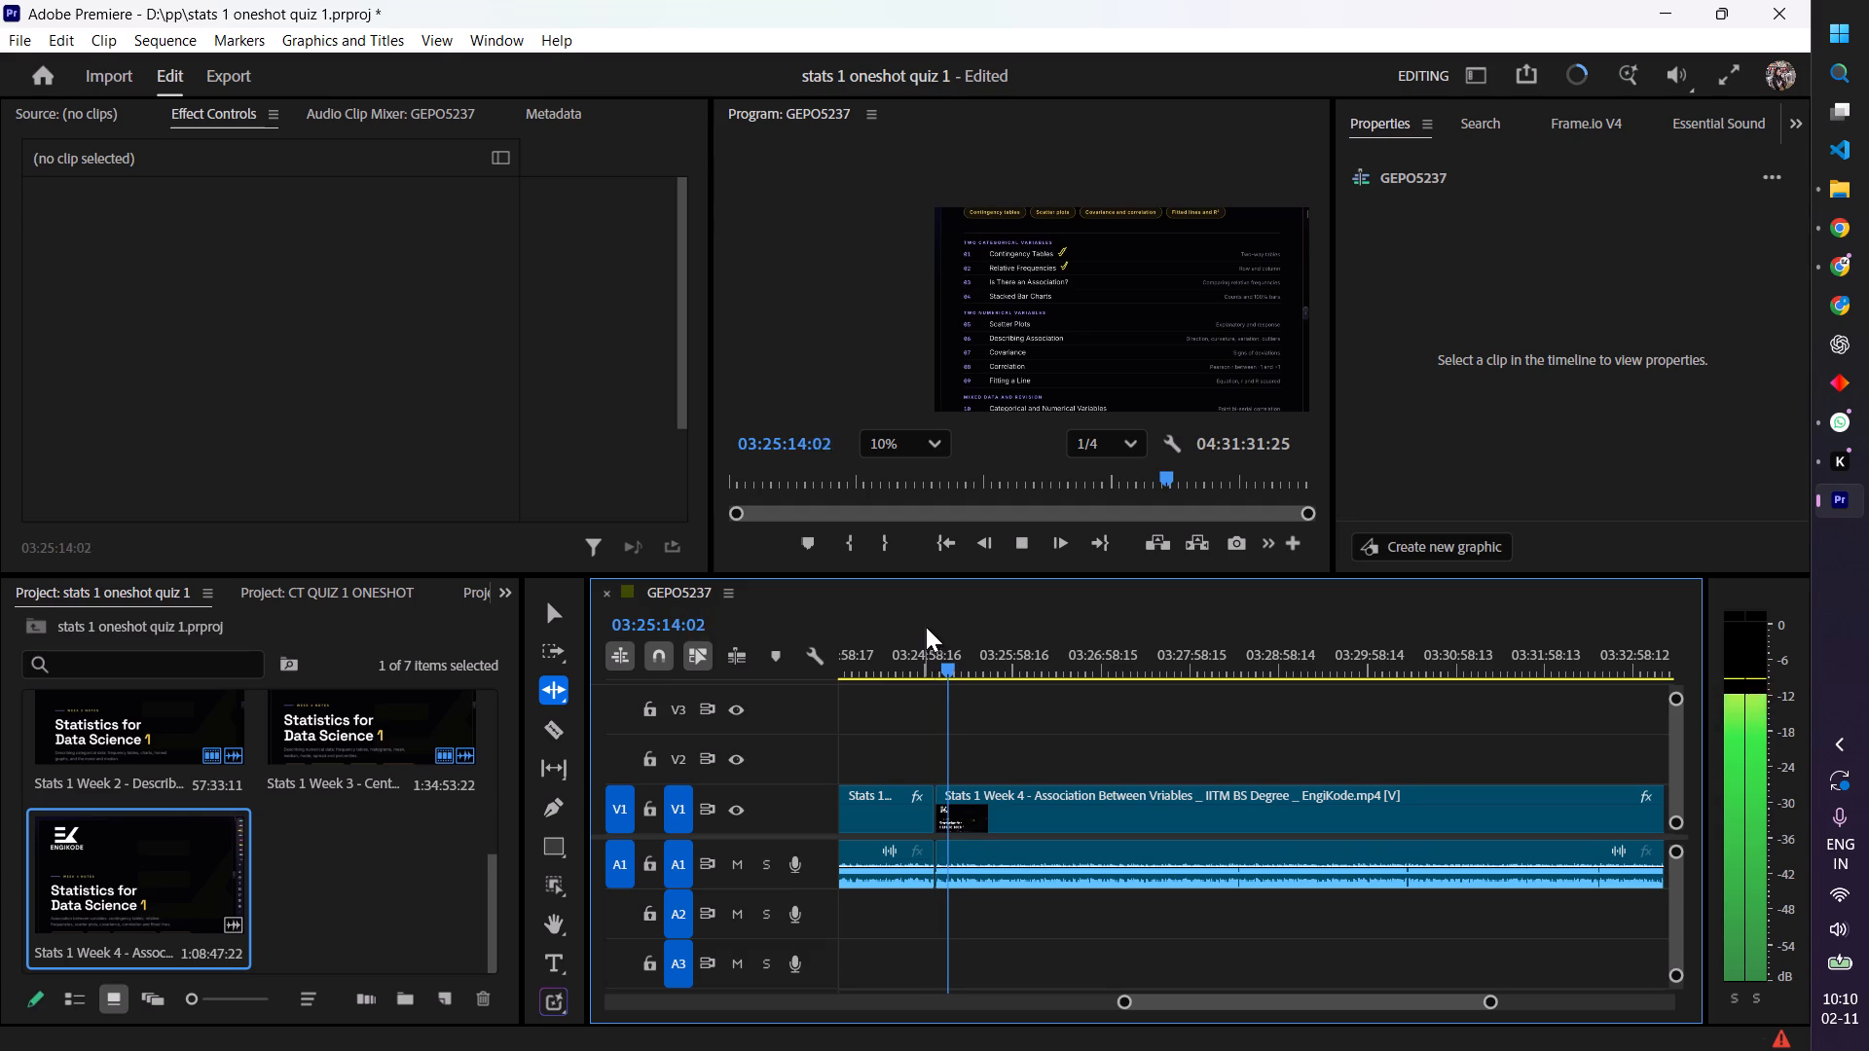
{"action": "left_click_drag", "start_coordinate": [954, 672], "coordinate": [1288, 675]}
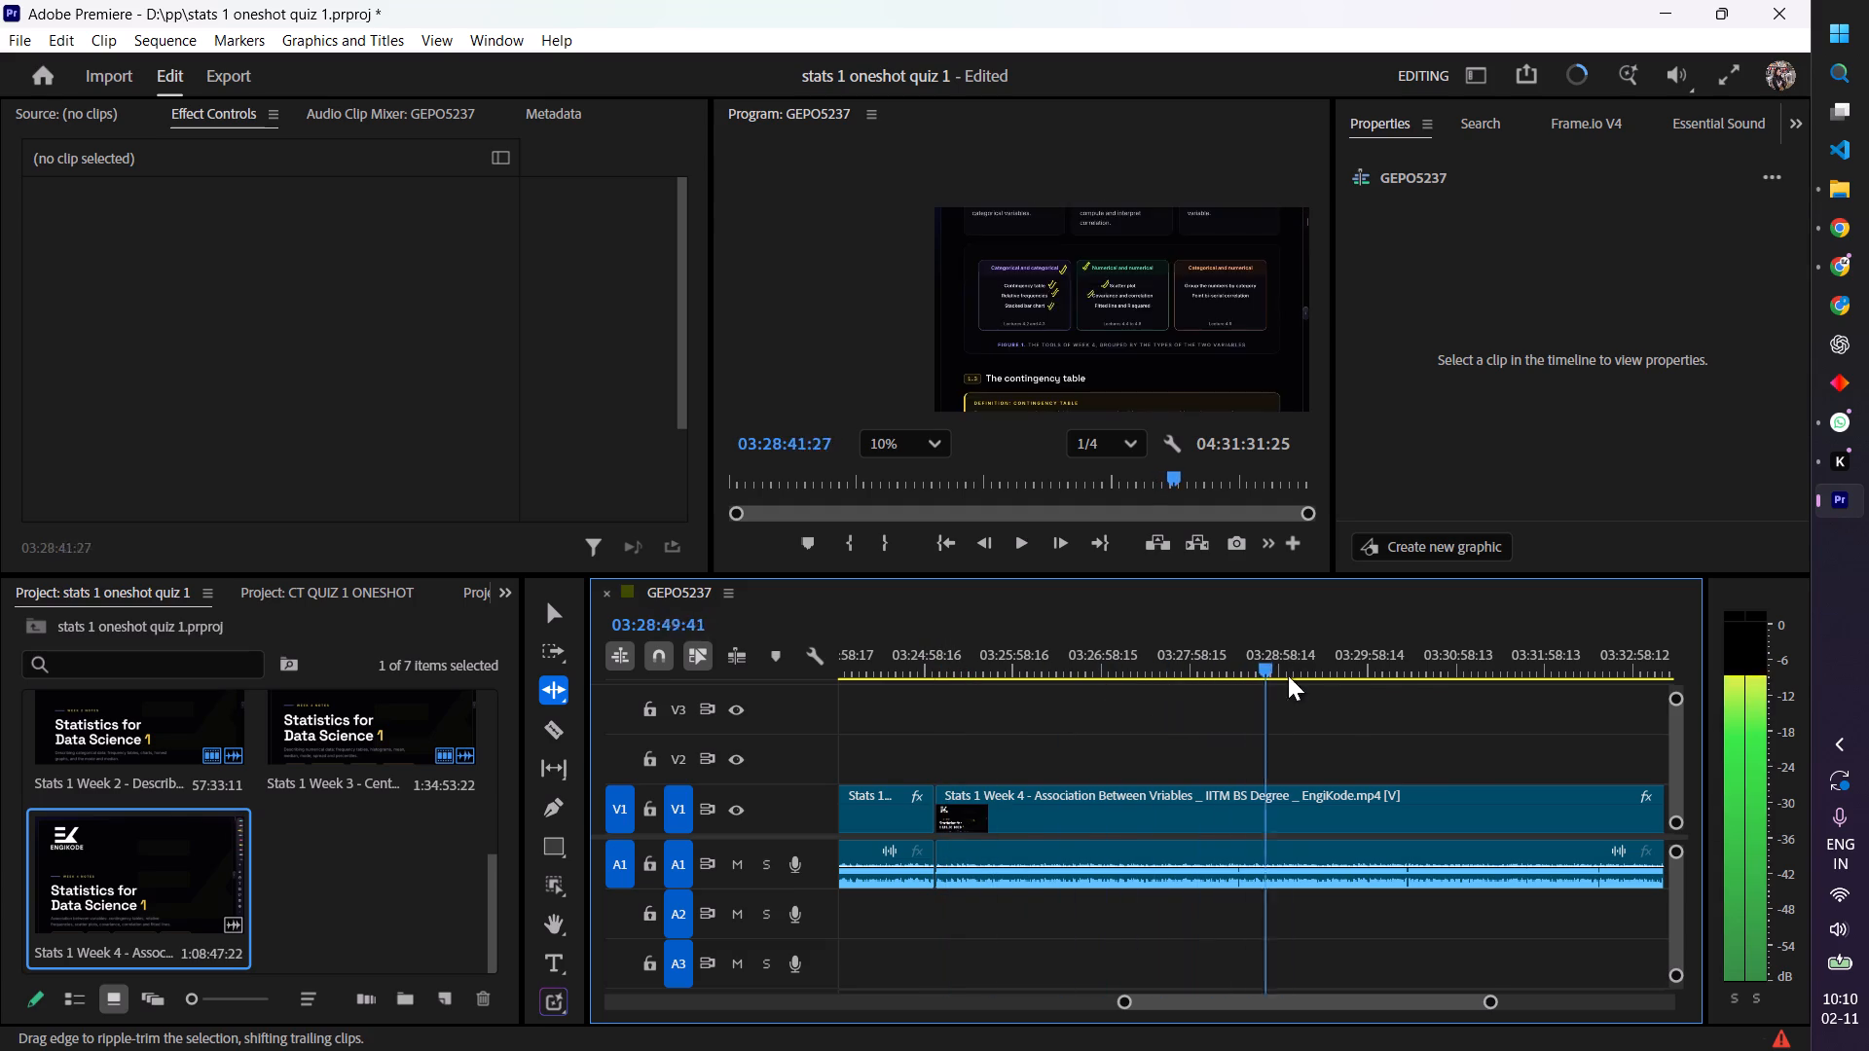
{"action": "left_click_drag", "start_coordinate": [1288, 675], "coordinate": [1740, 698]}
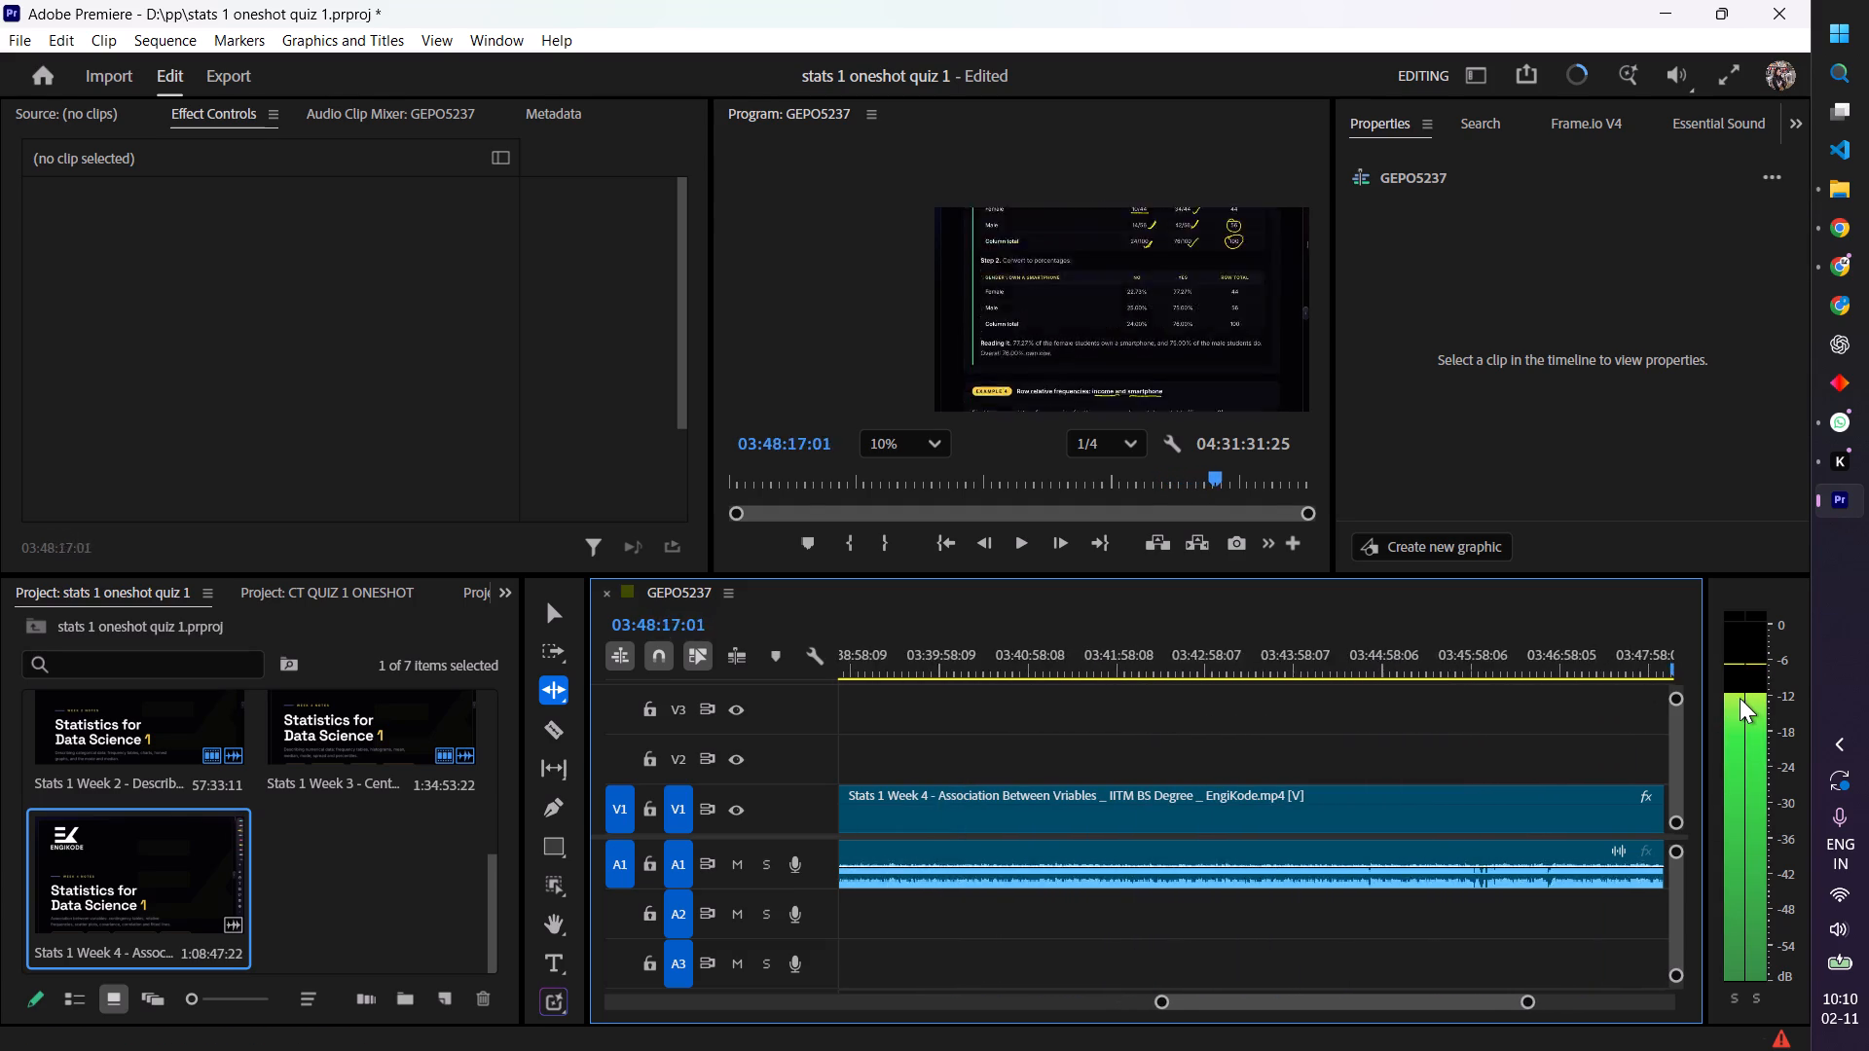
{"action": "left_click_drag", "start_coordinate": [1740, 698], "coordinate": [1728, 703]}
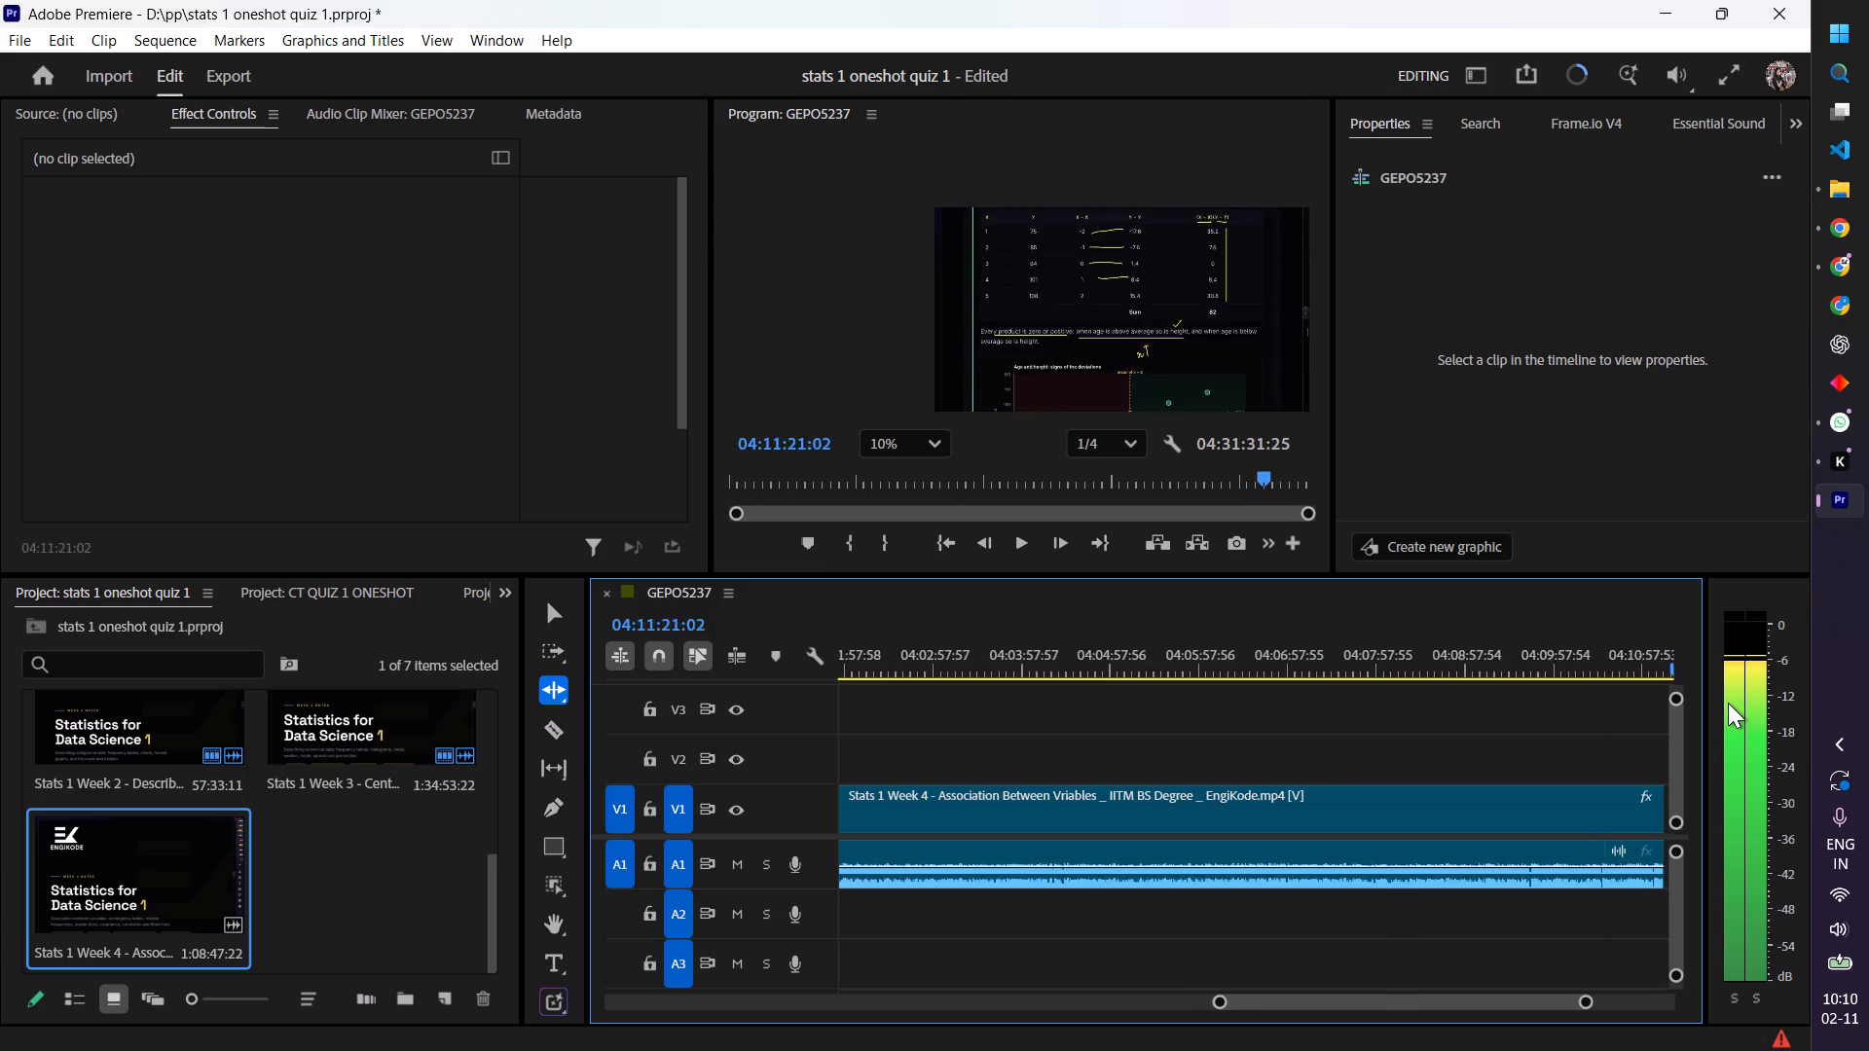
{"action": "left_click_drag", "start_coordinate": [1728, 703], "coordinate": [1772, 701]}
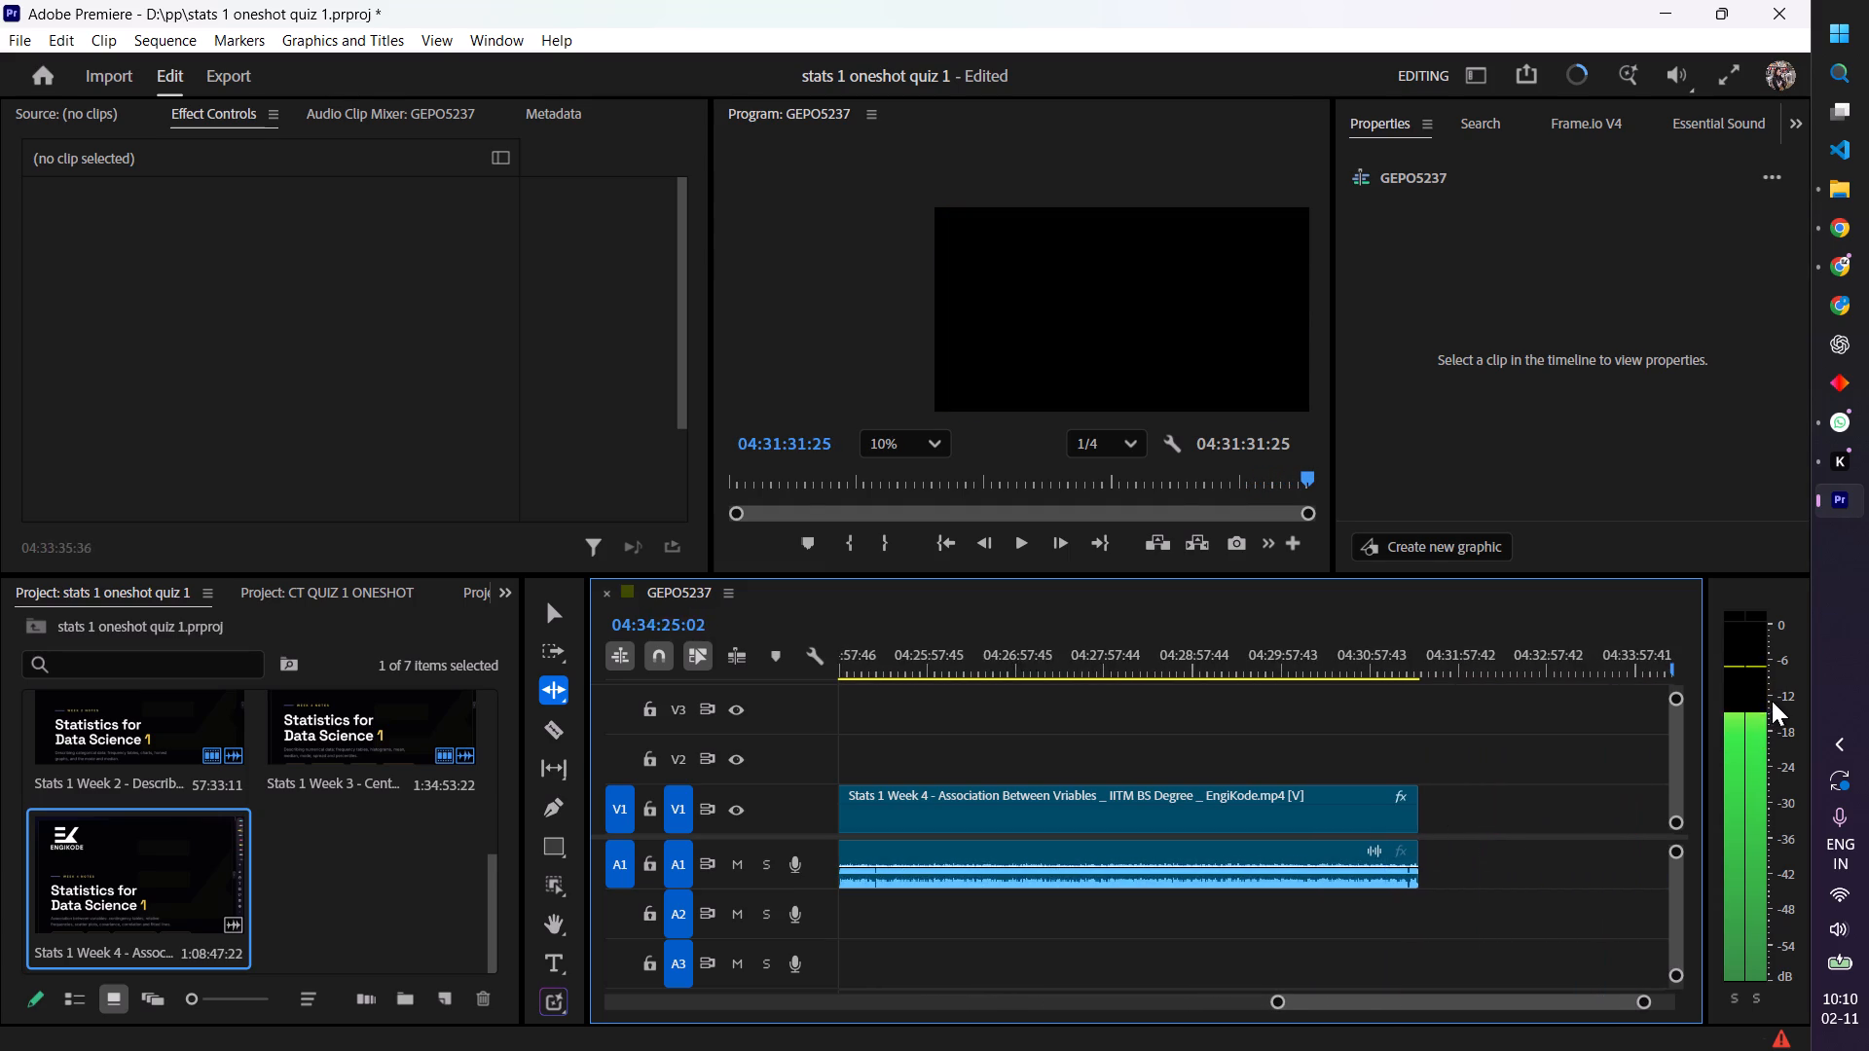
{"action": "left_click_drag", "start_coordinate": [1772, 701], "coordinate": [1037, 729]}
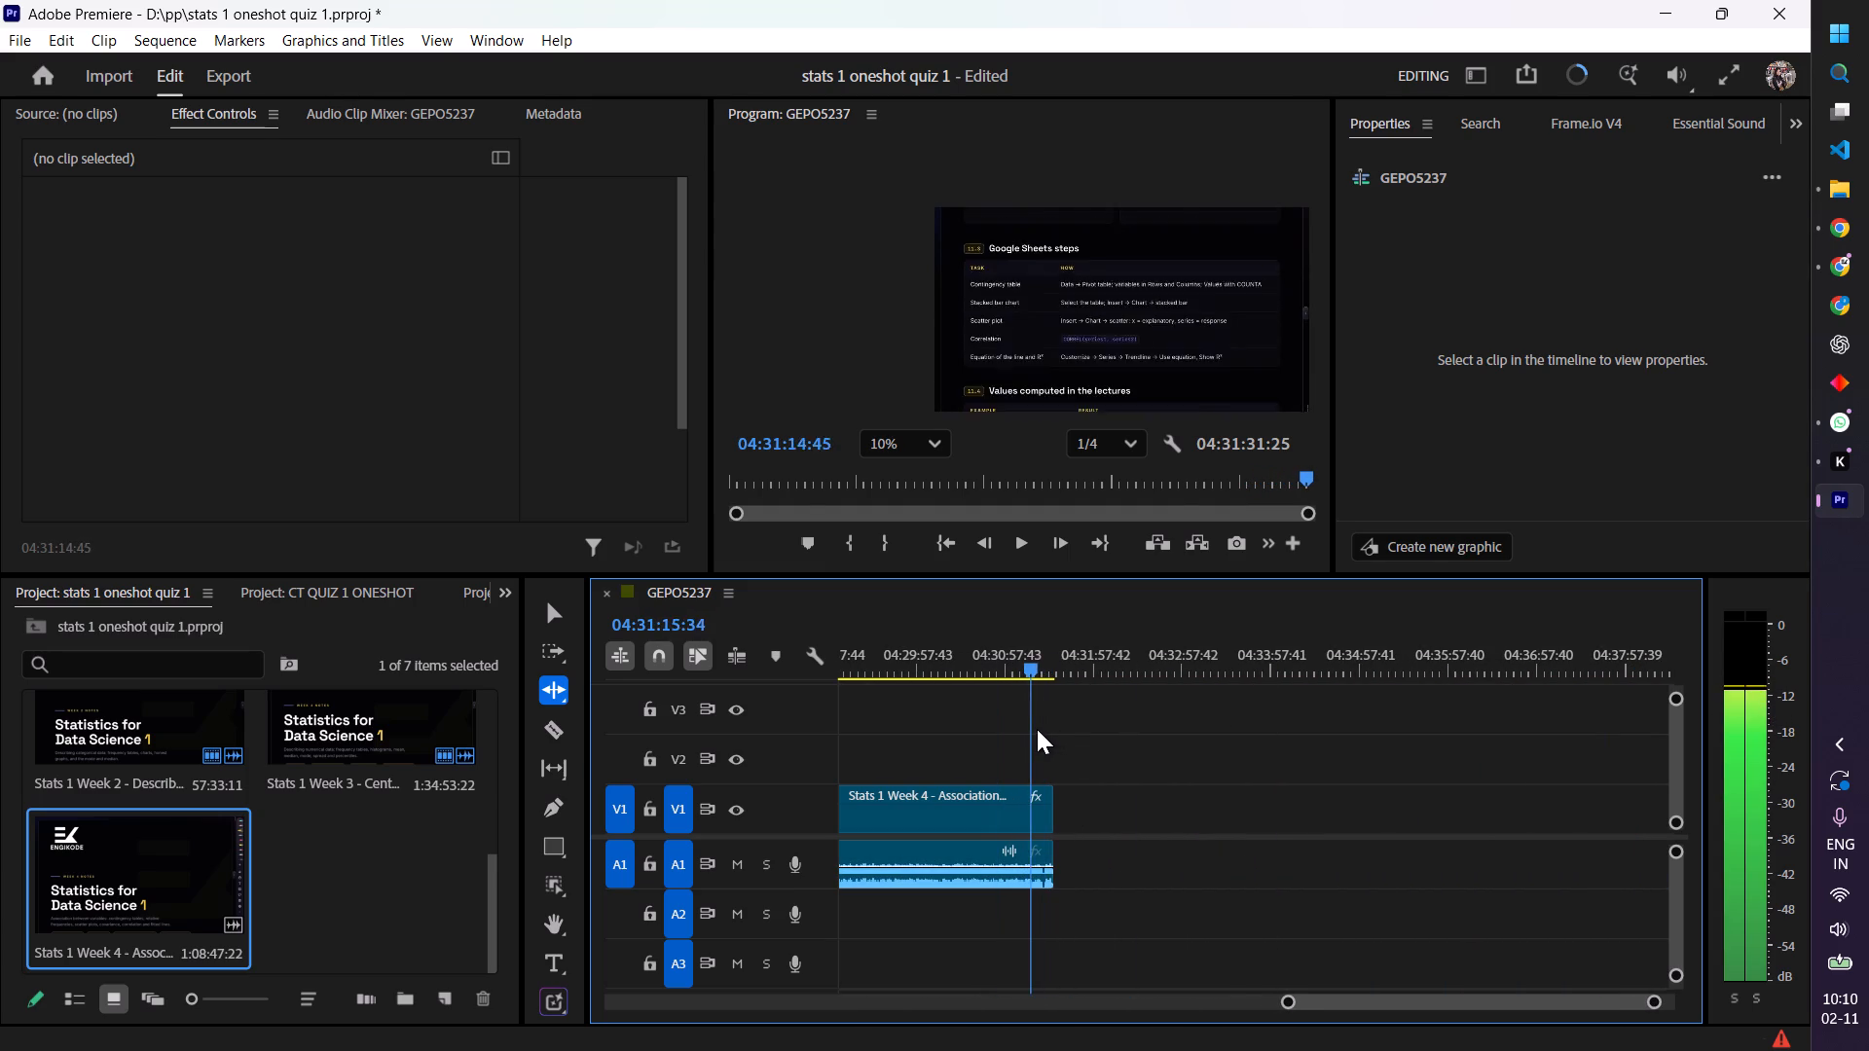
{"action": "left_click_drag", "start_coordinate": [1037, 729], "coordinate": [1049, 724]}
{"action": "key", "text": "space"}
{"action": "left_click_drag", "start_coordinate": [1047, 670], "coordinate": [1034, 675]}
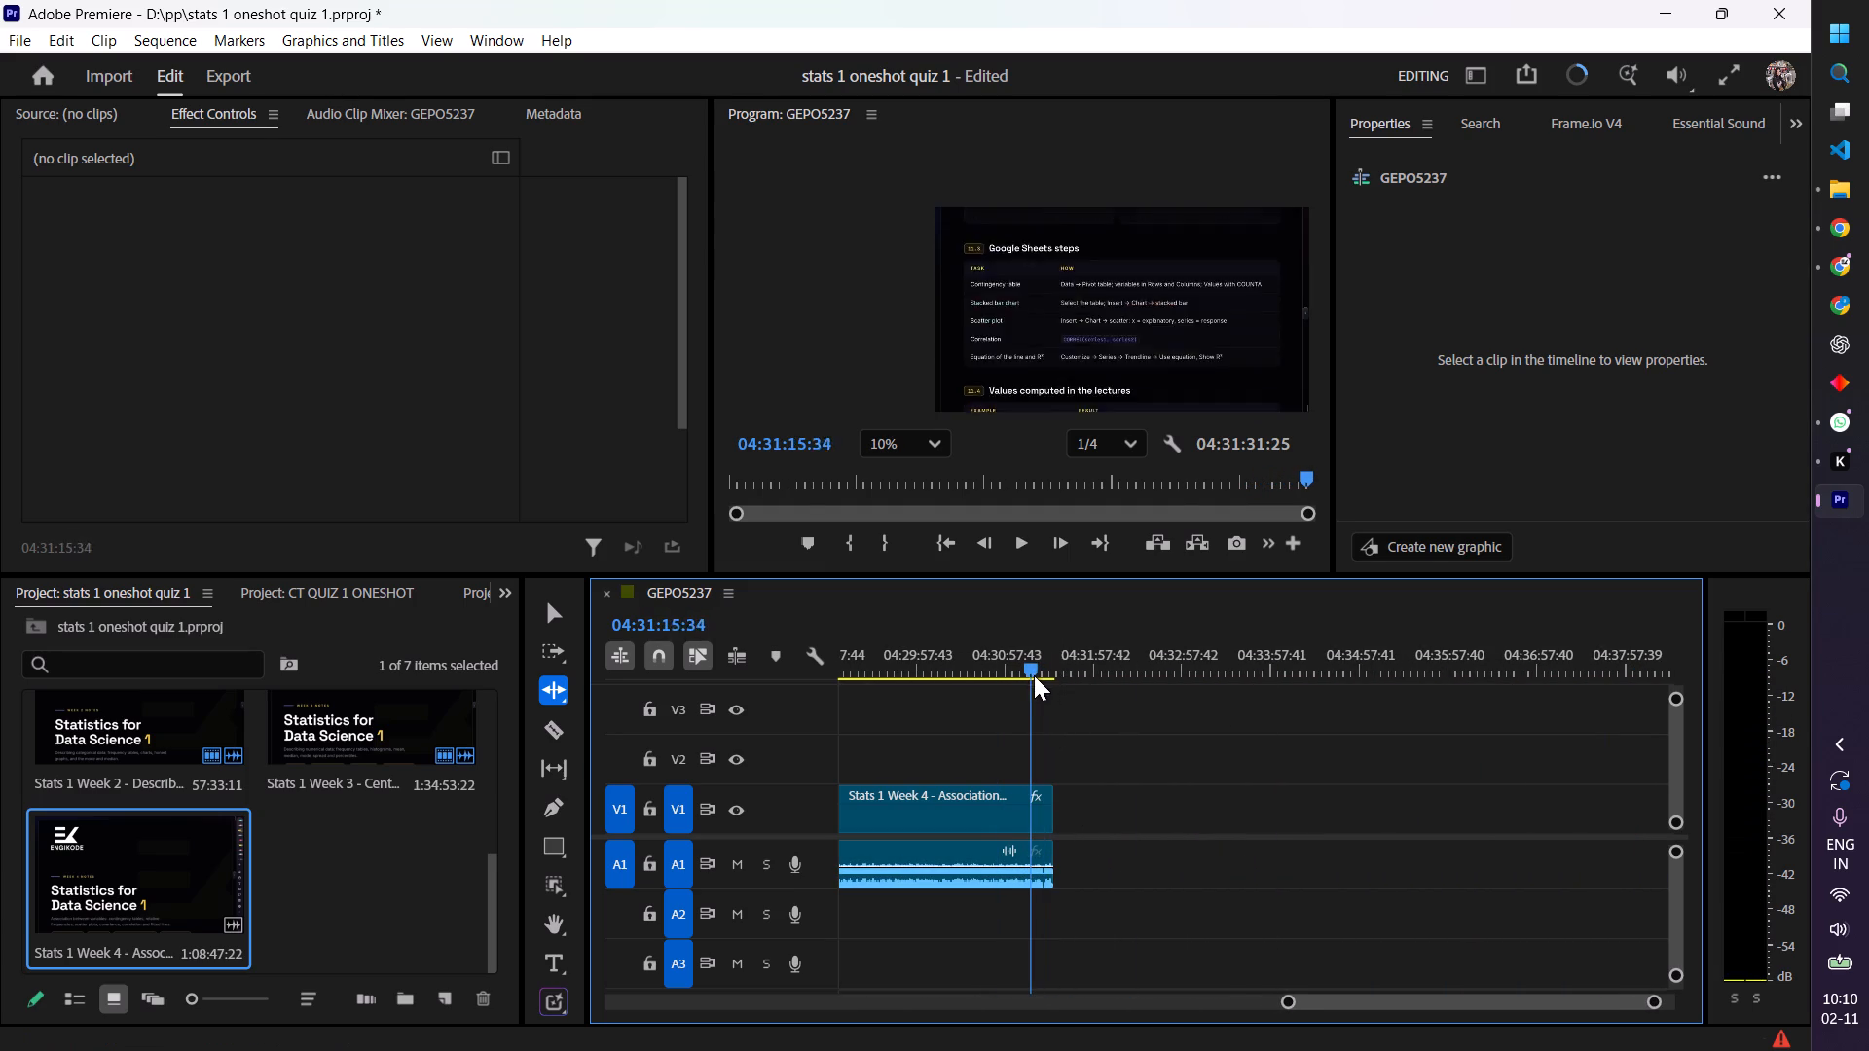
{"action": "left_click_drag", "start_coordinate": [1034, 675], "coordinate": [1033, 676]}
{"action": "key", "text": "space"}
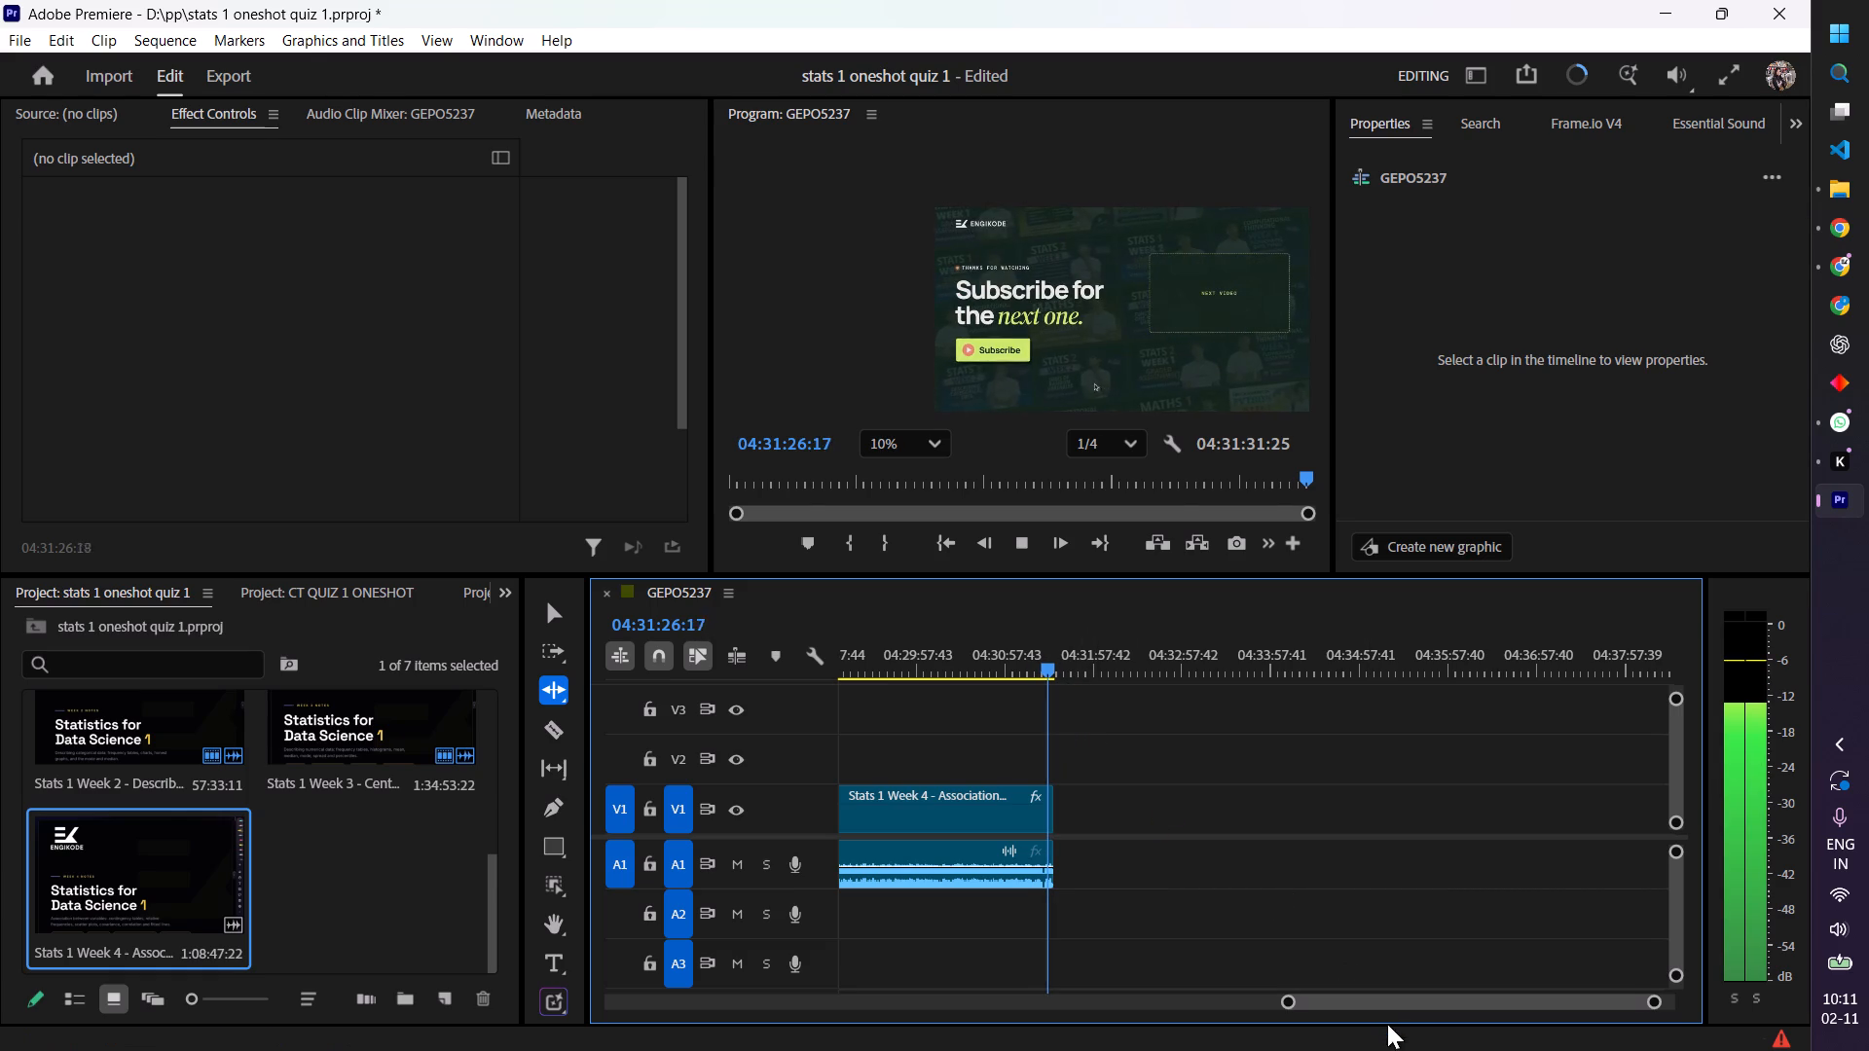
Review the whole sequence from the end back to 00:00:00:00 and play the opening intro clip.
{"action": "left_click_drag", "start_coordinate": [1284, 1003], "coordinate": [404, 1000]}
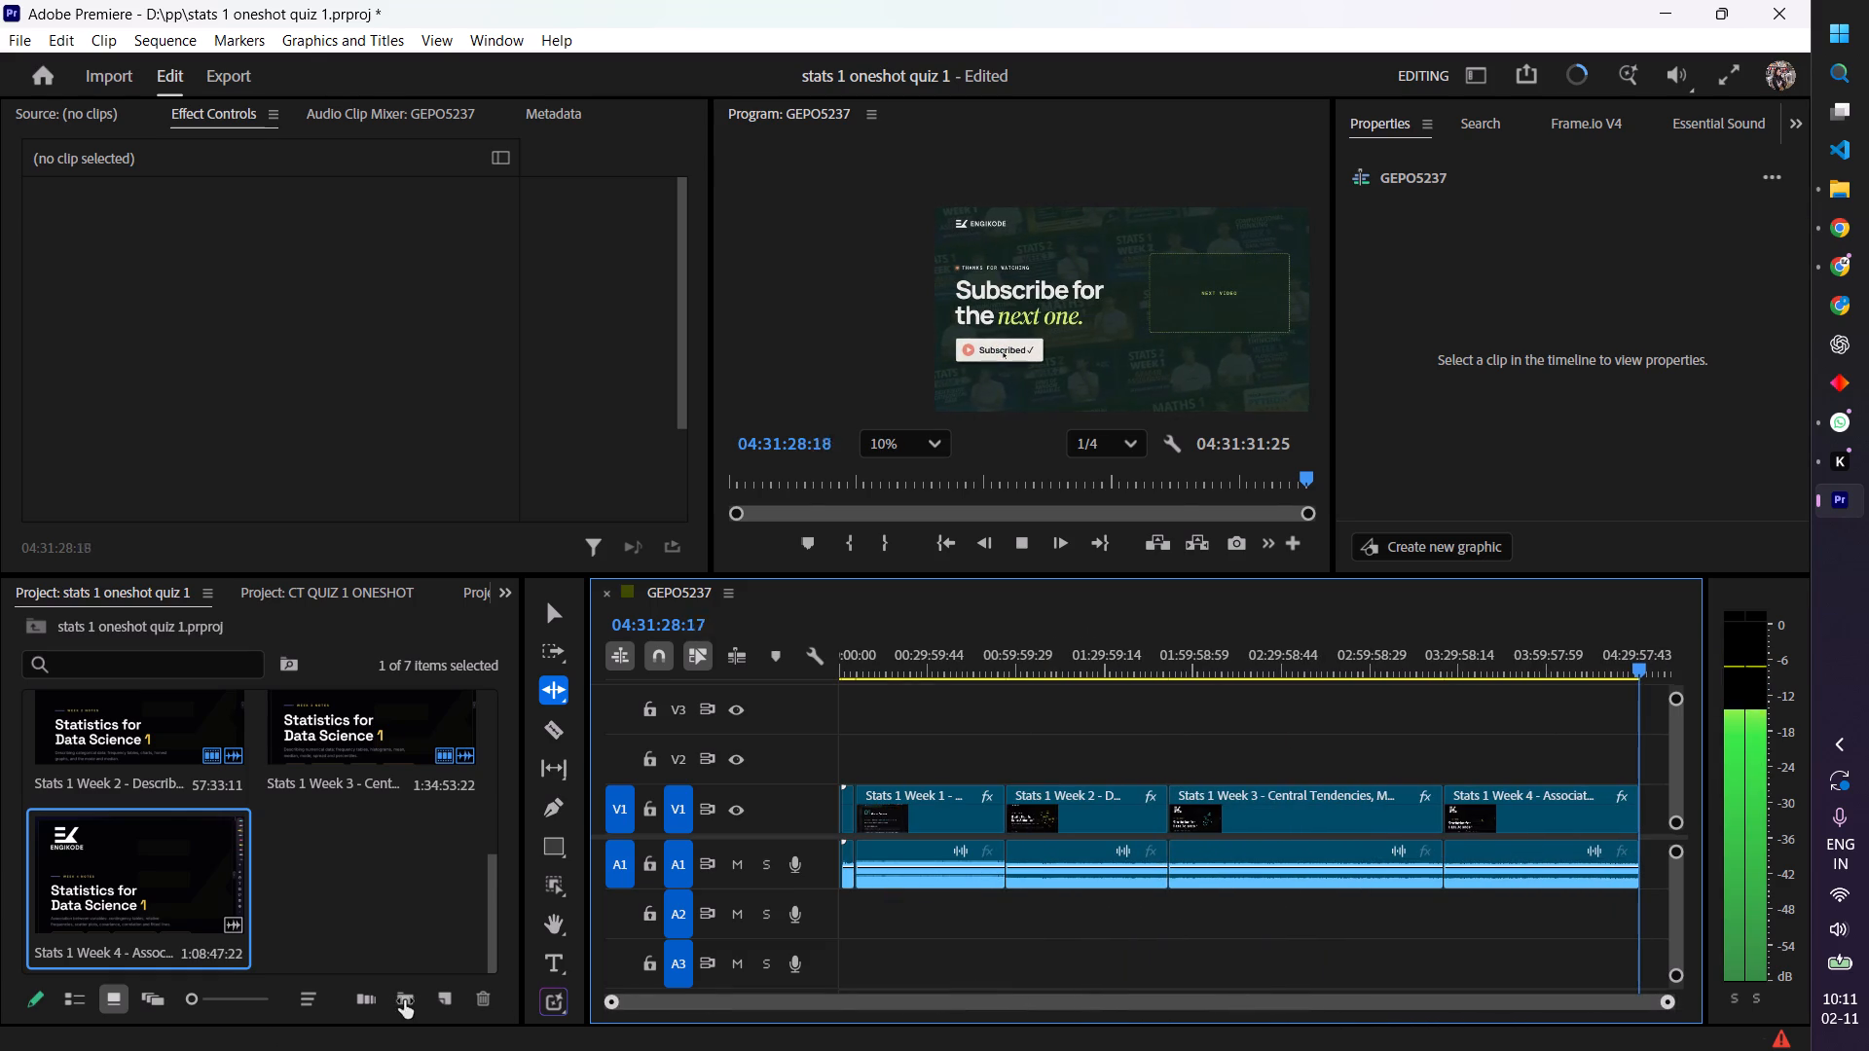
{"action": "left_click_drag", "start_coordinate": [404, 1000], "coordinate": [400, 1000]}
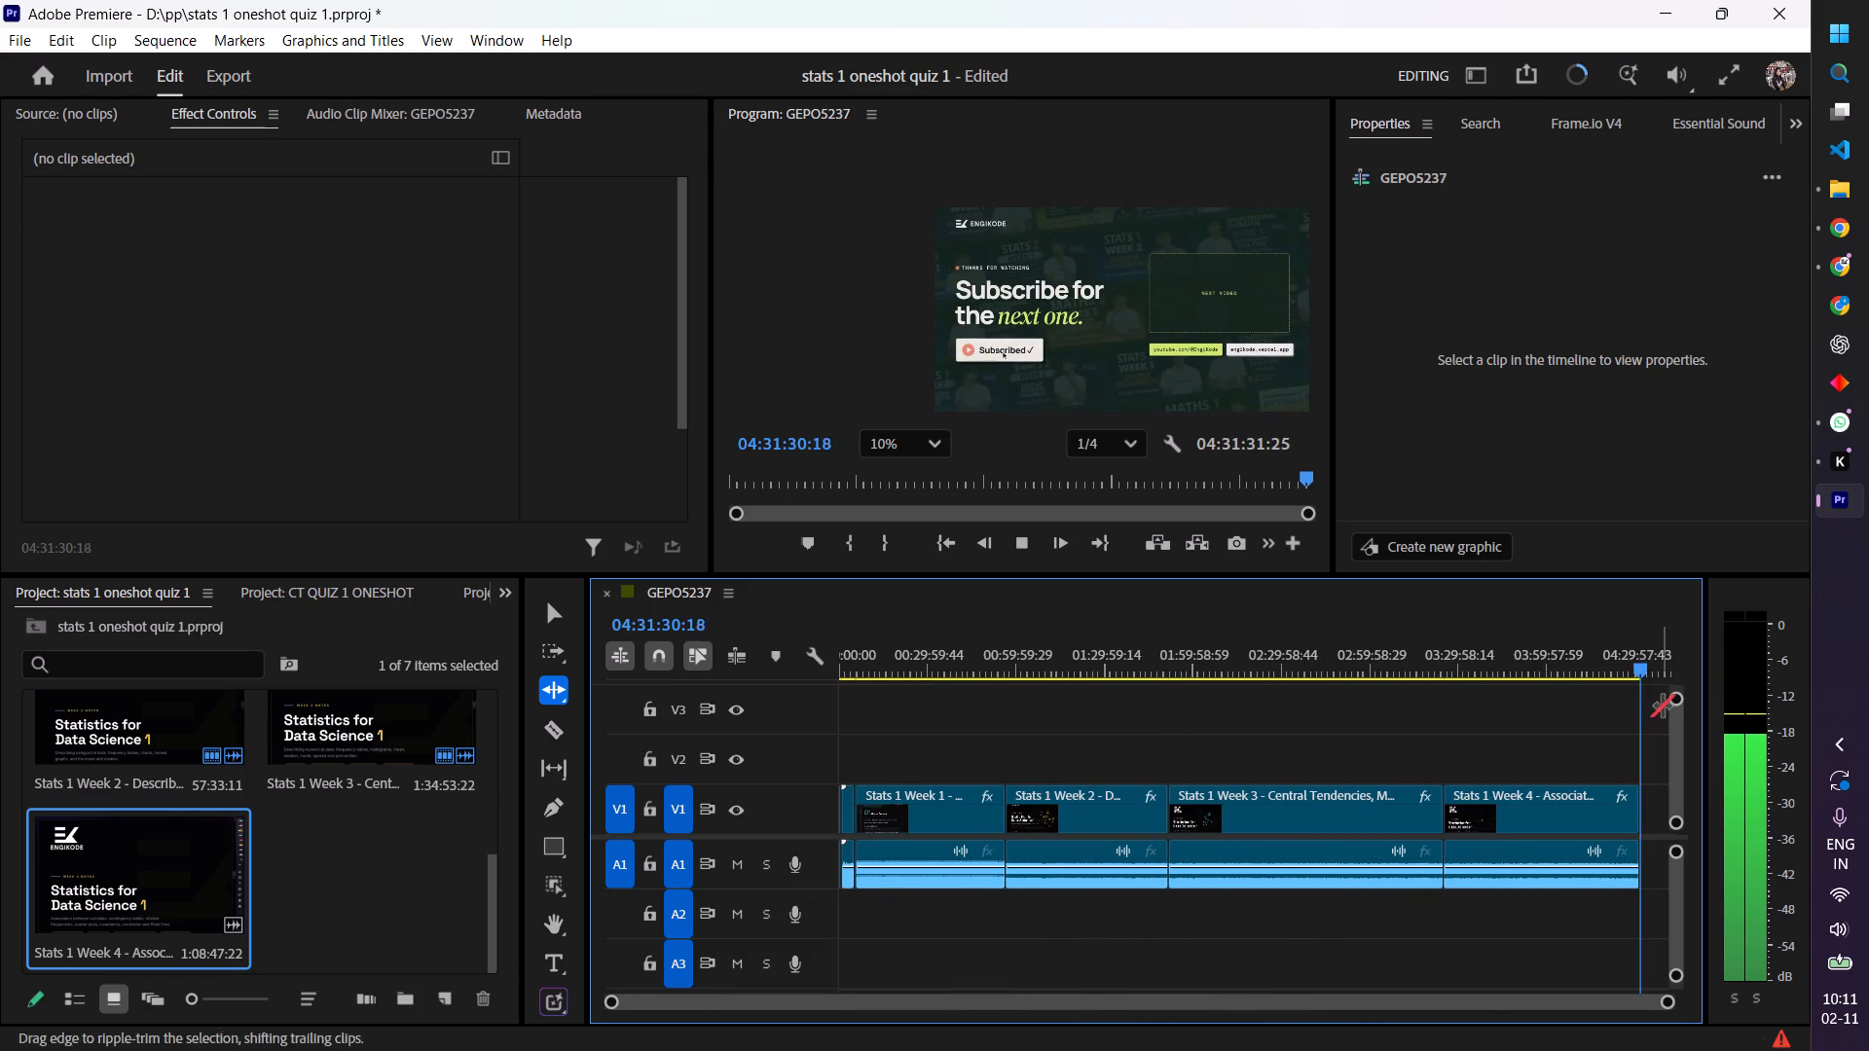
{"action": "left_click_drag", "start_coordinate": [1641, 670], "coordinate": [1514, 687]}
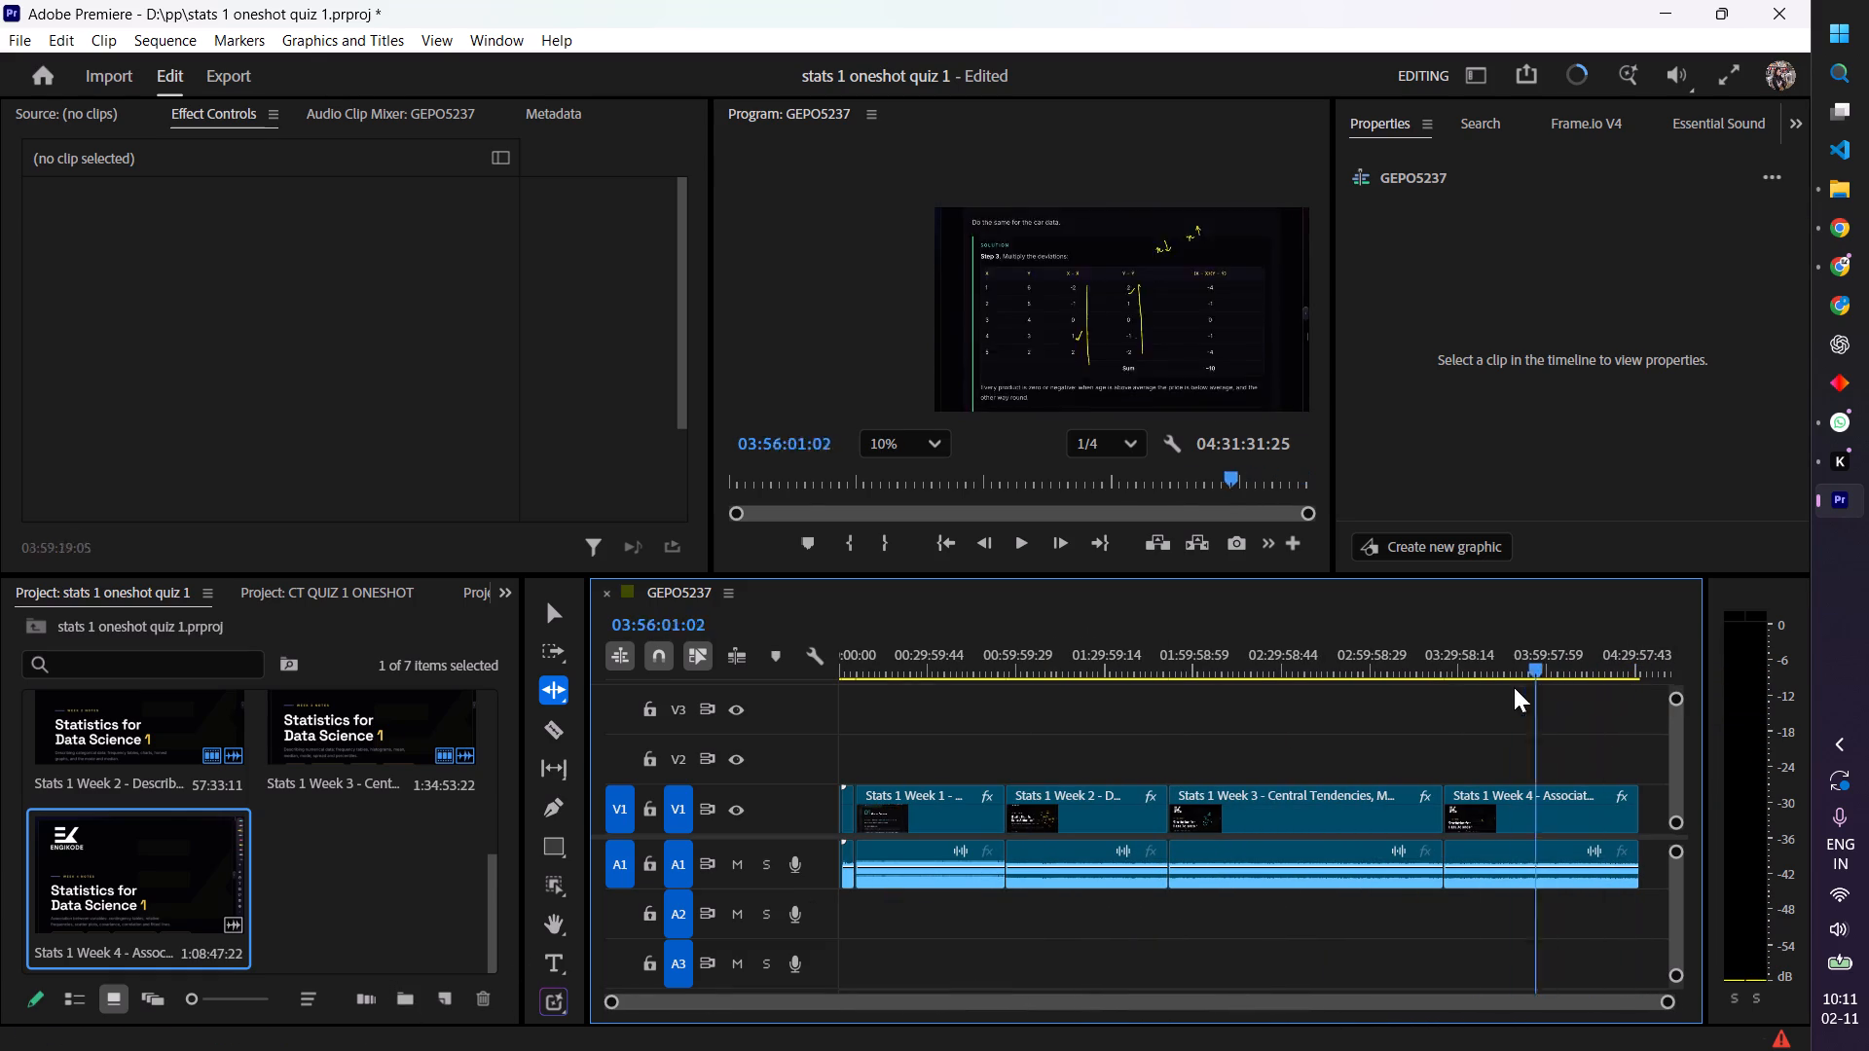
{"action": "left_click_drag", "start_coordinate": [1514, 687], "coordinate": [829, 718]}
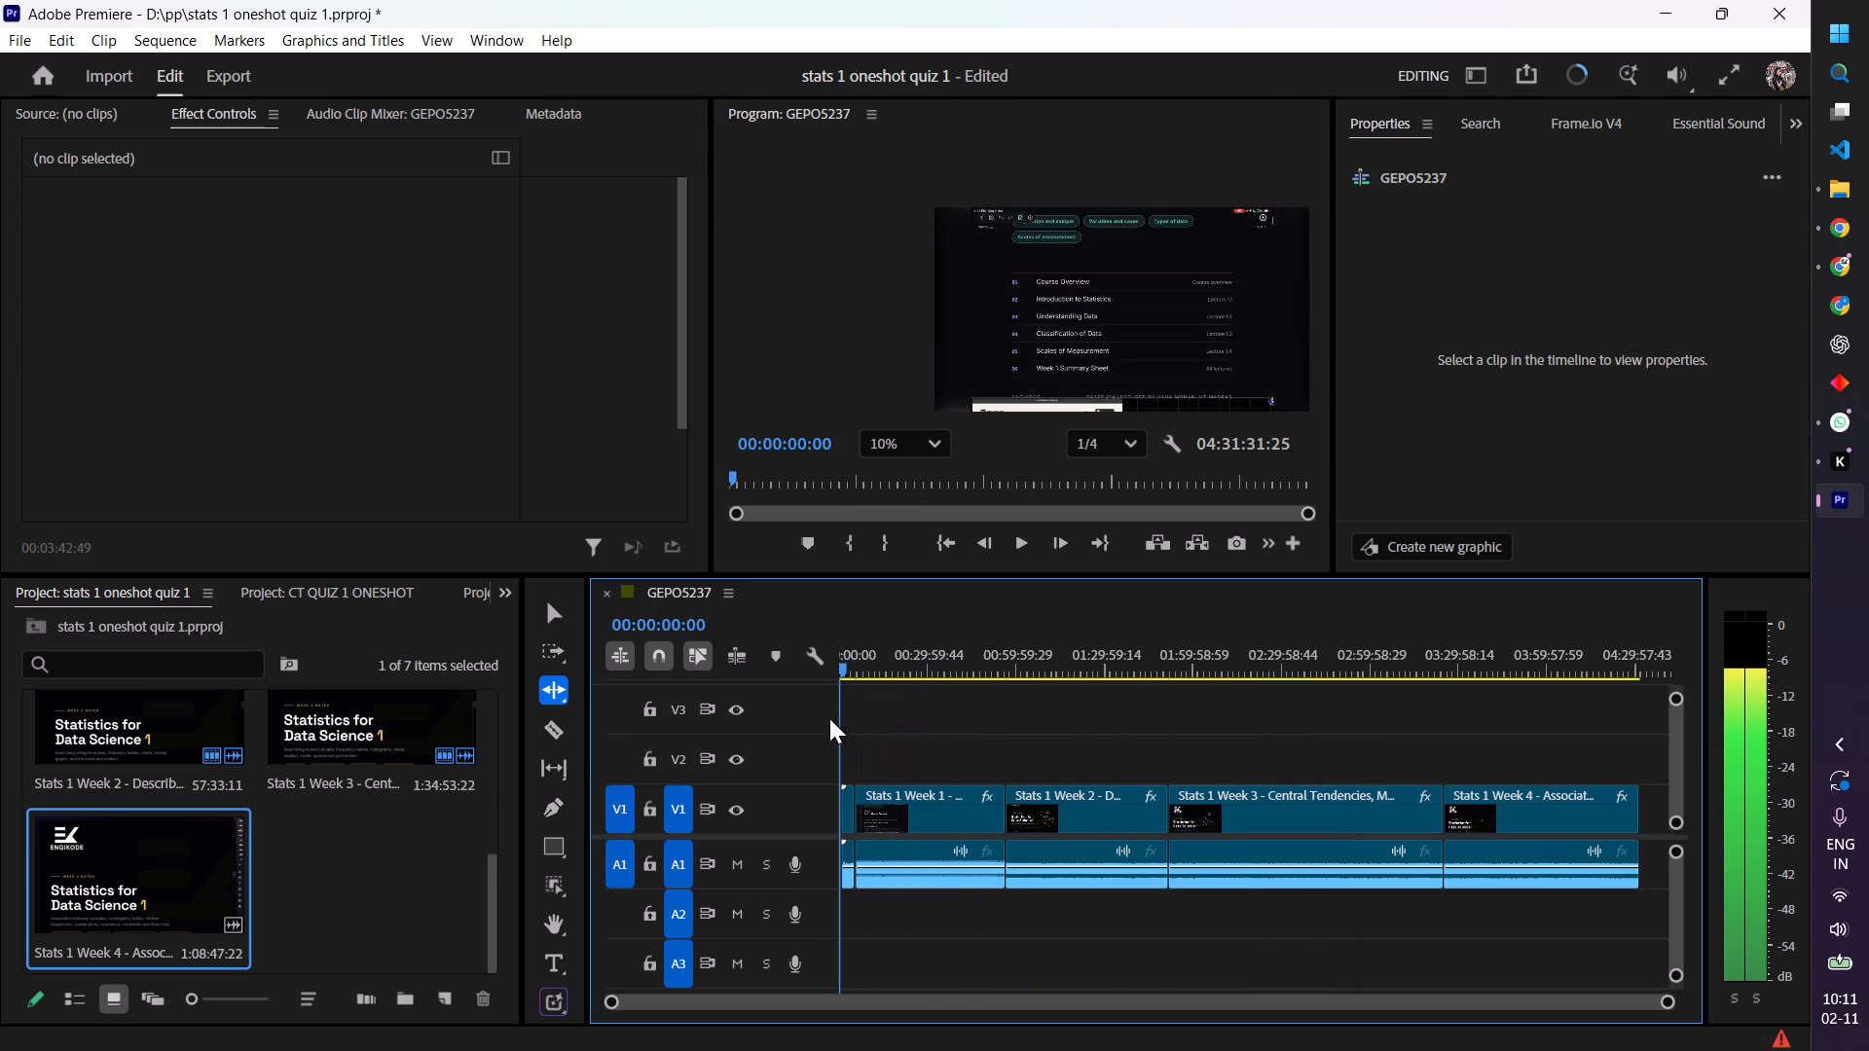
{"action": "left_click_drag", "start_coordinate": [829, 718], "coordinate": [813, 722]}
{"action": "key", "text": "space"}
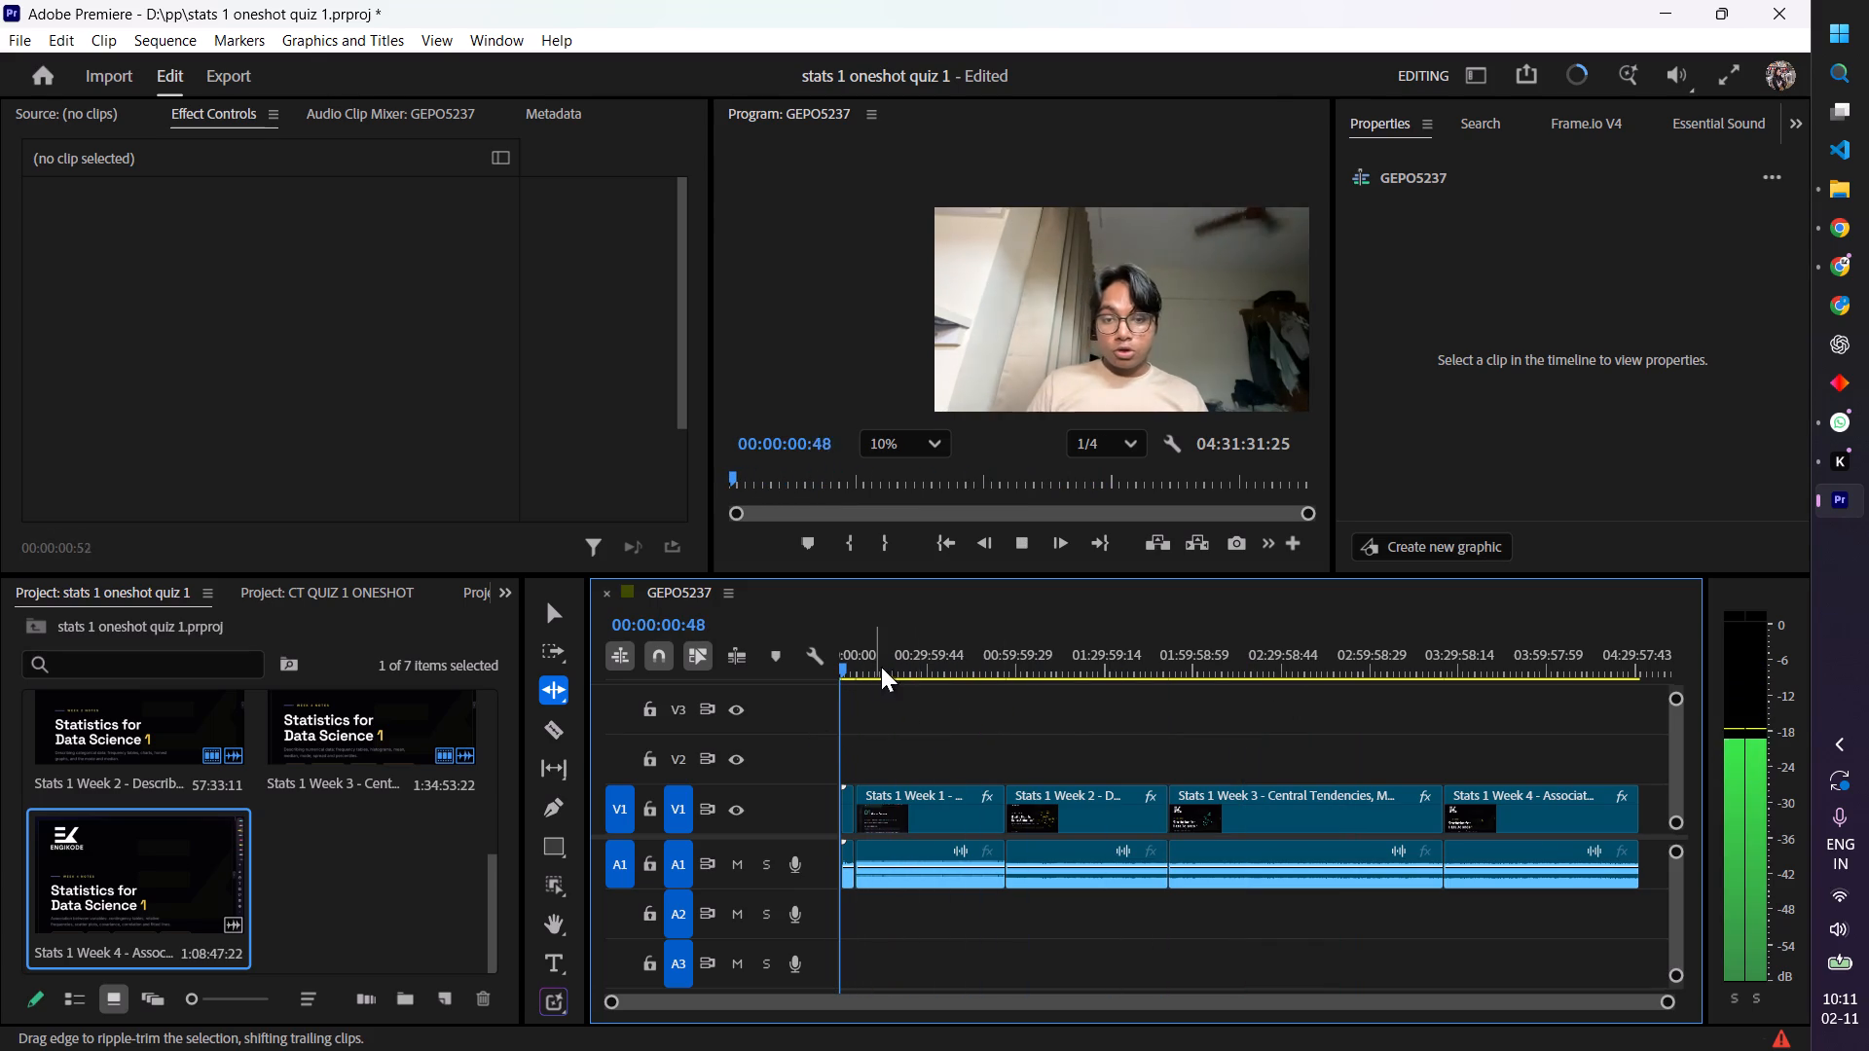
Turn on Reduce Noise for the opening intro clip XXOP3969.MOV and set its amount to 6.0.
{"action": "left_click", "coordinate": [851, 855]}
{"action": "key", "text": "space"}
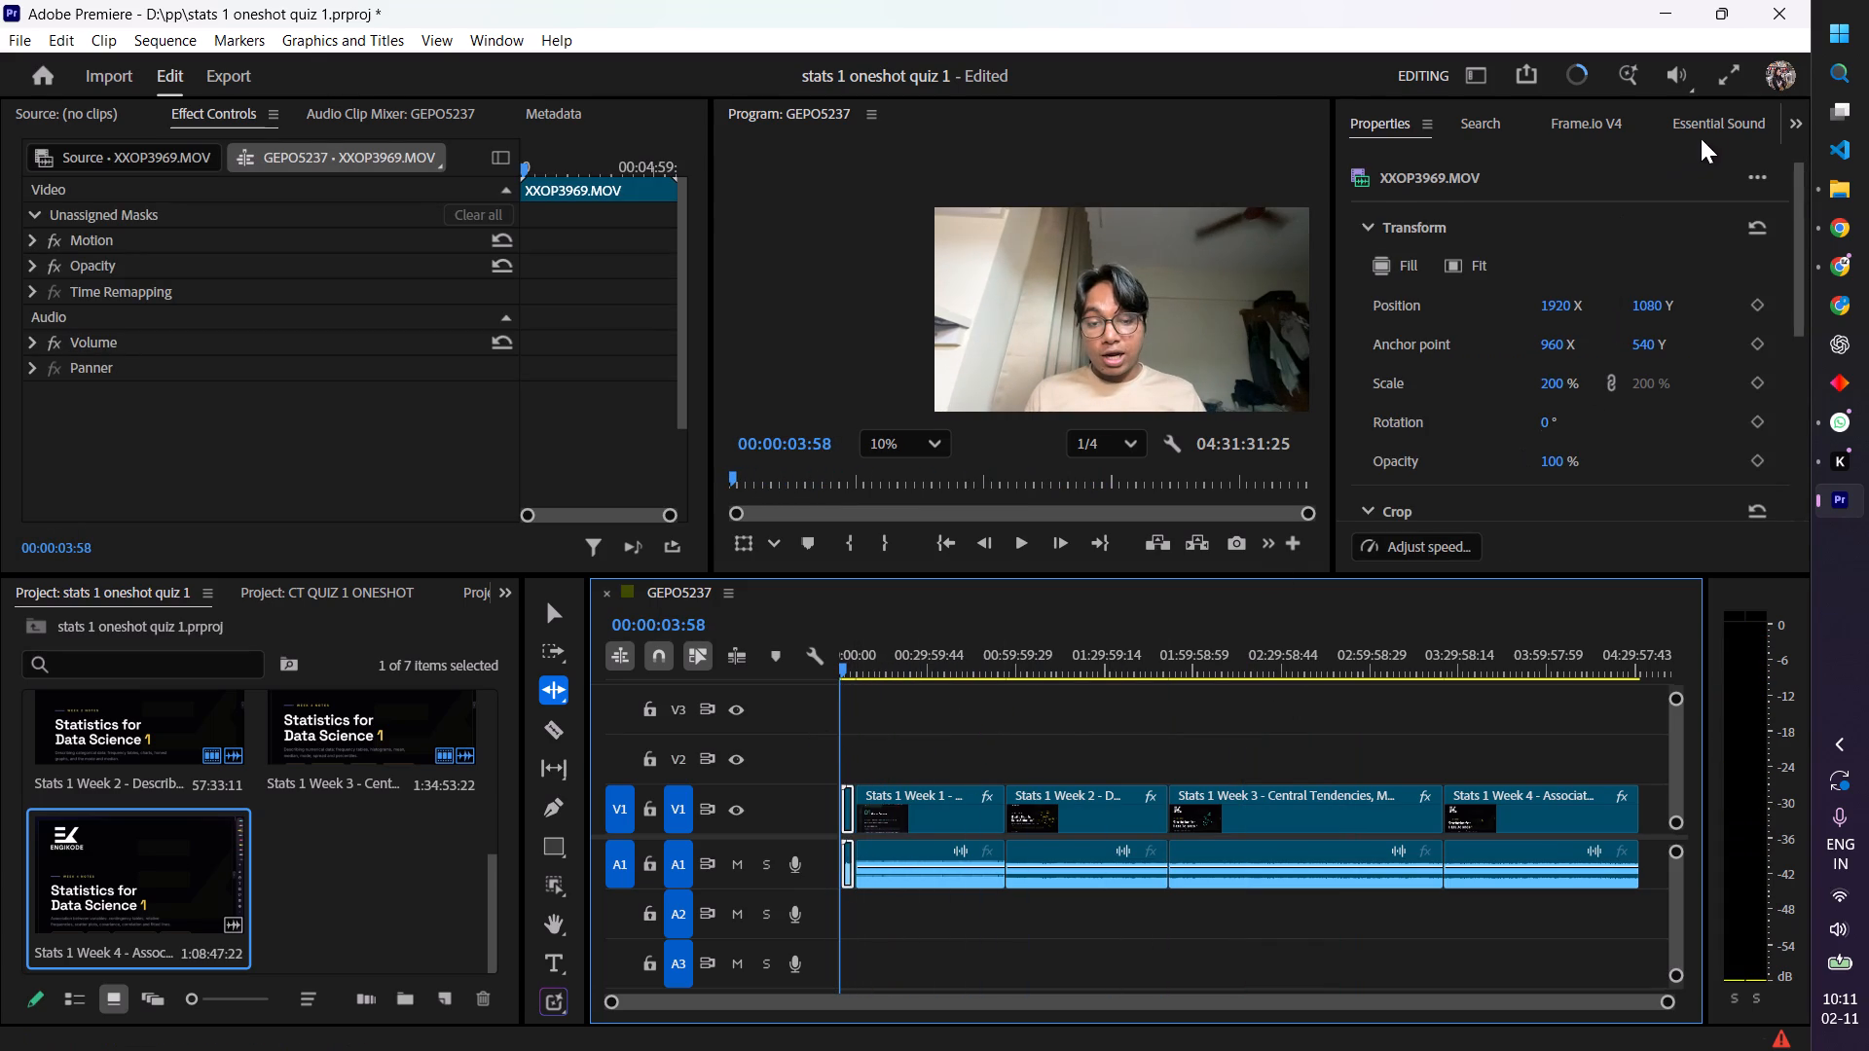
{"action": "left_click", "coordinate": [1707, 133]}
{"action": "left_click", "coordinate": [1590, 287]}
{"action": "scroll", "coordinate": [1670, 331], "scroll_direction": "down", "scroll_amount": 5}
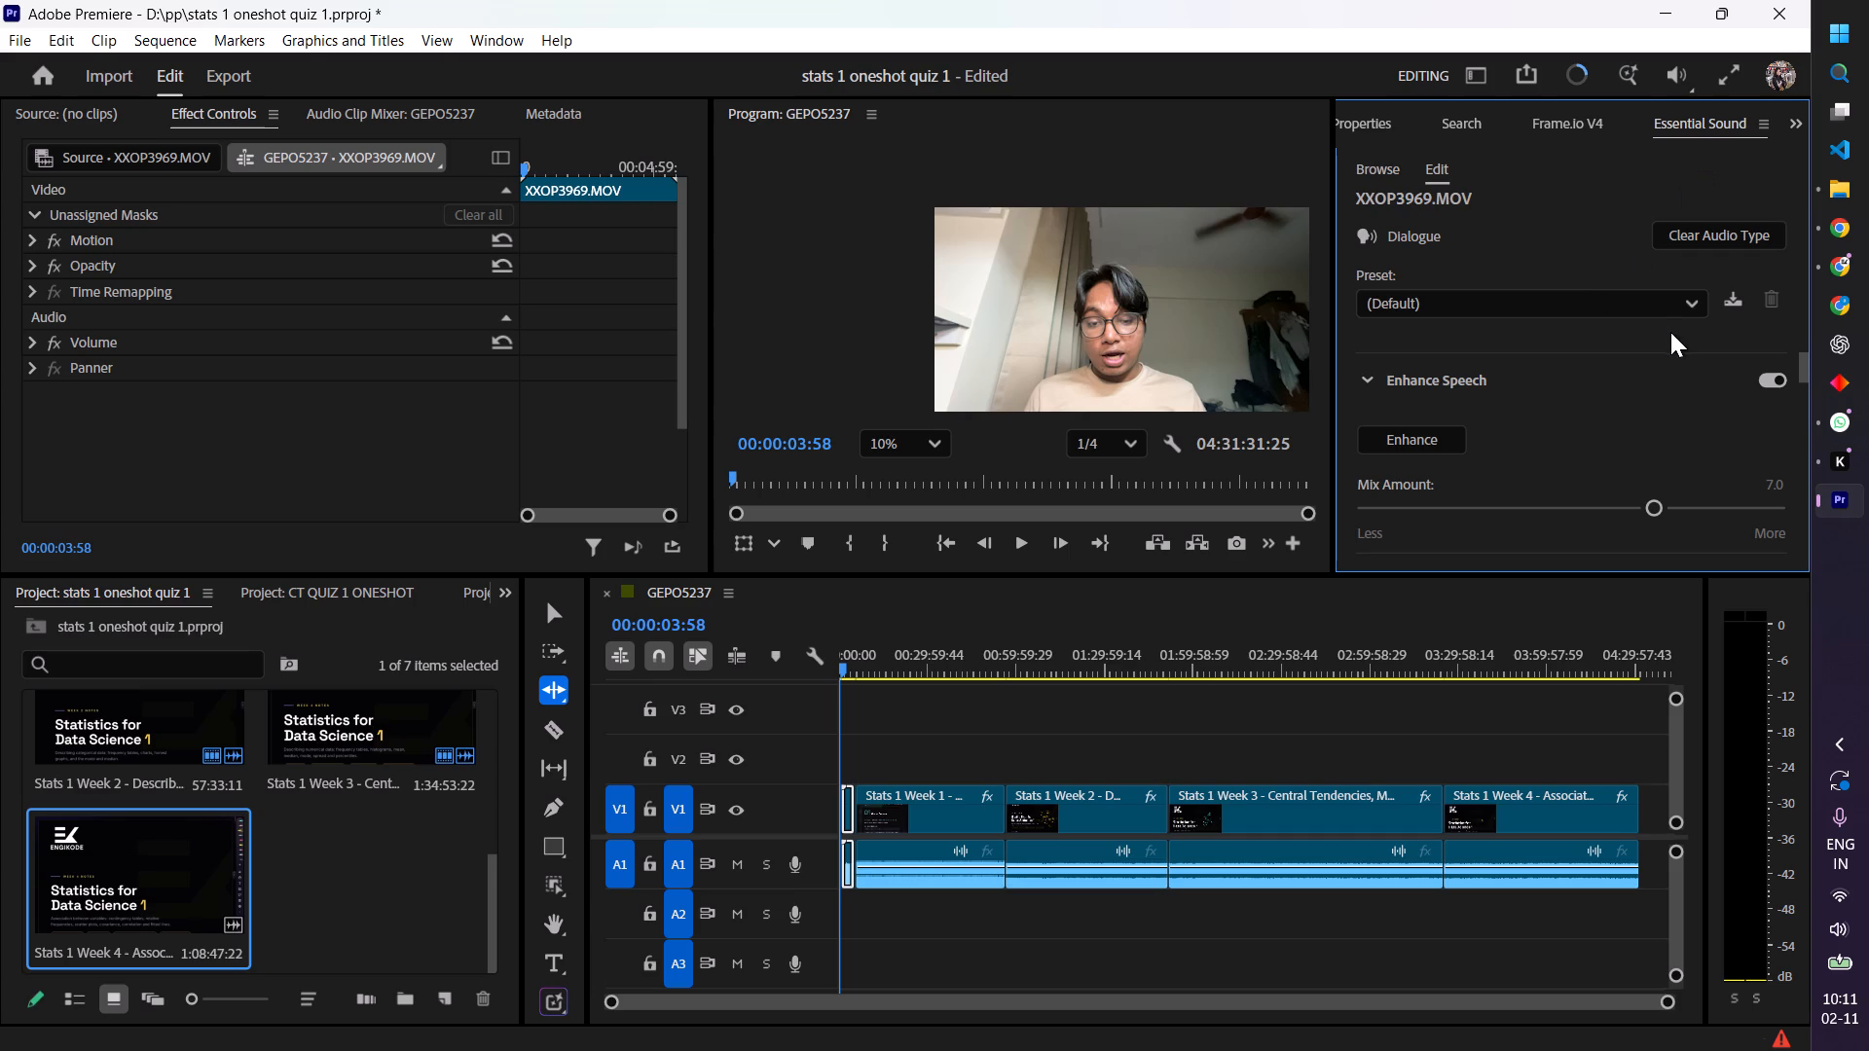
{"action": "scroll", "coordinate": [1670, 332], "scroll_direction": "down", "scroll_amount": 5}
{"action": "left_click", "coordinate": [1638, 294]}
{"action": "left_click", "coordinate": [1529, 340]}
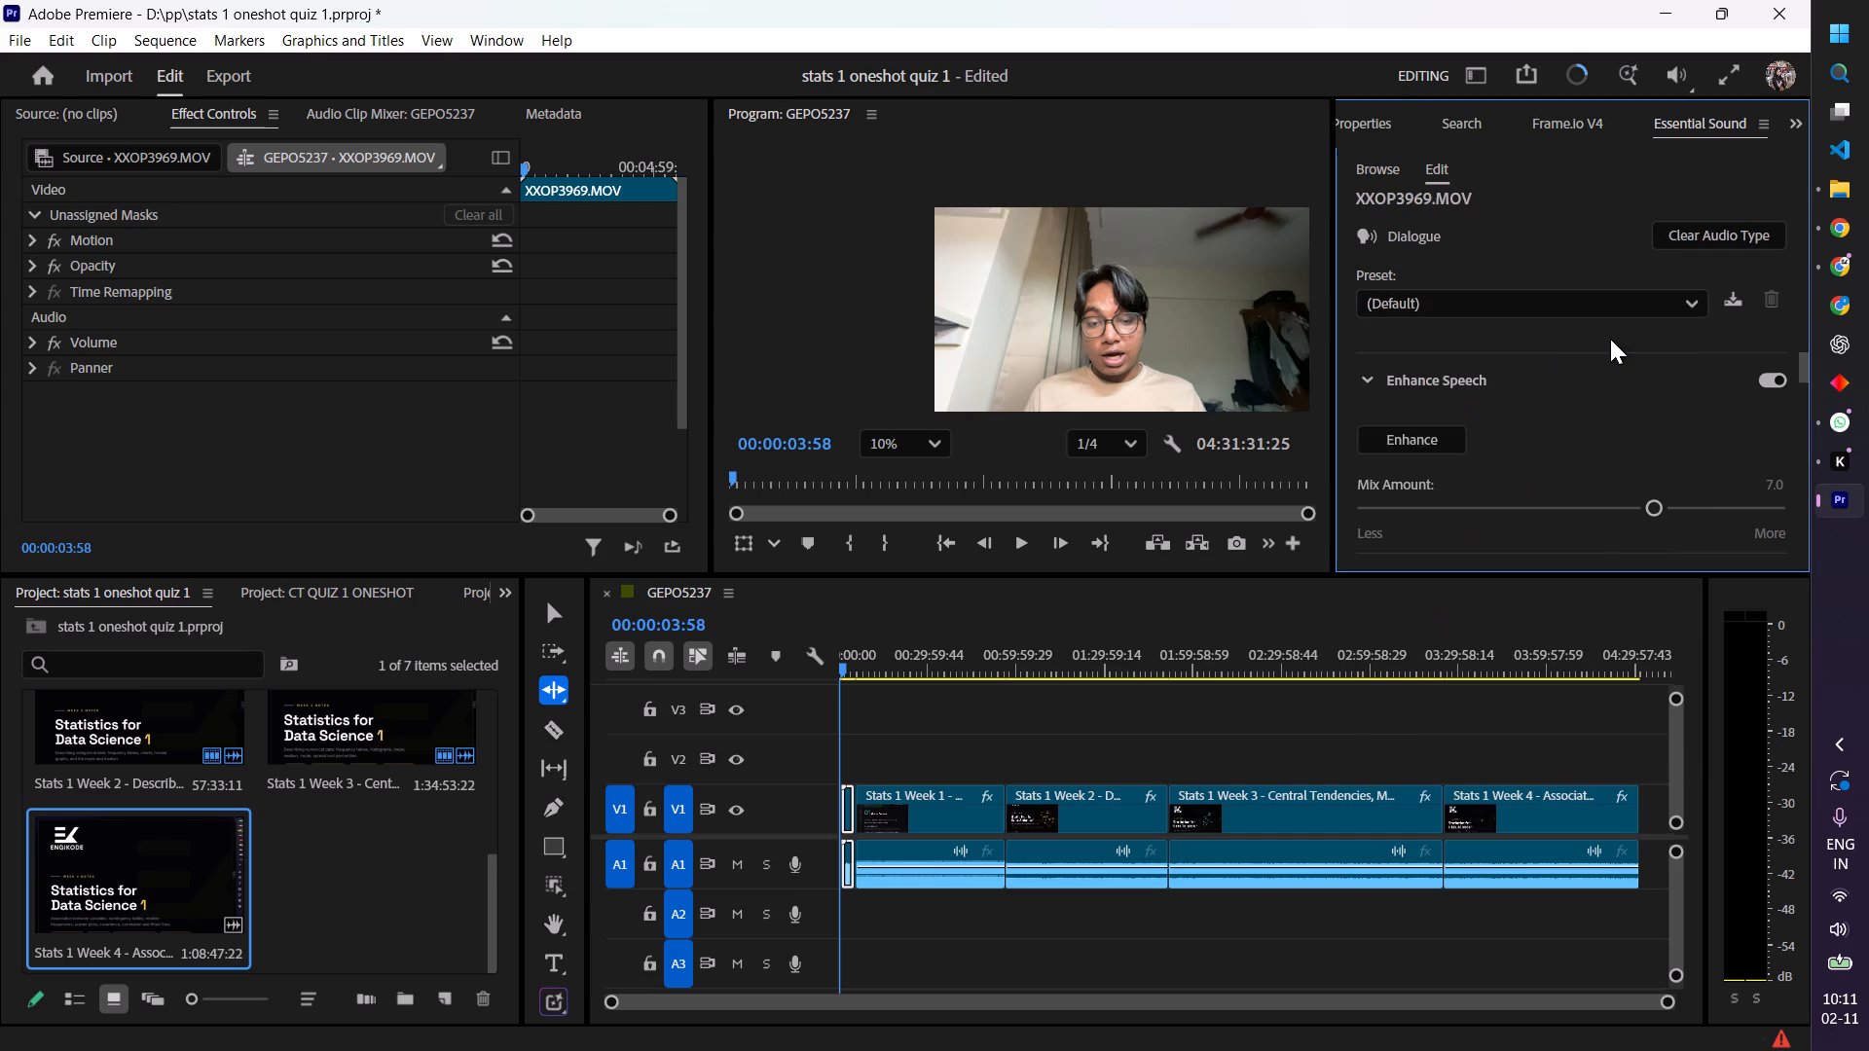
{"action": "scroll", "coordinate": [1623, 344], "scroll_direction": "down", "scroll_amount": 9}
{"action": "scroll", "coordinate": [1657, 447], "scroll_direction": "down", "scroll_amount": 6}
{"action": "left_click_drag", "start_coordinate": [1800, 368], "coordinate": [1802, 410]}
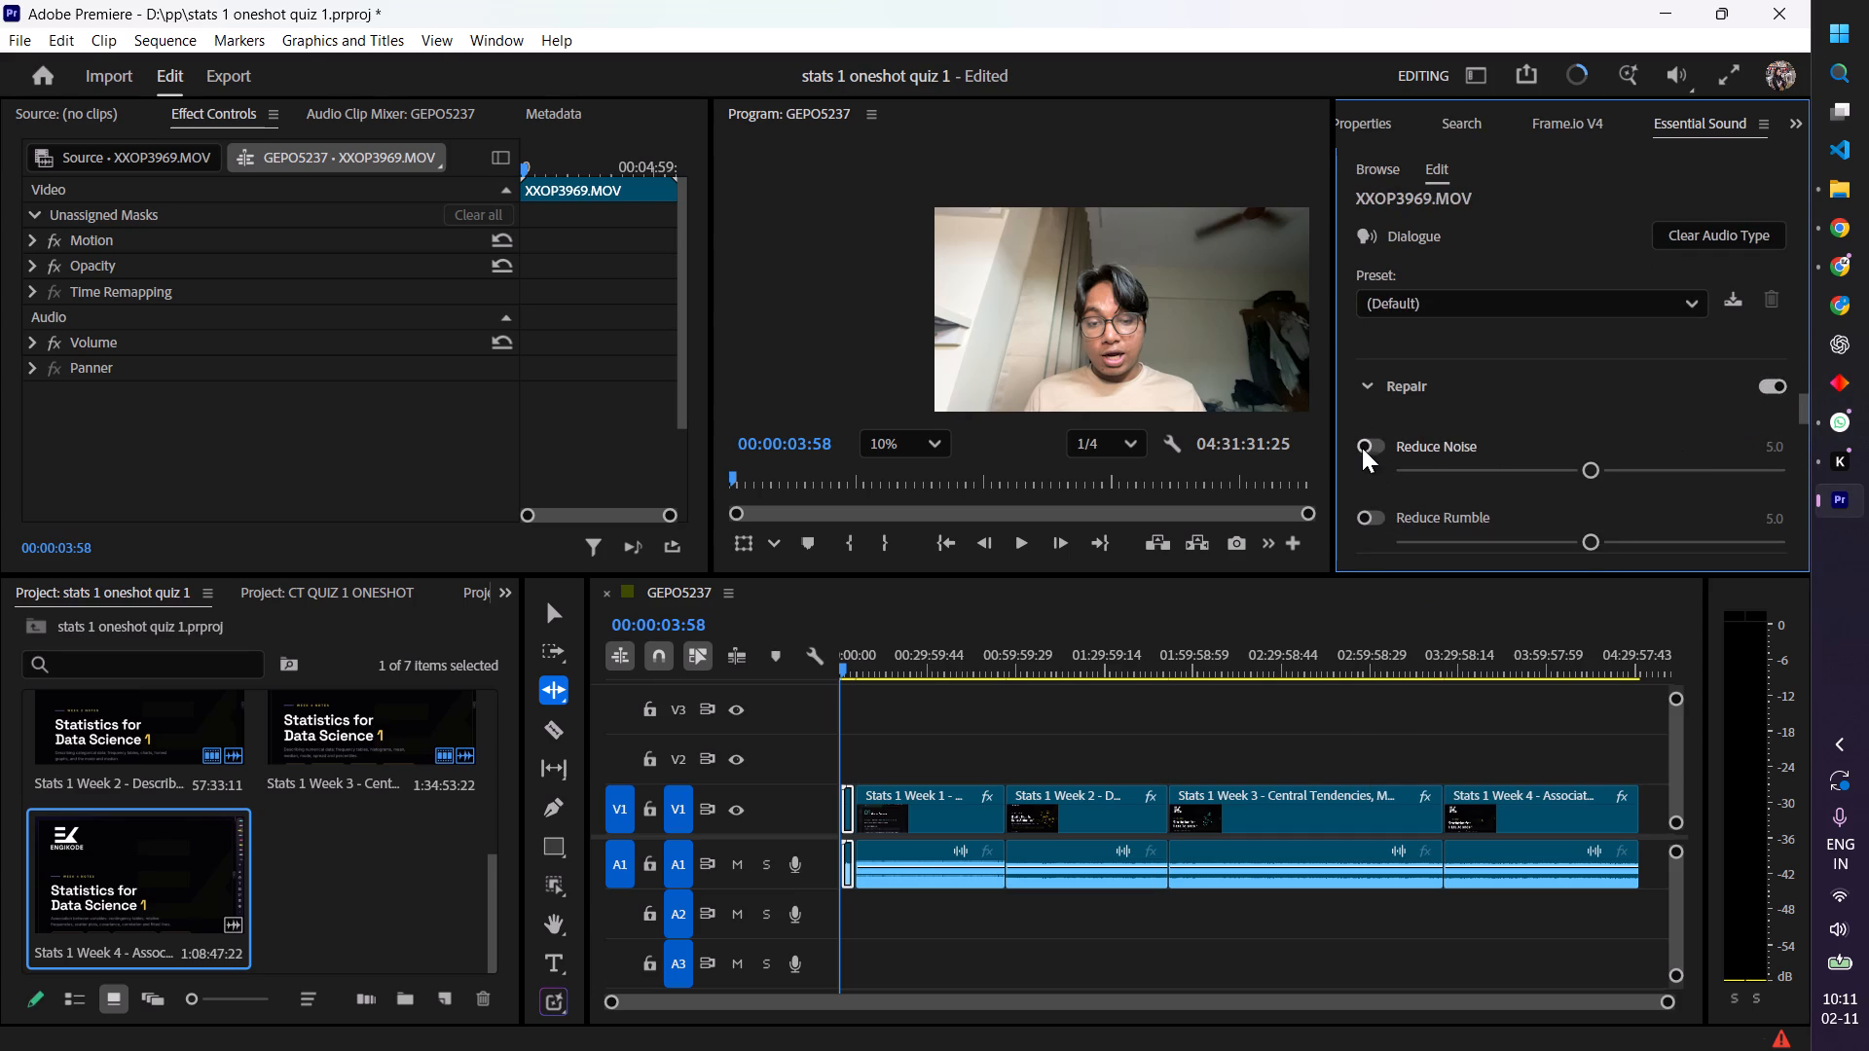
{"action": "left_click", "coordinate": [1365, 446]}
{"action": "left_click_drag", "start_coordinate": [1590, 477], "coordinate": [1610, 481]}
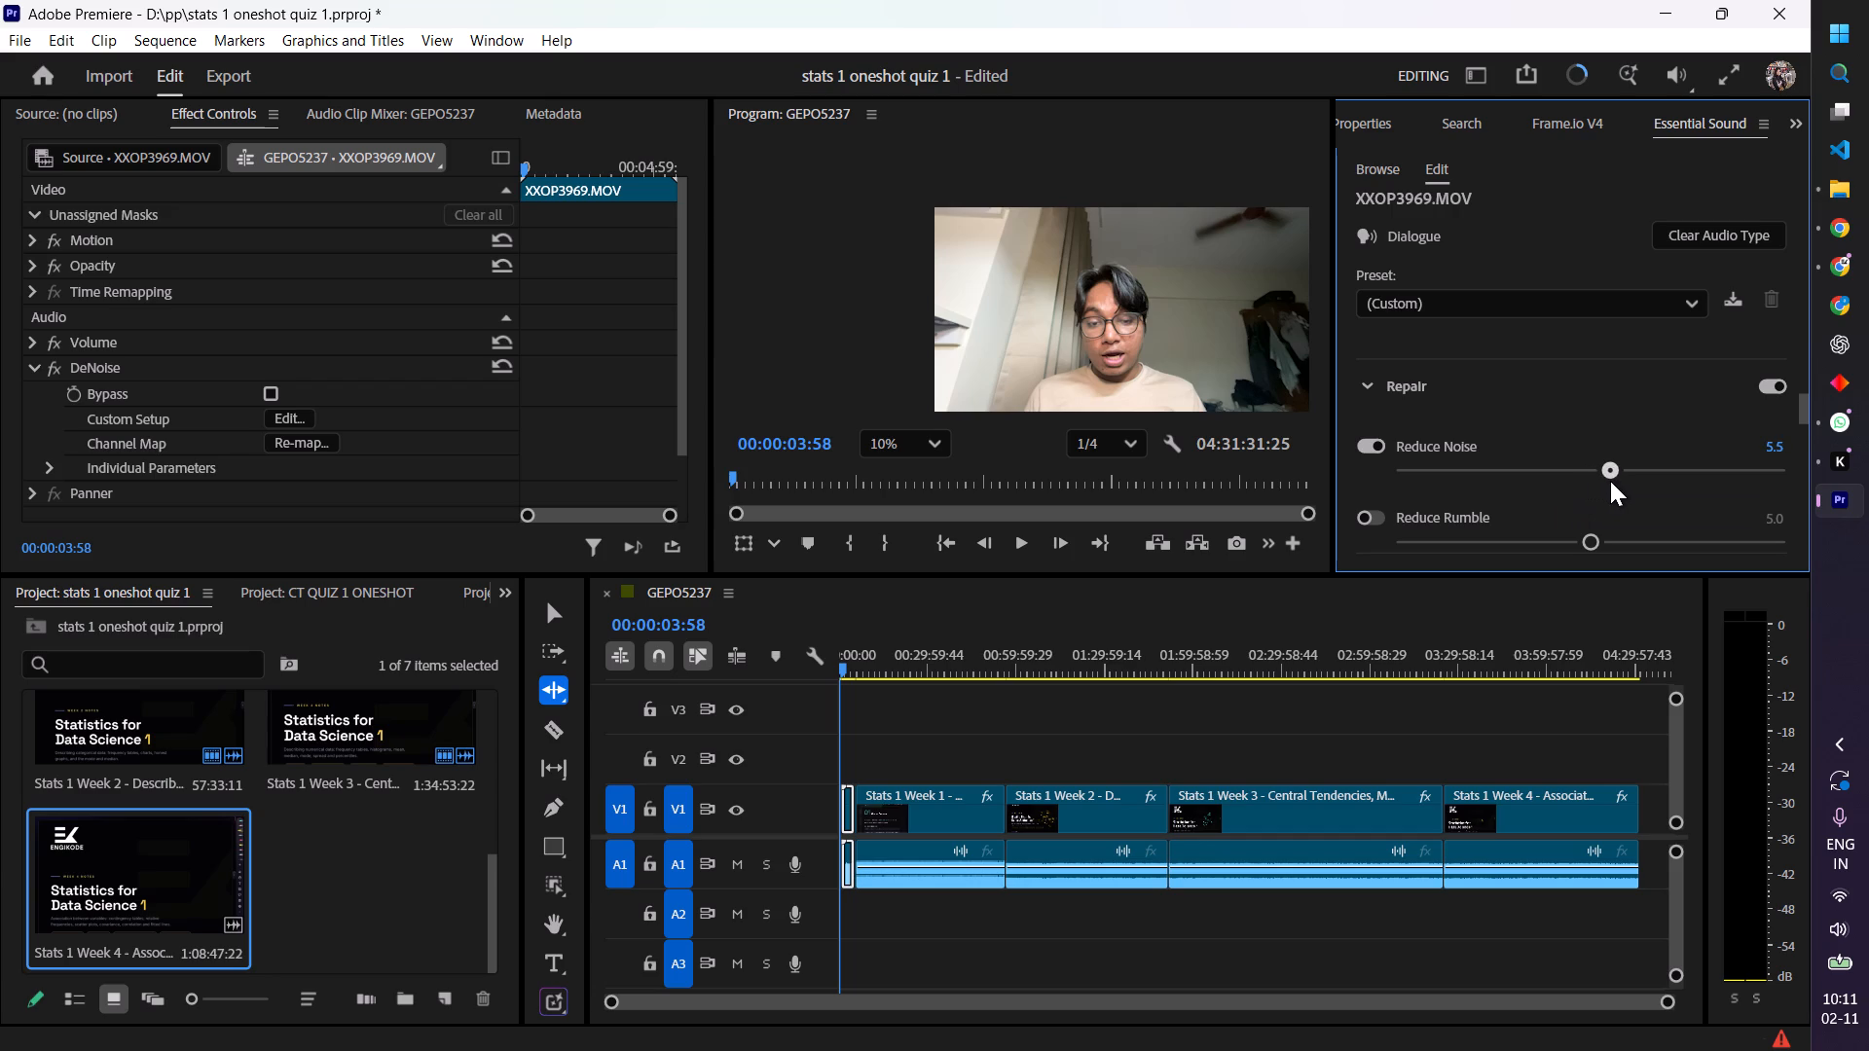
{"action": "left_click_drag", "start_coordinate": [1610, 481], "coordinate": [1628, 481]}
{"action": "left_click", "coordinate": [1284, 601]}
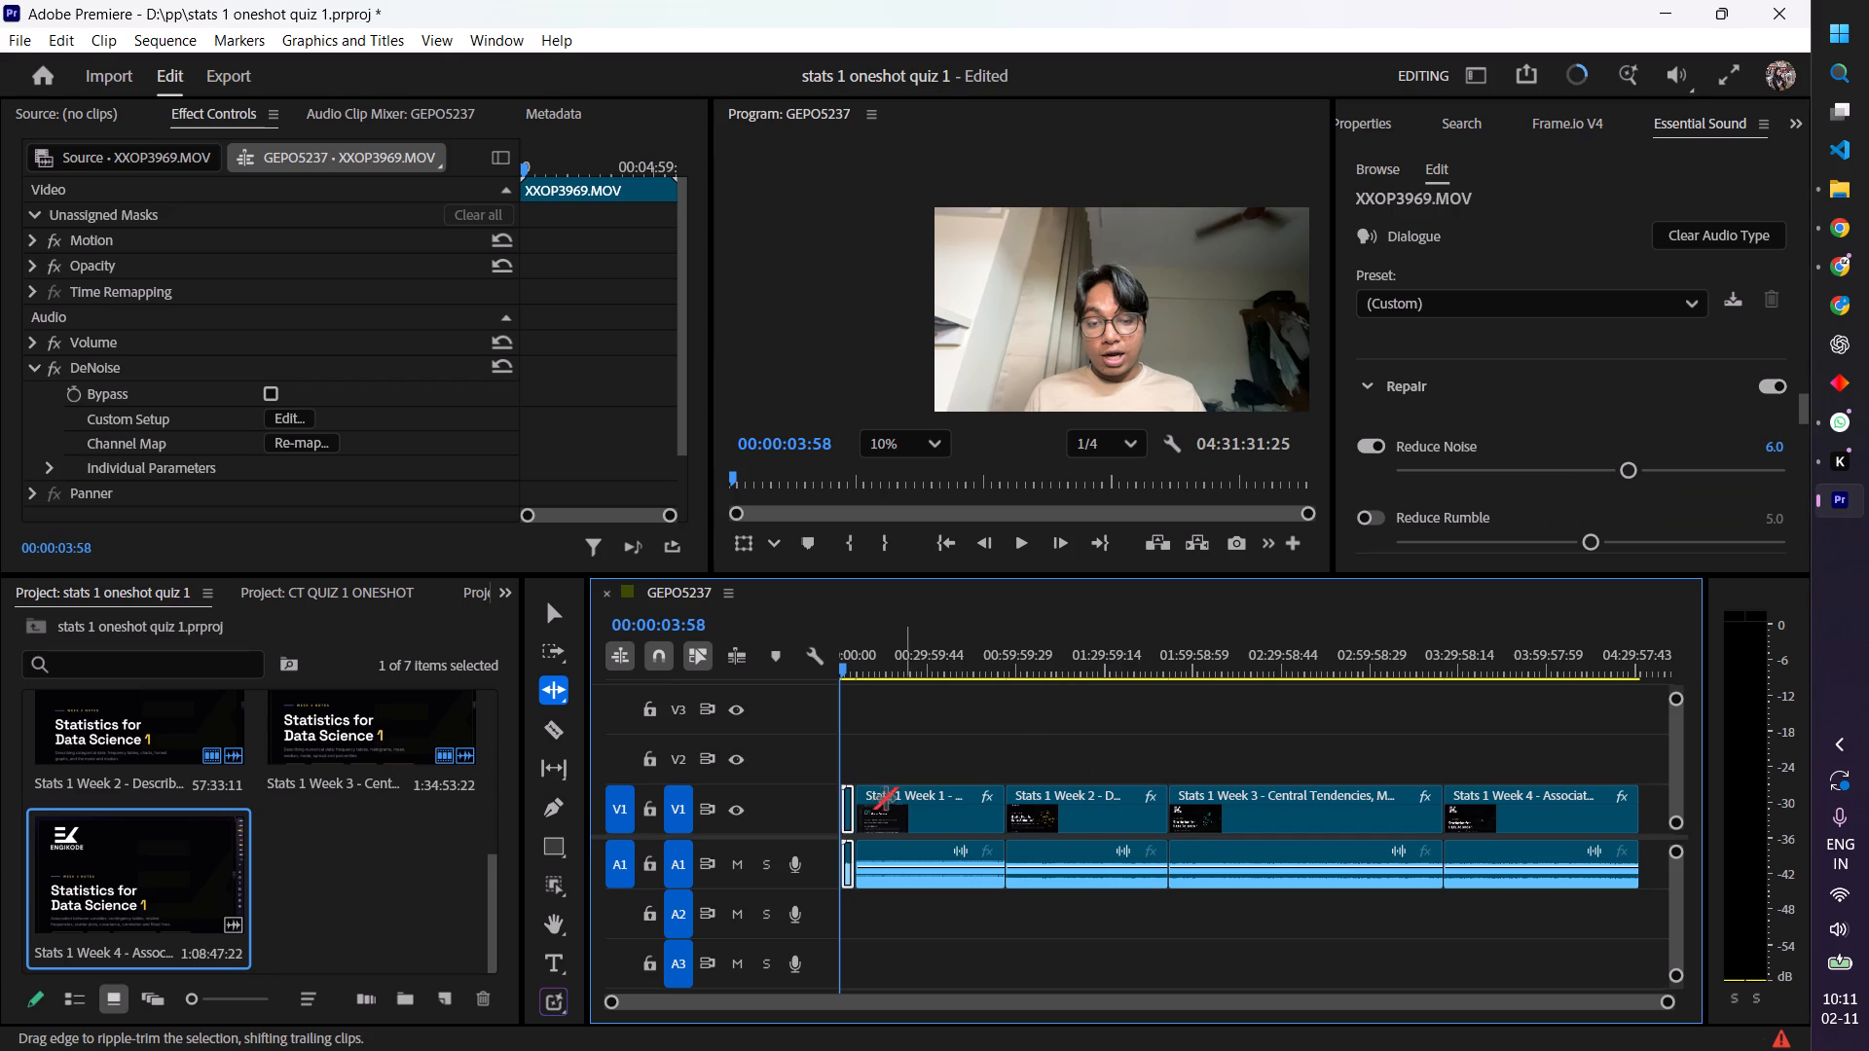
Tag the Week 1 lecture's audio as Dialogue with the default preset and turn on Reduce Noise at 6.0.
{"action": "left_click", "coordinate": [906, 831]}
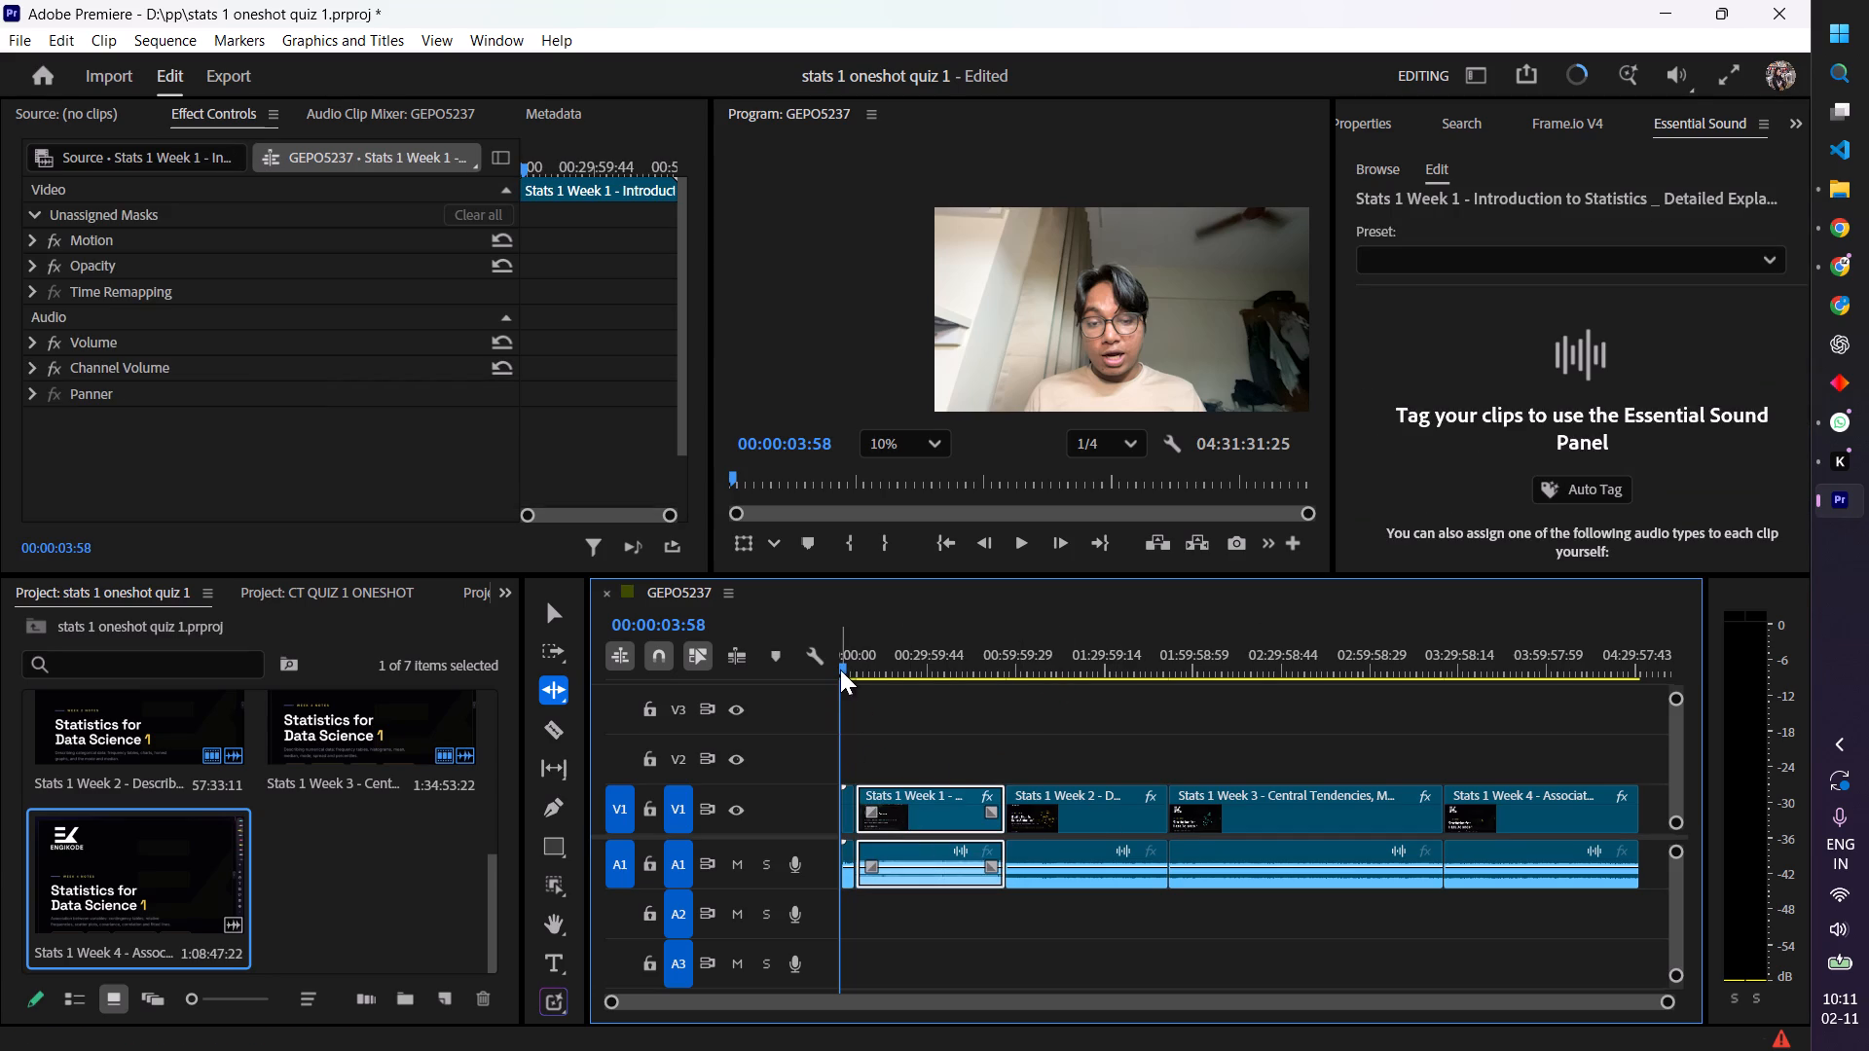
{"action": "left_click_drag", "start_coordinate": [840, 667], "coordinate": [874, 672]}
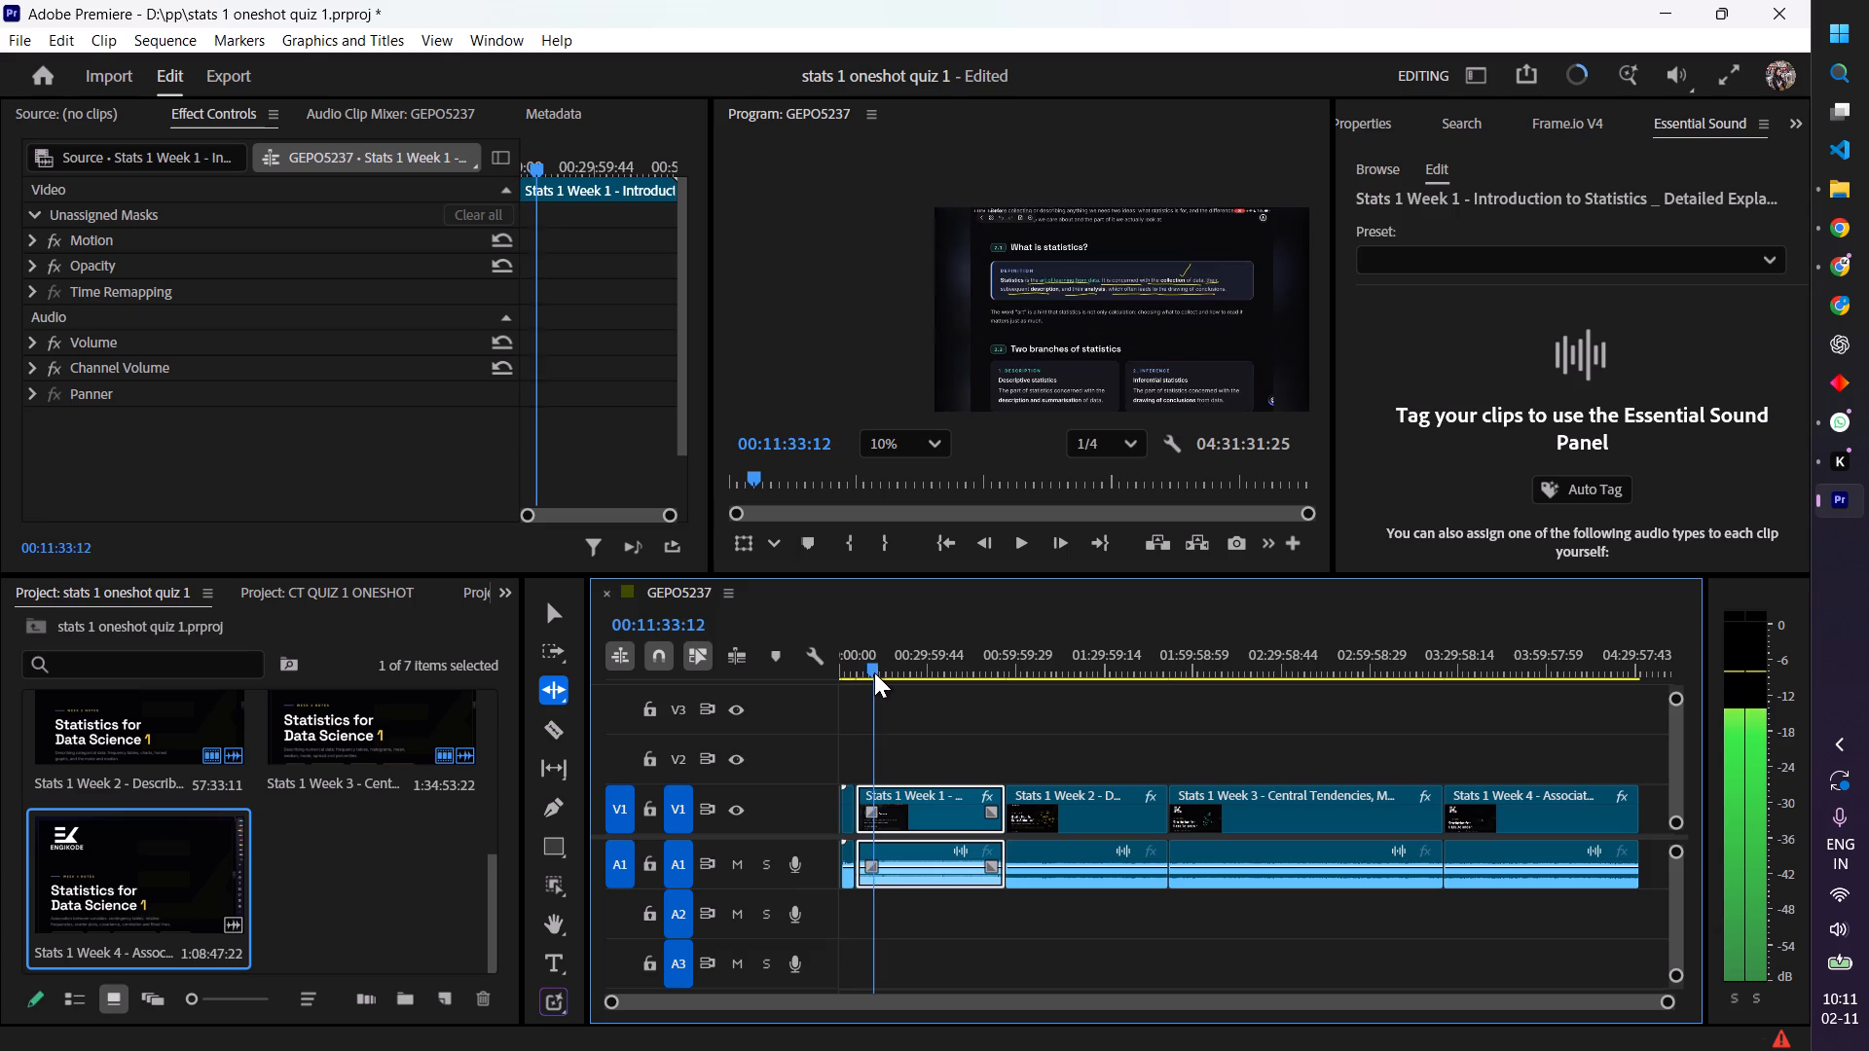
{"action": "left_click_drag", "start_coordinate": [874, 672], "coordinate": [876, 673]}
{"action": "left_click", "coordinate": [1696, 251]}
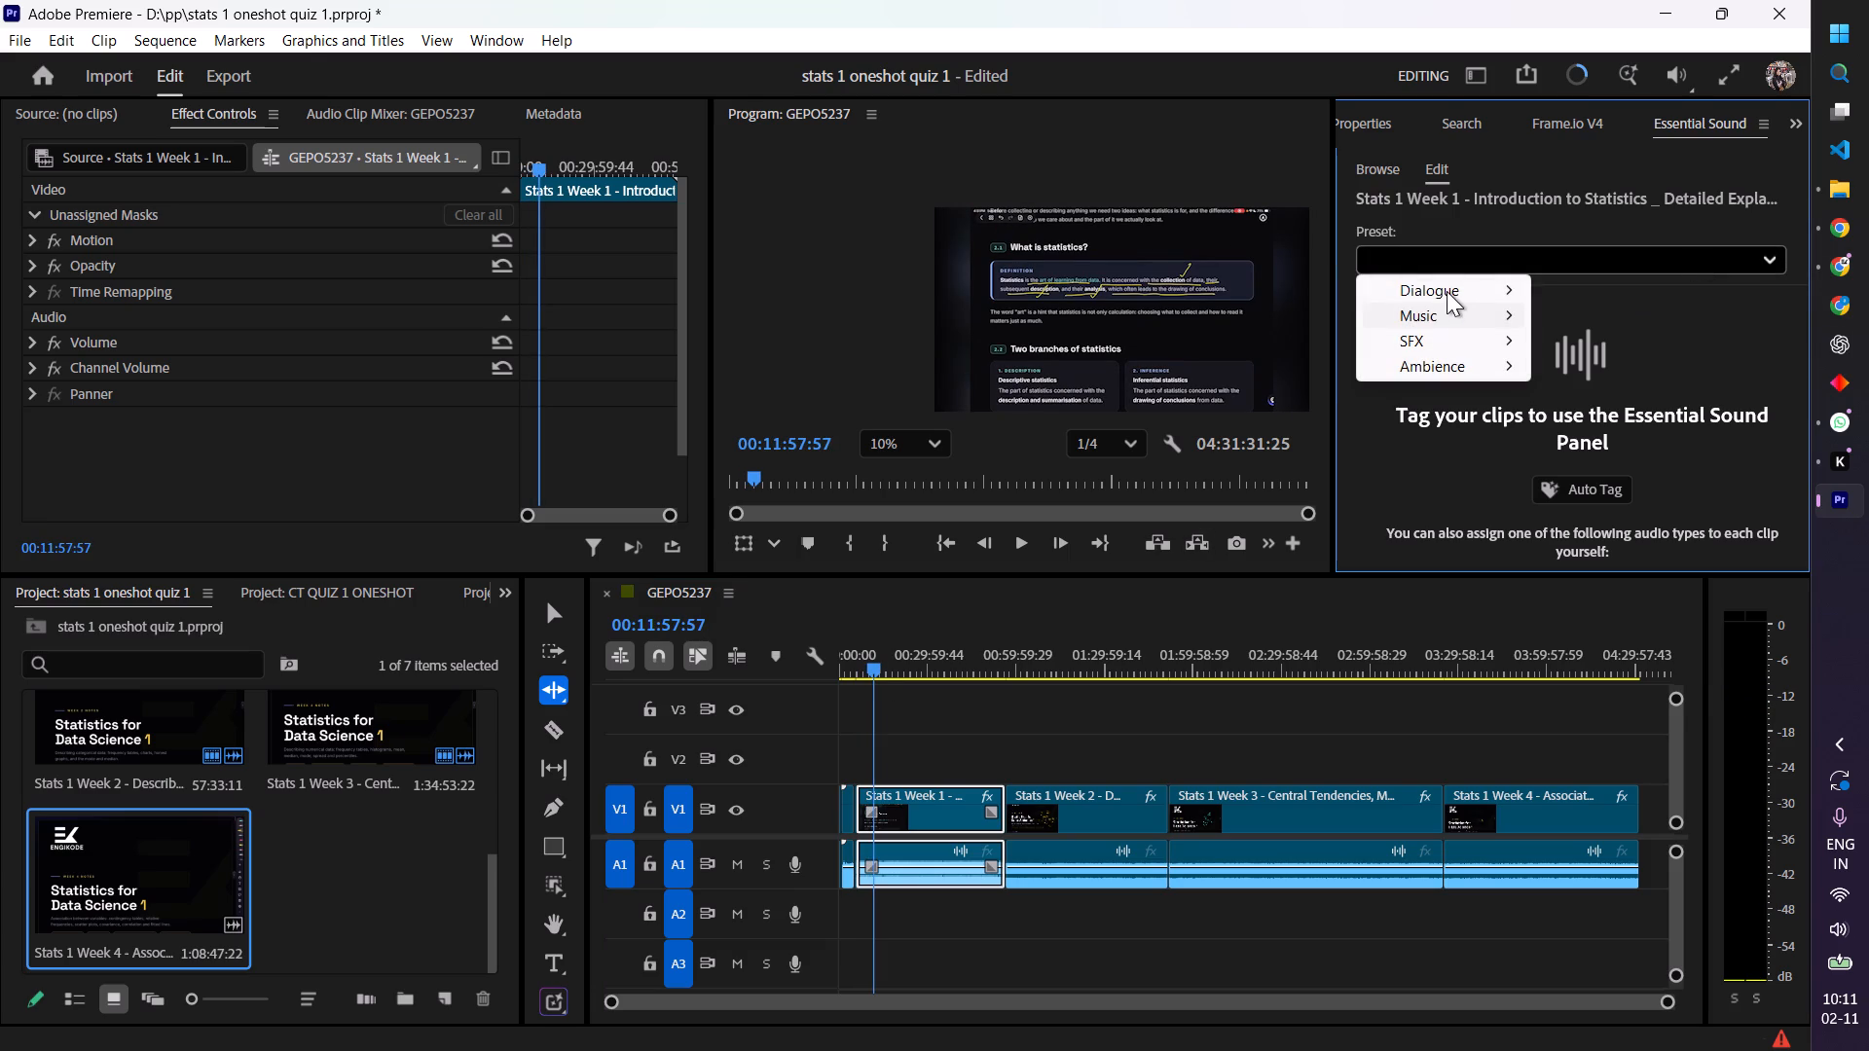
{"action": "left_click", "coordinate": [1447, 291]}
{"action": "left_click", "coordinate": [1633, 294]}
{"action": "scroll", "coordinate": [1757, 389], "scroll_direction": "down", "scroll_amount": 5}
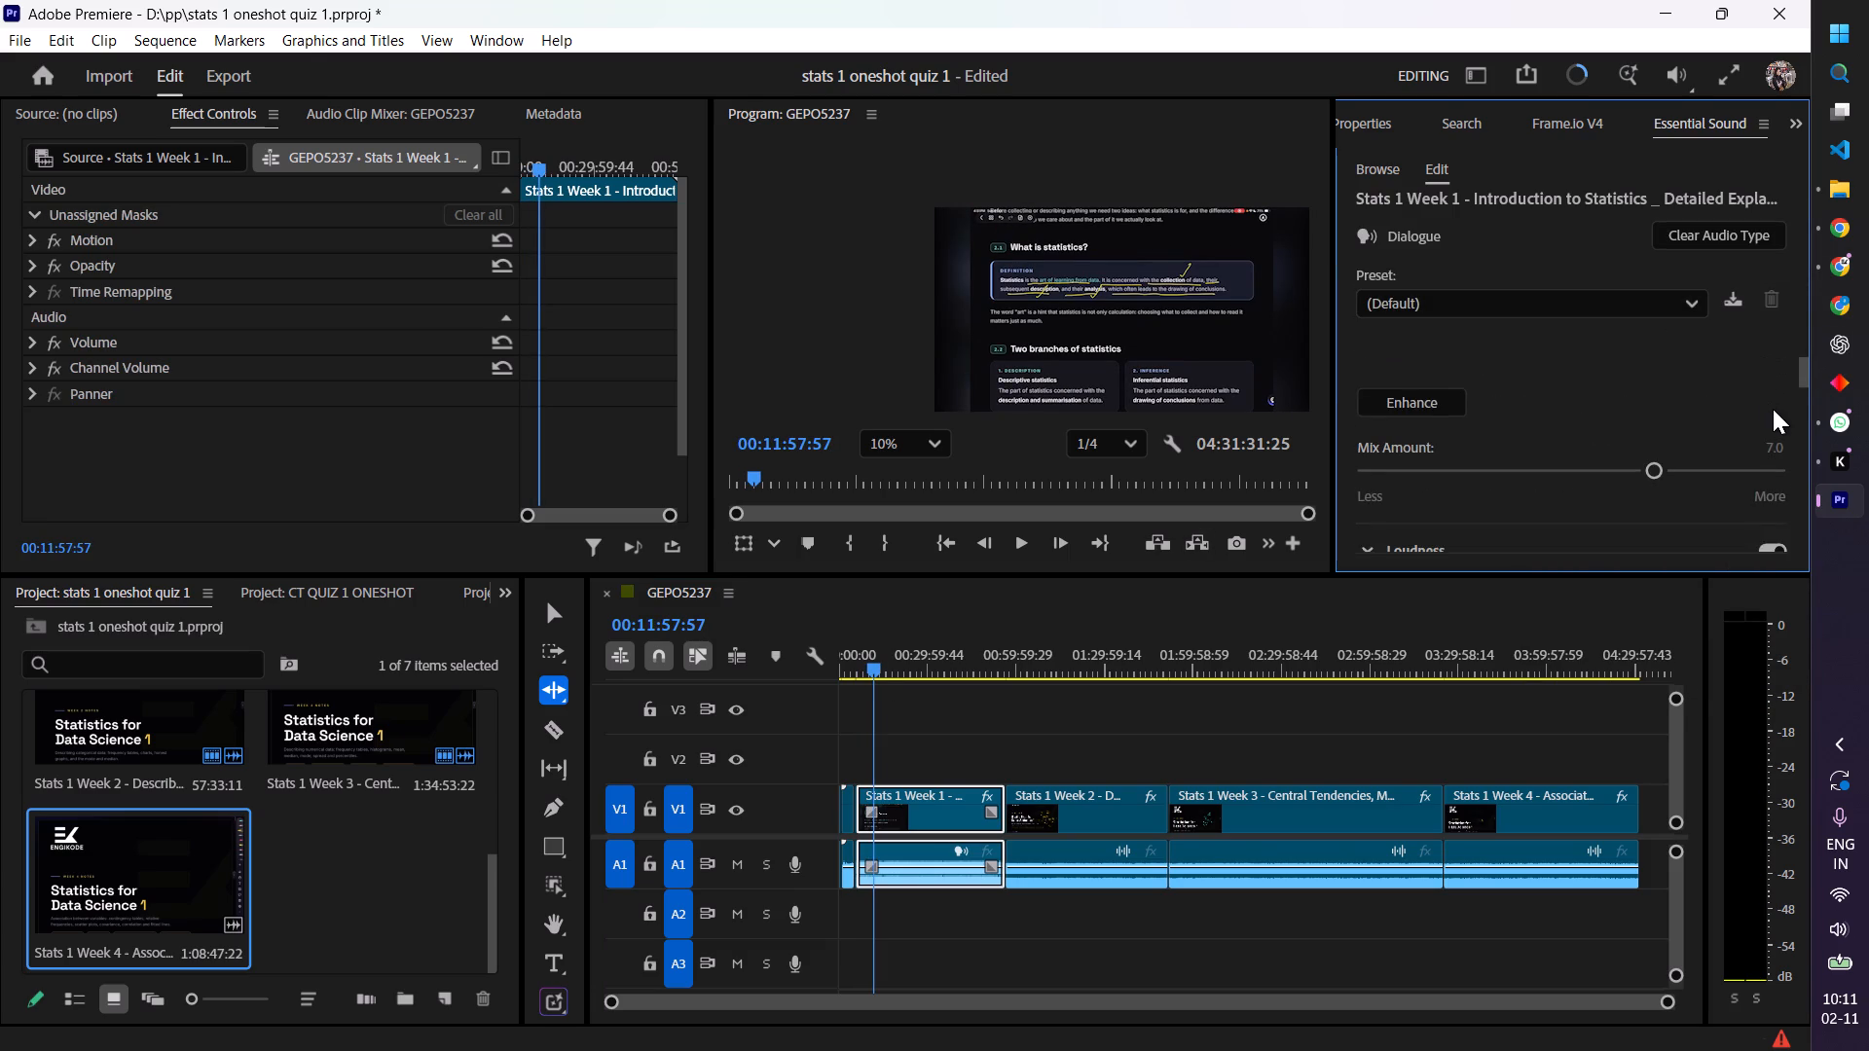
{"action": "scroll", "coordinate": [1773, 409], "scroll_direction": "down", "scroll_amount": 20}
{"action": "scroll", "coordinate": [1773, 409], "scroll_direction": "down", "scroll_amount": 13}
{"action": "scroll", "coordinate": [1773, 409], "scroll_direction": "up", "scroll_amount": 2}
{"action": "scroll", "coordinate": [1773, 409], "scroll_direction": "down", "scroll_amount": 6}
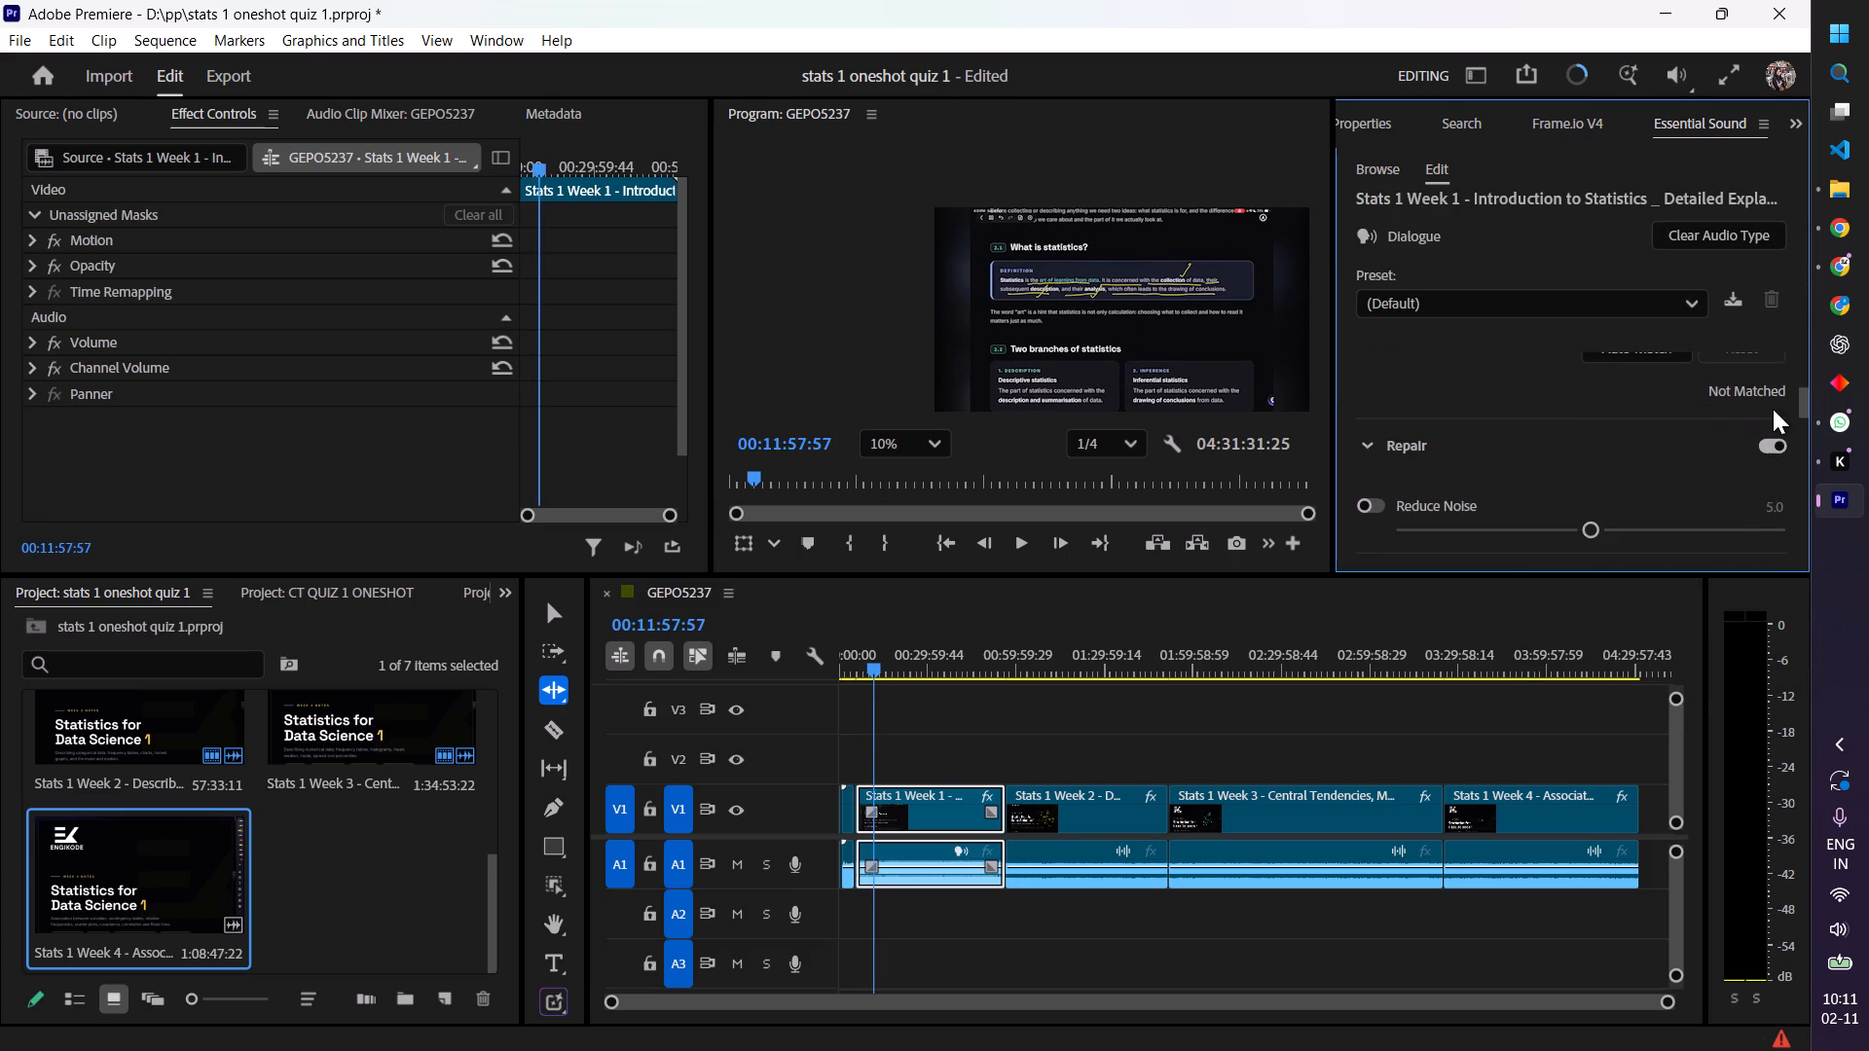
{"action": "left_click", "coordinate": [1369, 486]}
{"action": "left_click_drag", "start_coordinate": [1586, 511], "coordinate": [1600, 509]}
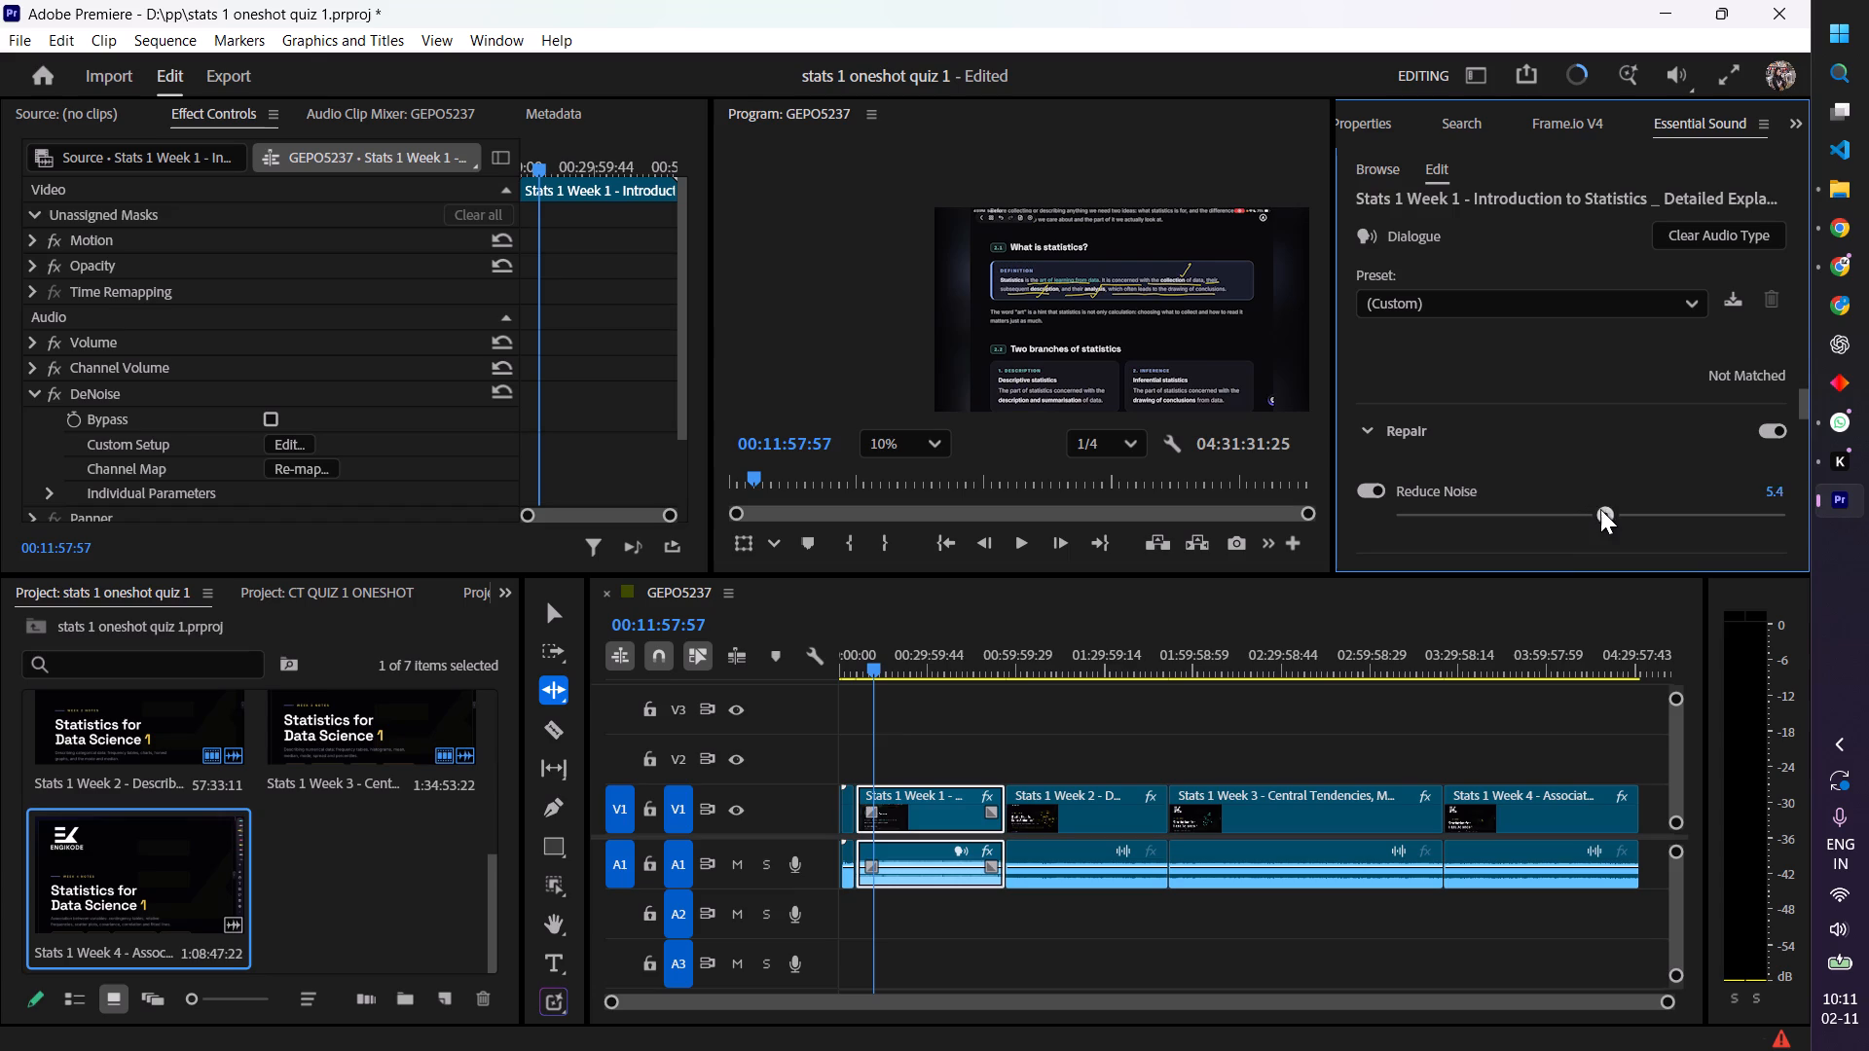
{"action": "left_click_drag", "start_coordinate": [1600, 509], "coordinate": [1624, 505]}
Play the sequence's opening and turn on Reduce Noise for the first intro clip, GEPO5237.MOV.
{"action": "left_click_drag", "start_coordinate": [878, 681], "coordinate": [844, 690]}
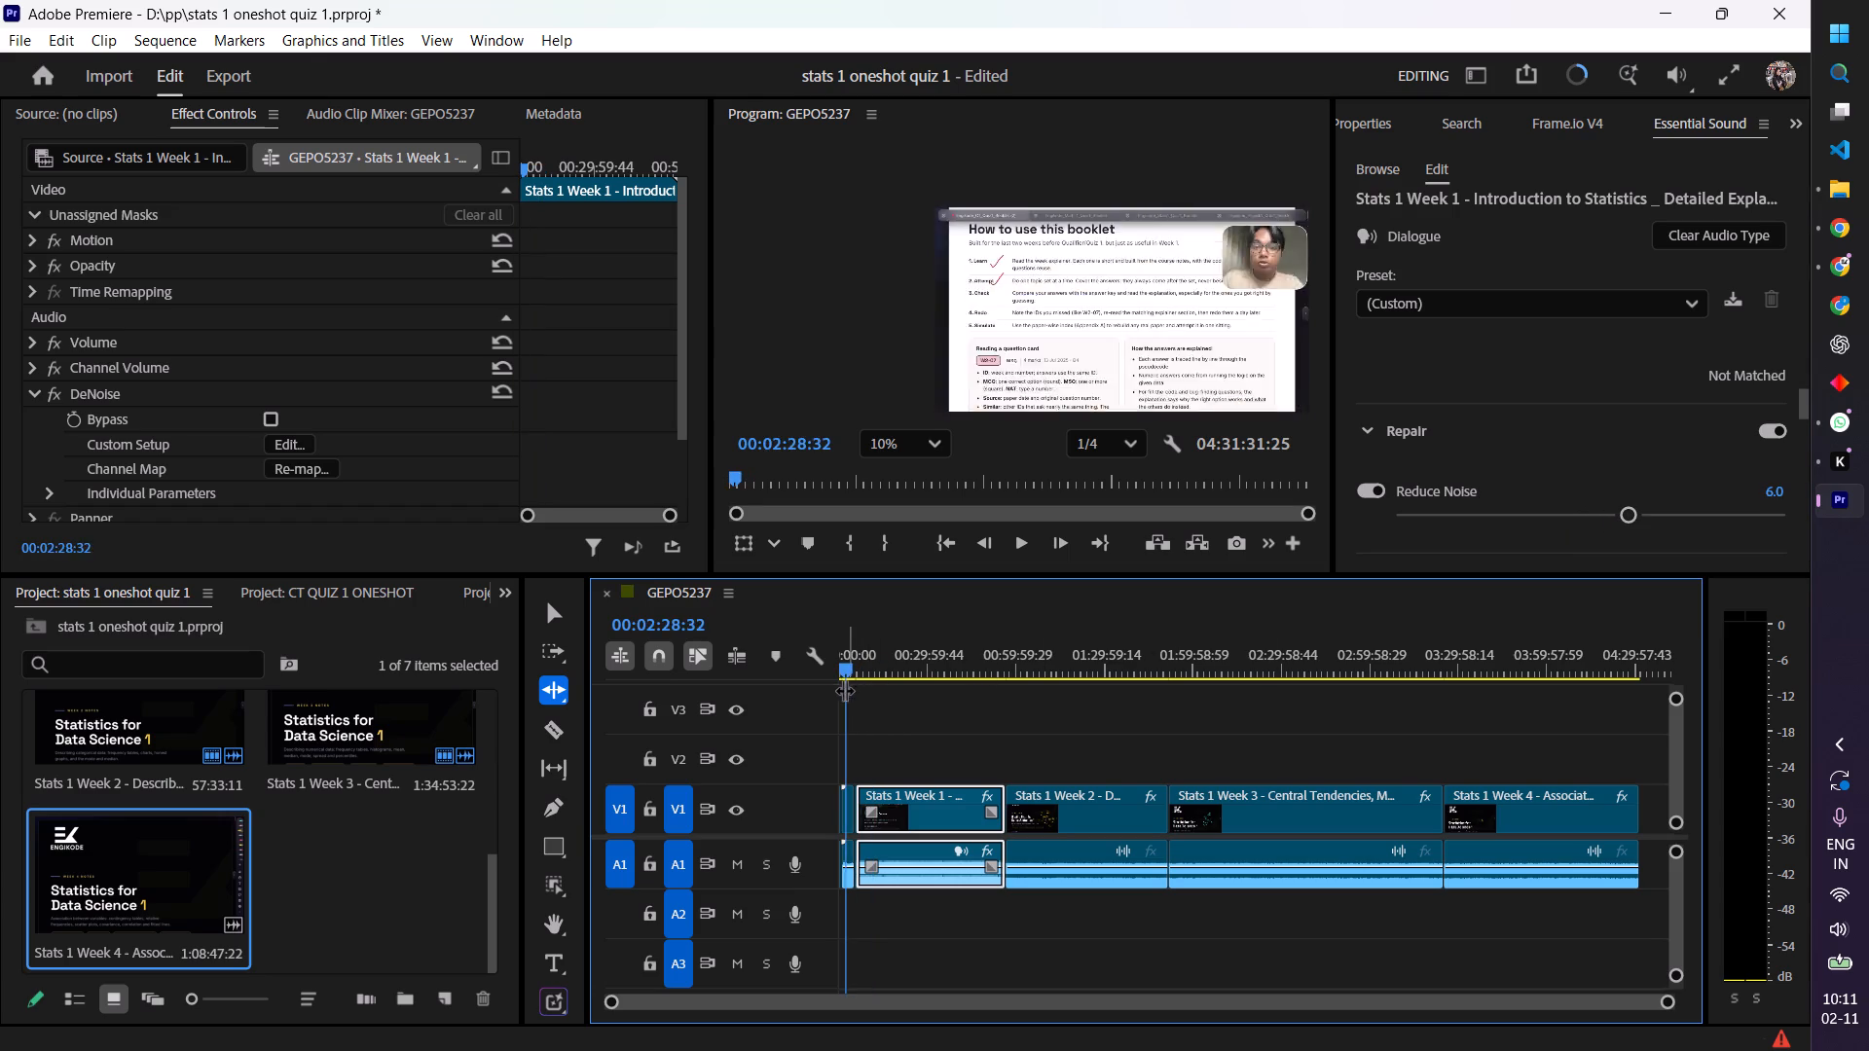
{"action": "left_click_drag", "start_coordinate": [844, 690], "coordinate": [830, 694]}
{"action": "key", "text": "space"}
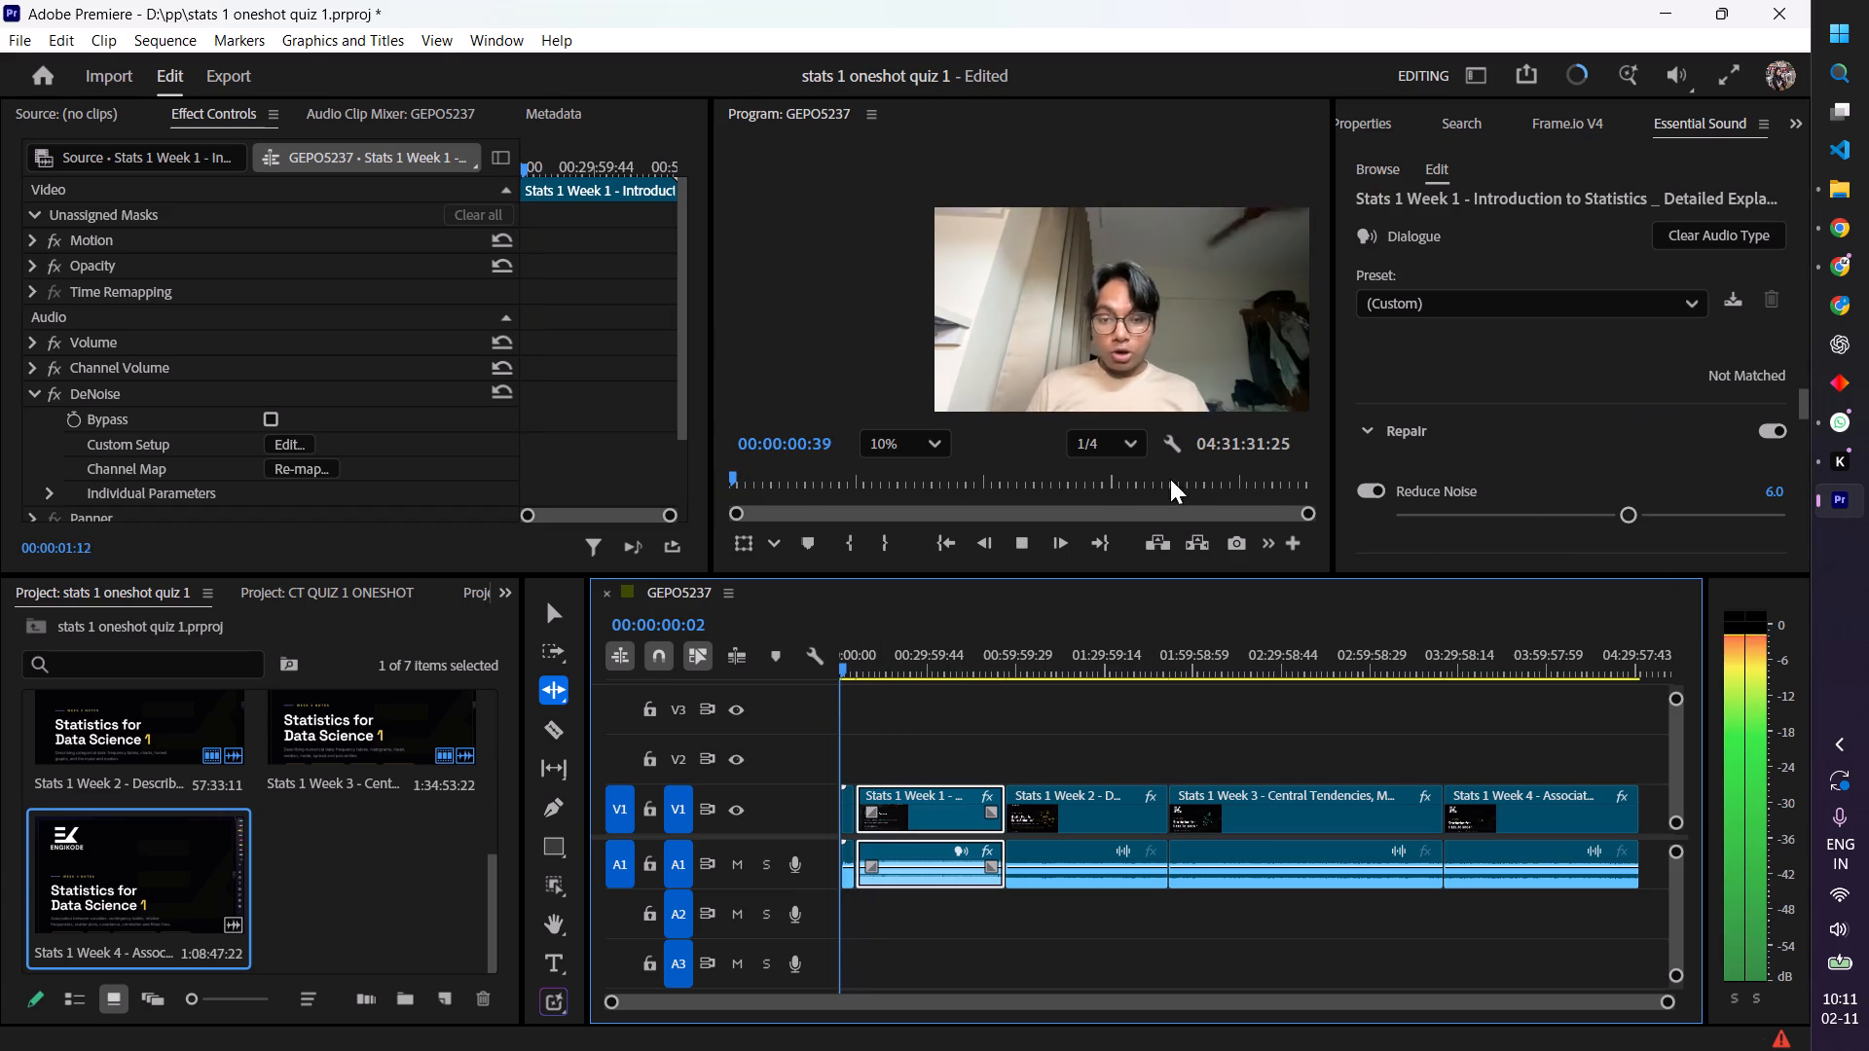
{"action": "key", "text": "space"}
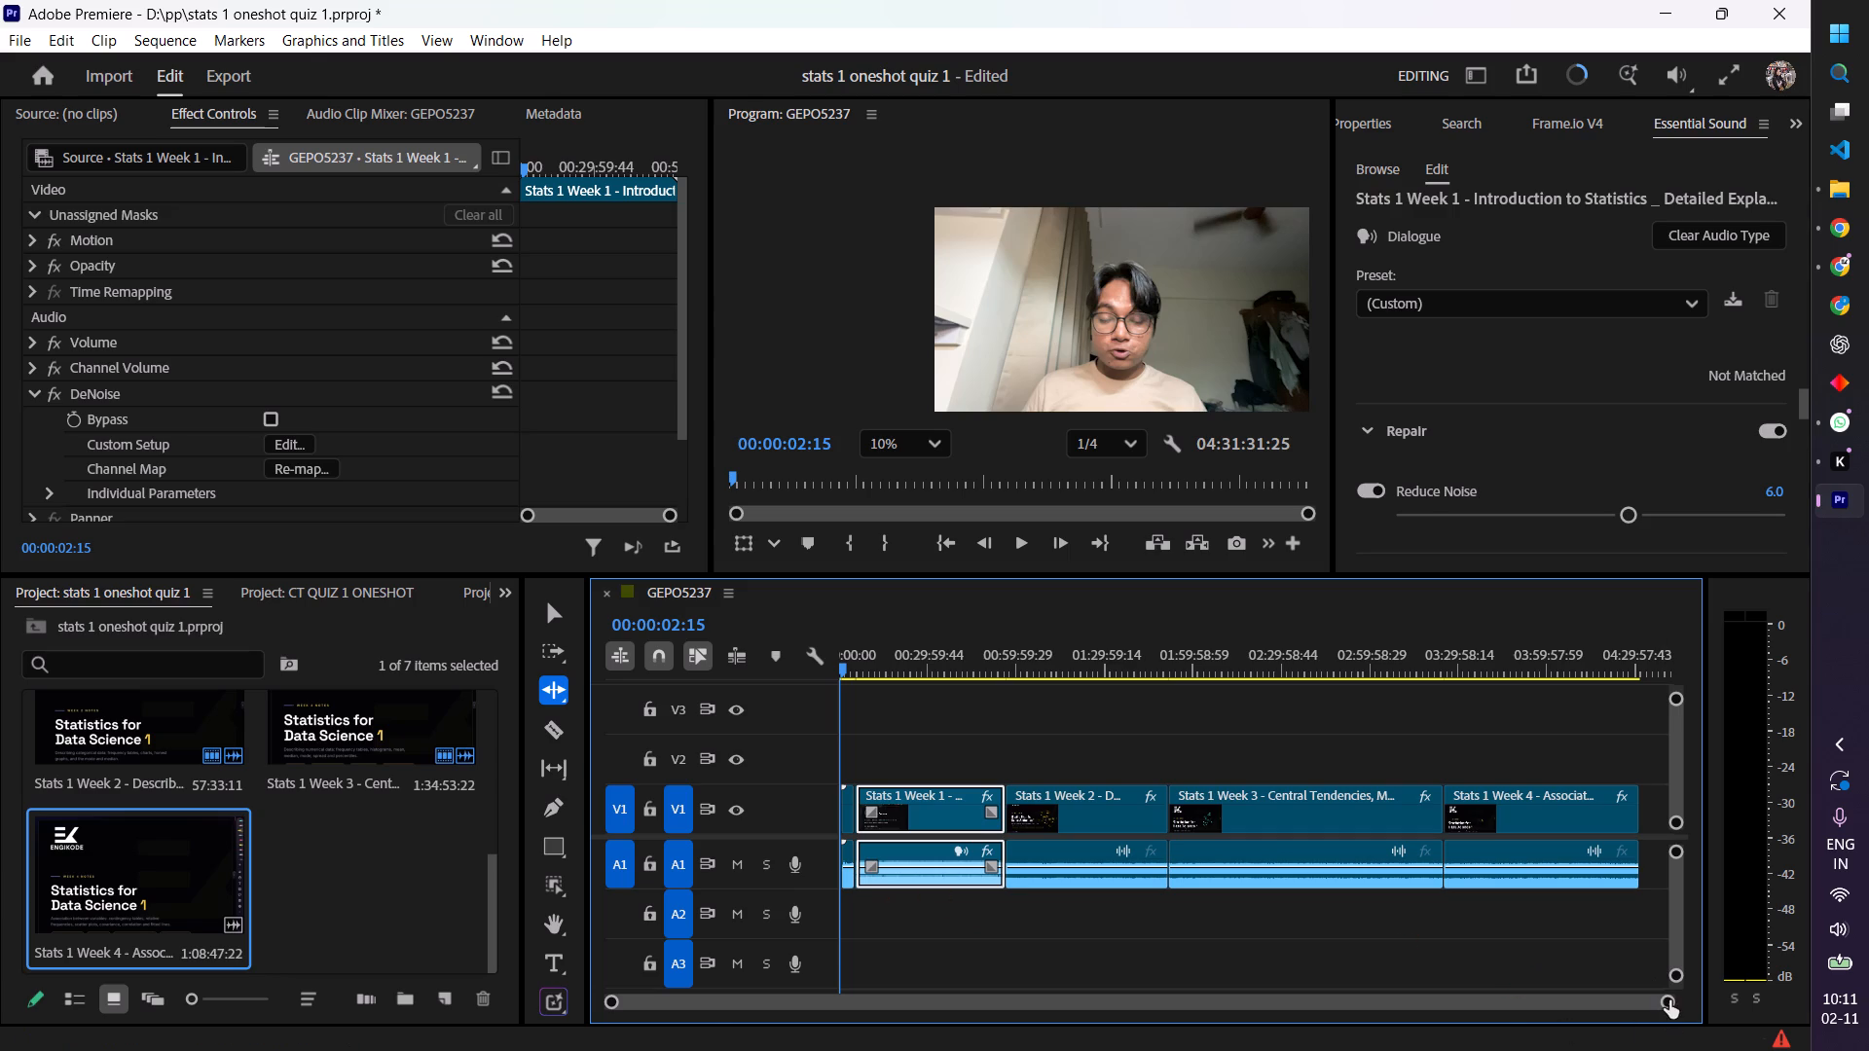
{"action": "left_click_drag", "start_coordinate": [1669, 1000], "coordinate": [733, 1016]}
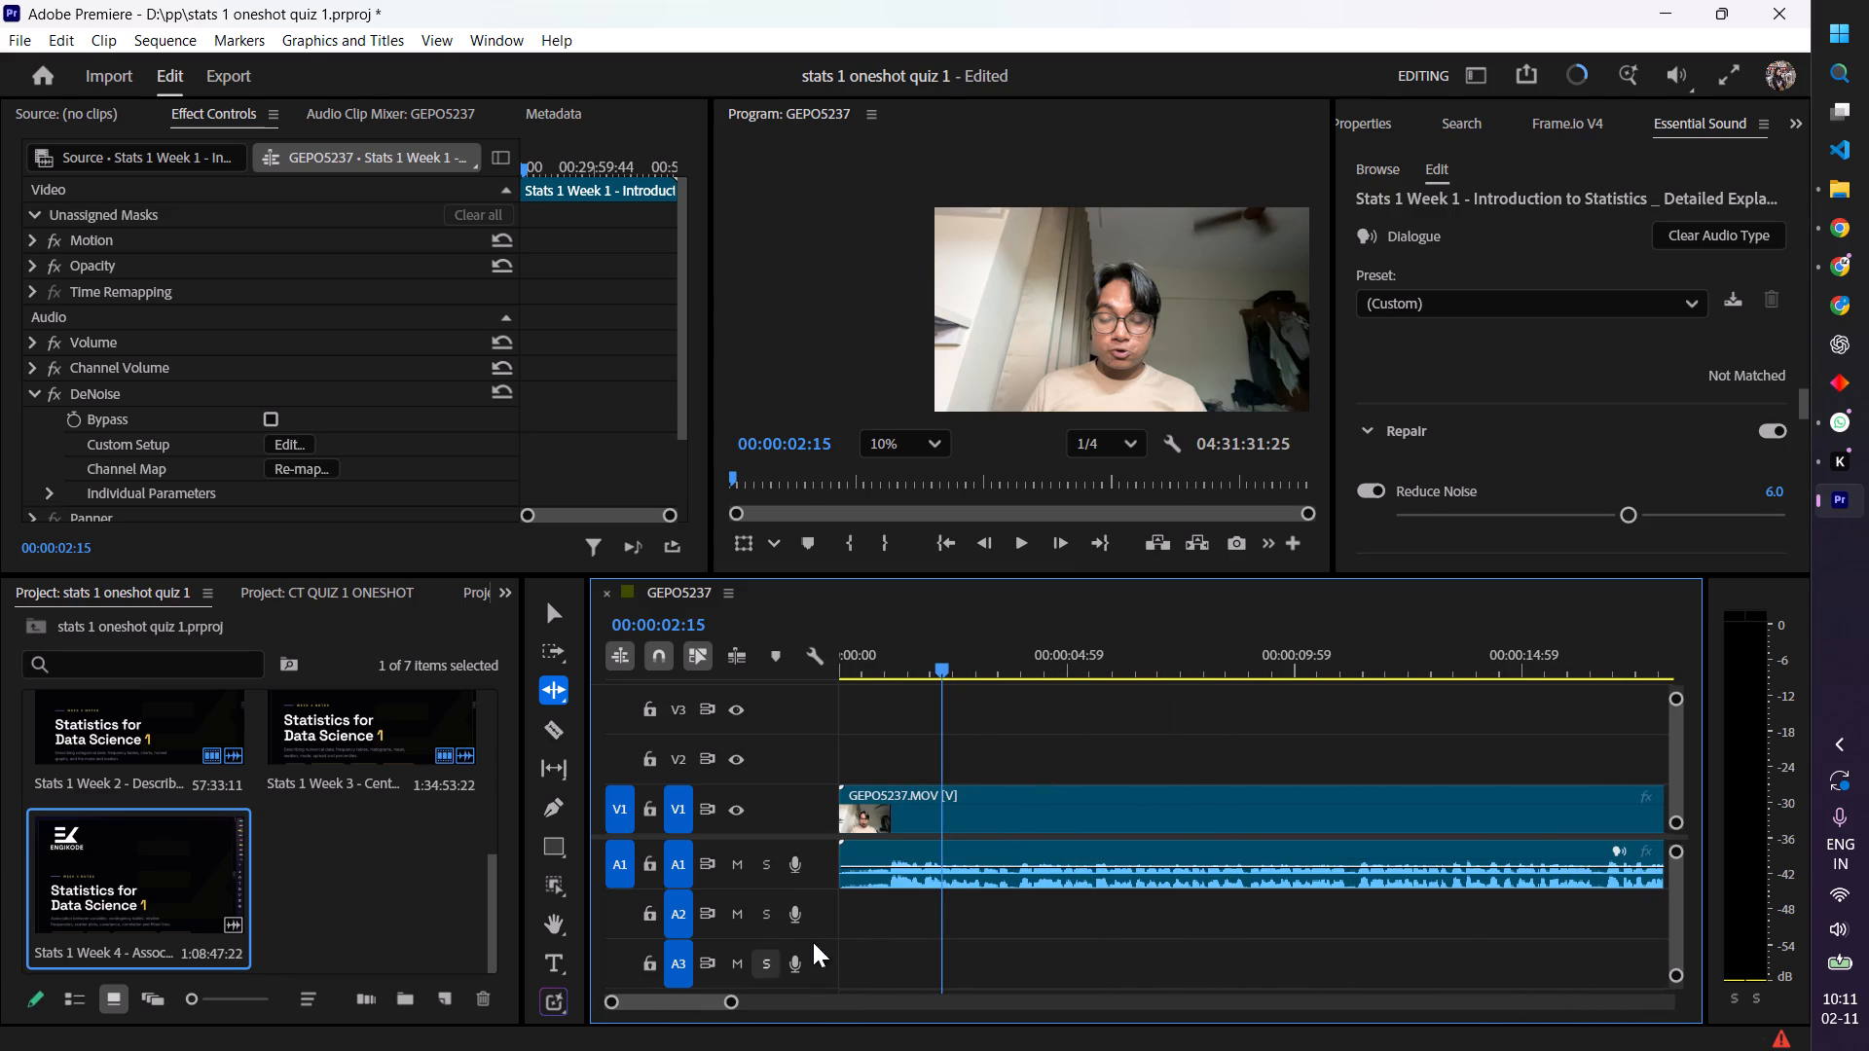
{"action": "left_click", "coordinate": [968, 878]}
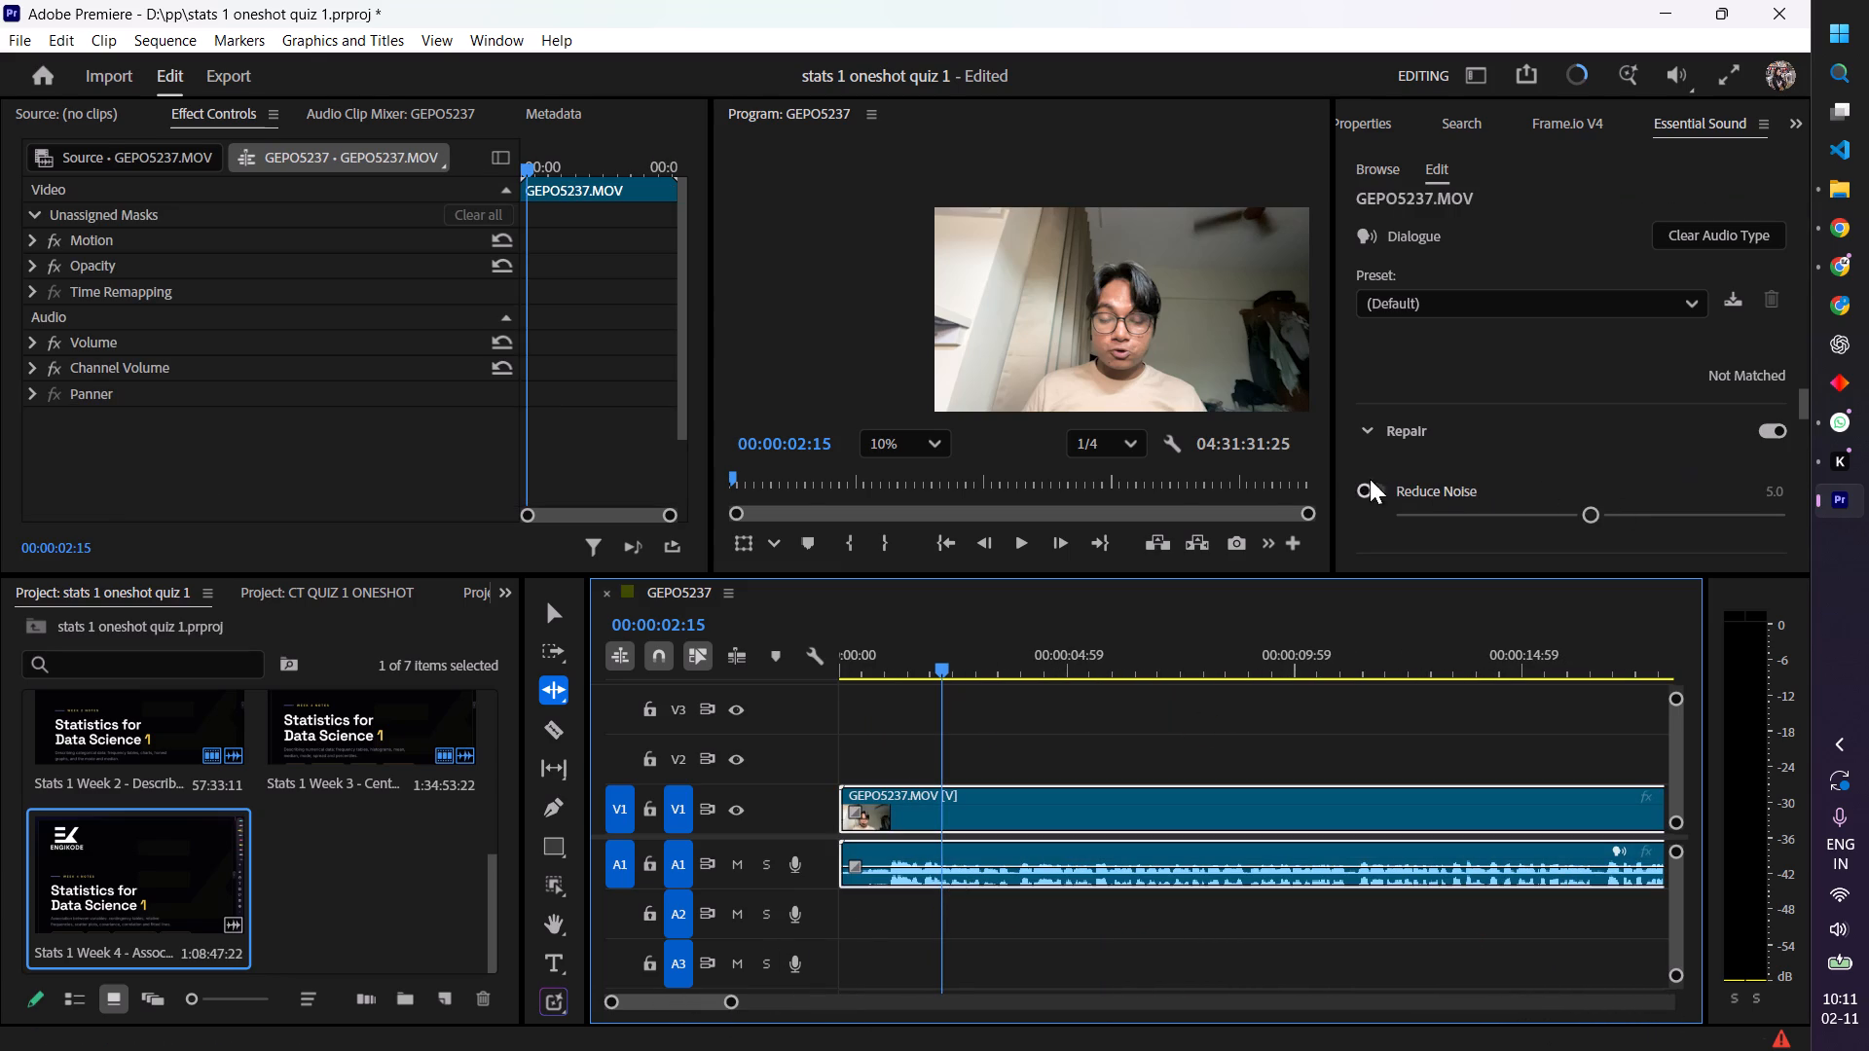
{"action": "left_click", "coordinate": [1376, 489]}
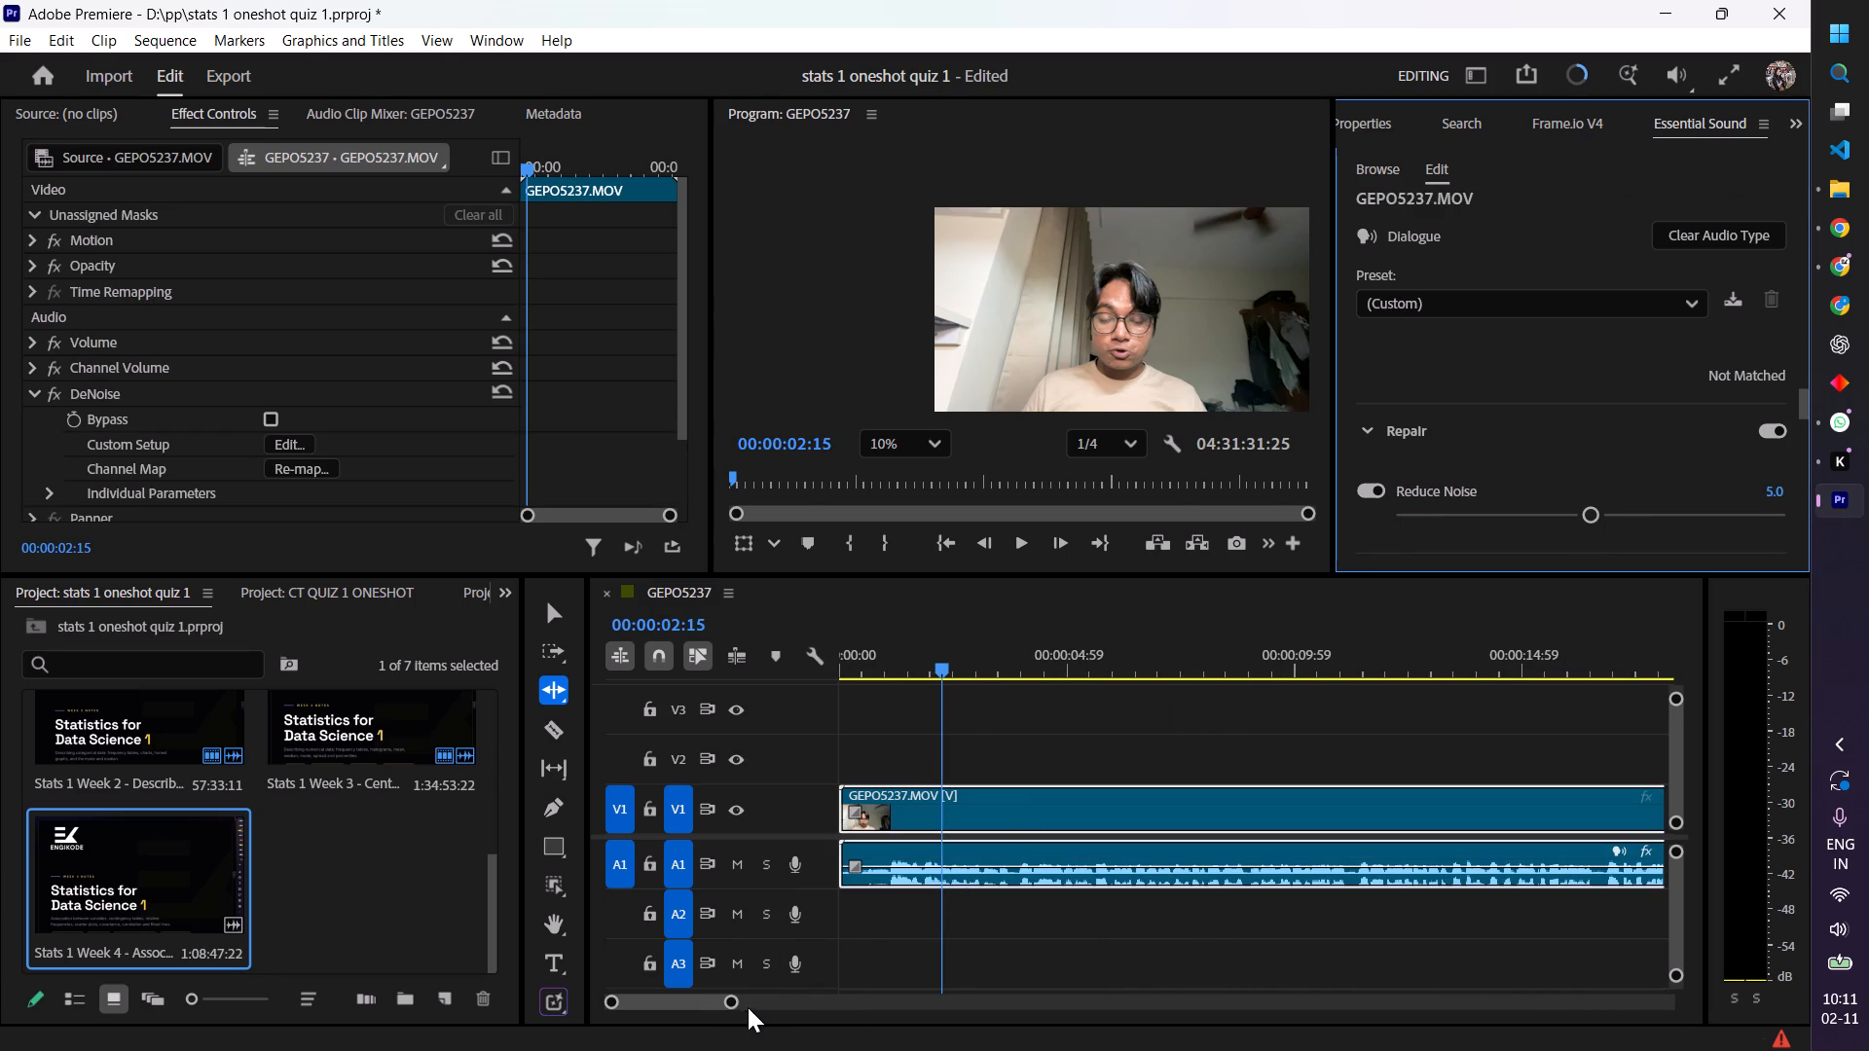
Turn off Reduce Noise for the second intro clip, XXOP3969.MOV.
{"action": "left_click_drag", "start_coordinate": [735, 1007], "coordinate": [819, 1013]}
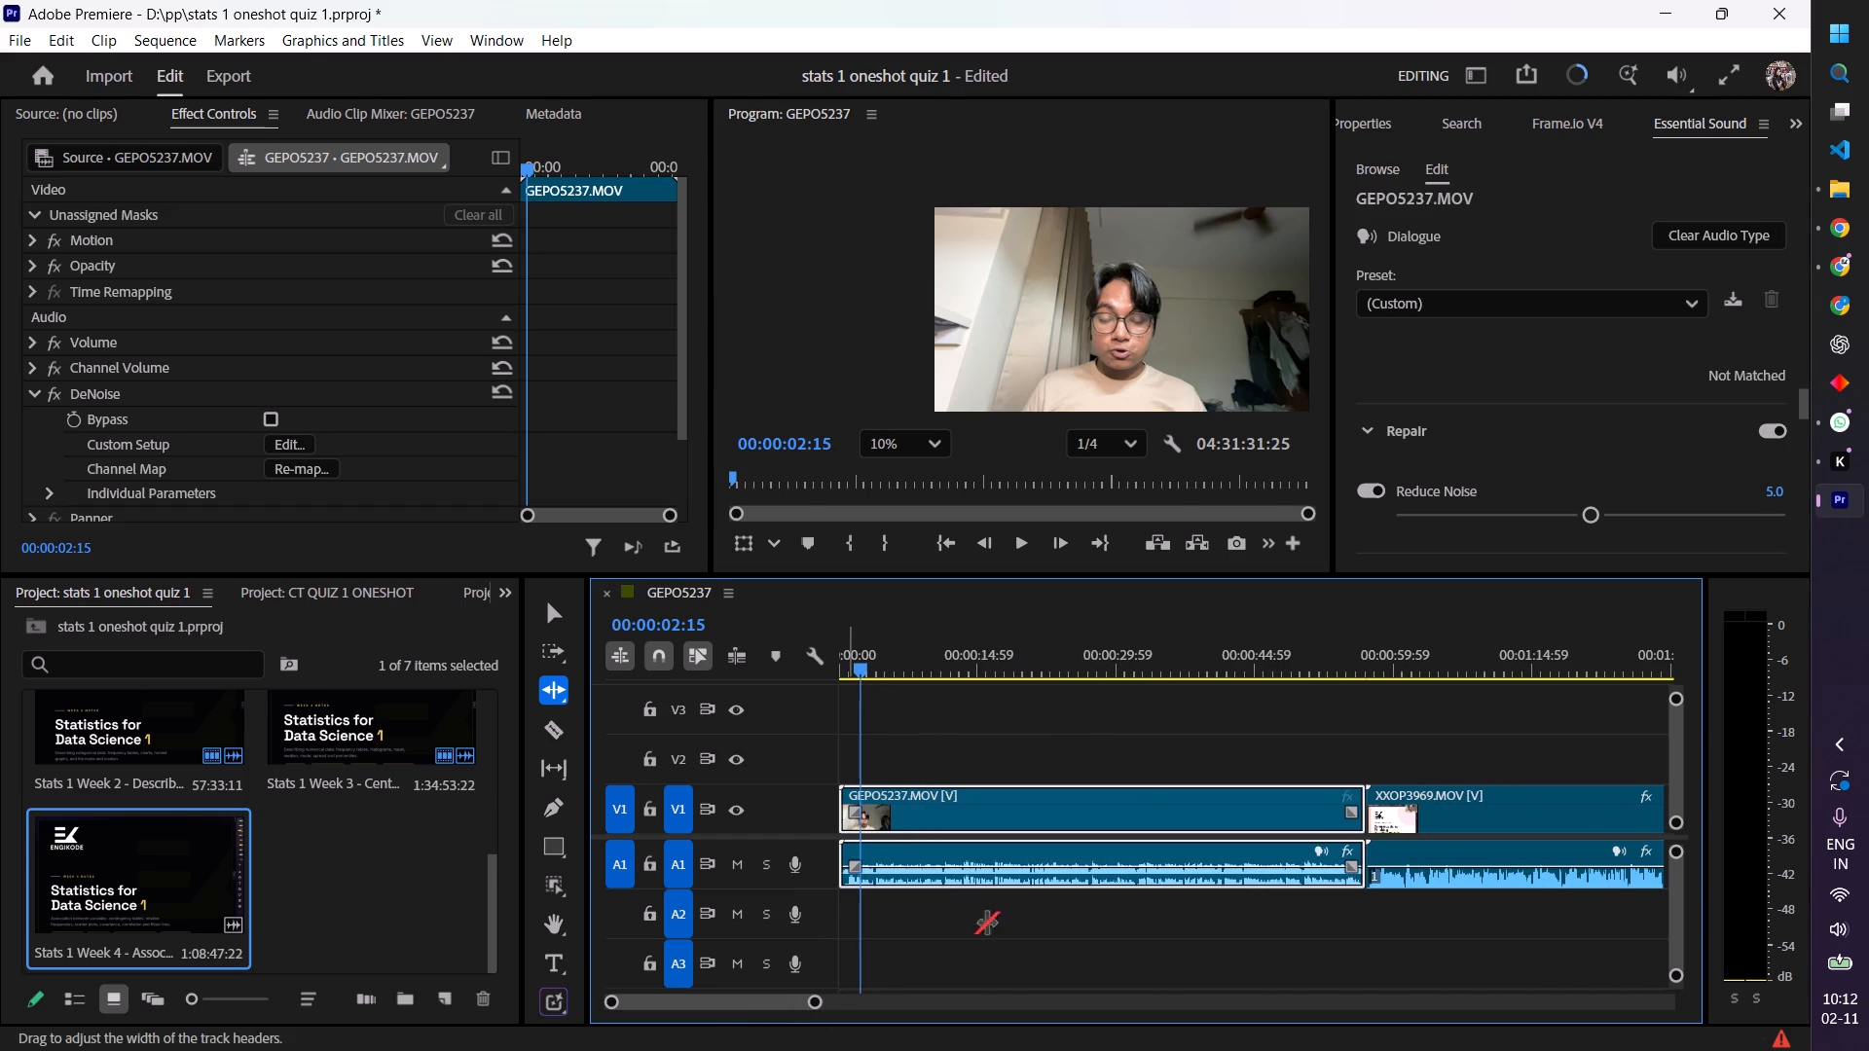
{"action": "left_click", "coordinate": [1502, 859]}
{"action": "left_click", "coordinate": [1368, 490]}
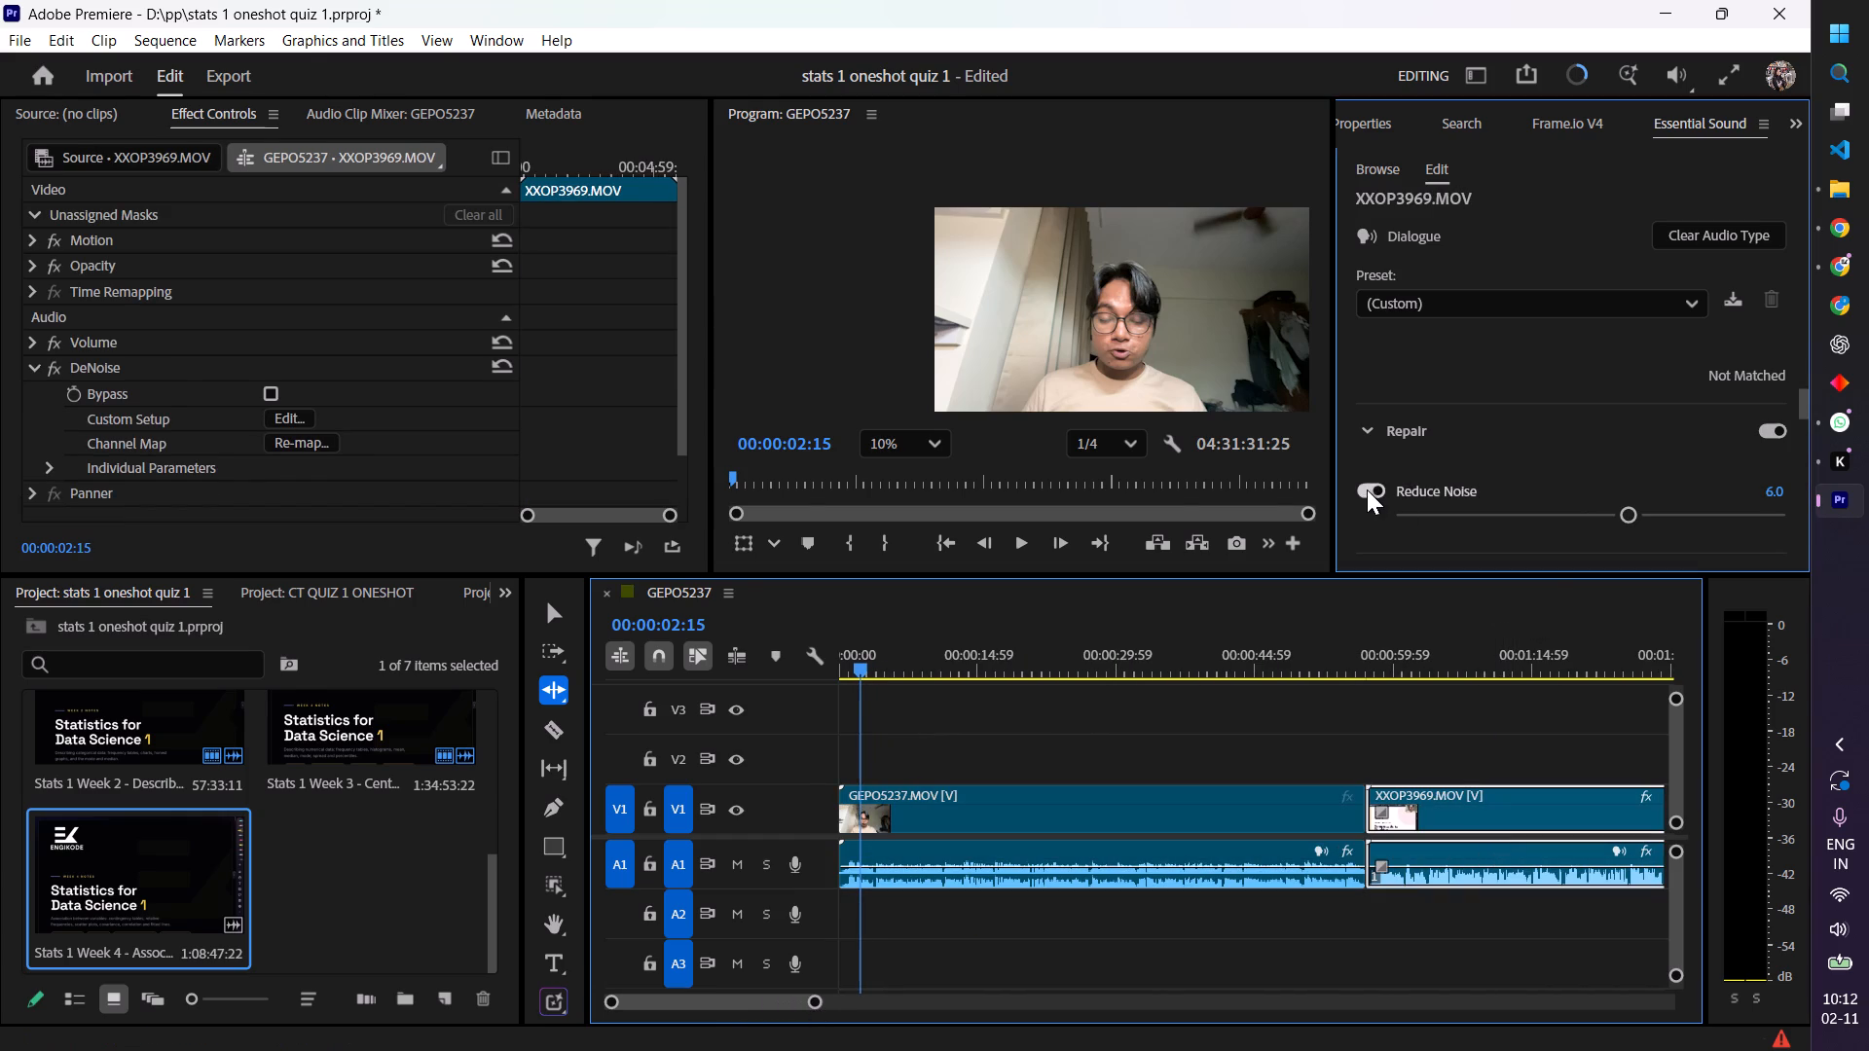
Set the Reduce Noise amount of the first intro clip, GEPO5237.MOV, to 6.0.
{"action": "left_click", "coordinate": [1003, 875]}
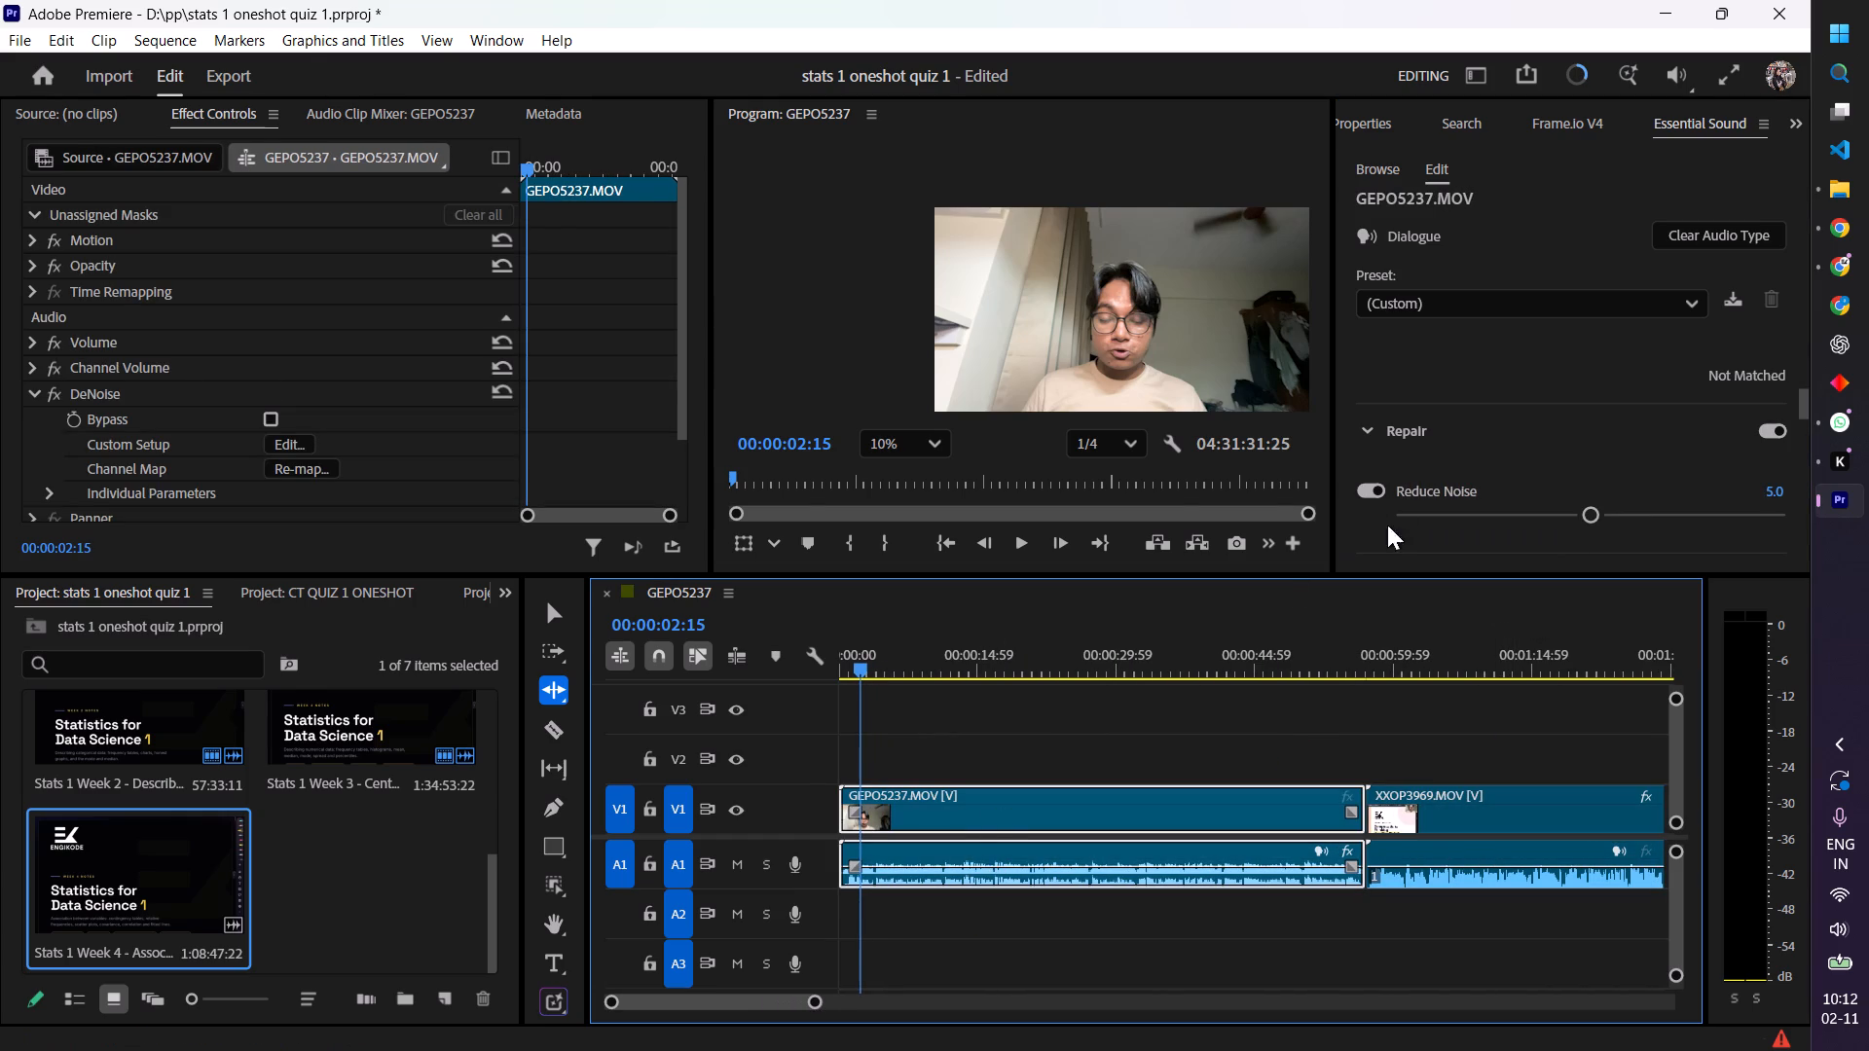
{"action": "left_click_drag", "start_coordinate": [1597, 513], "coordinate": [1633, 515]}
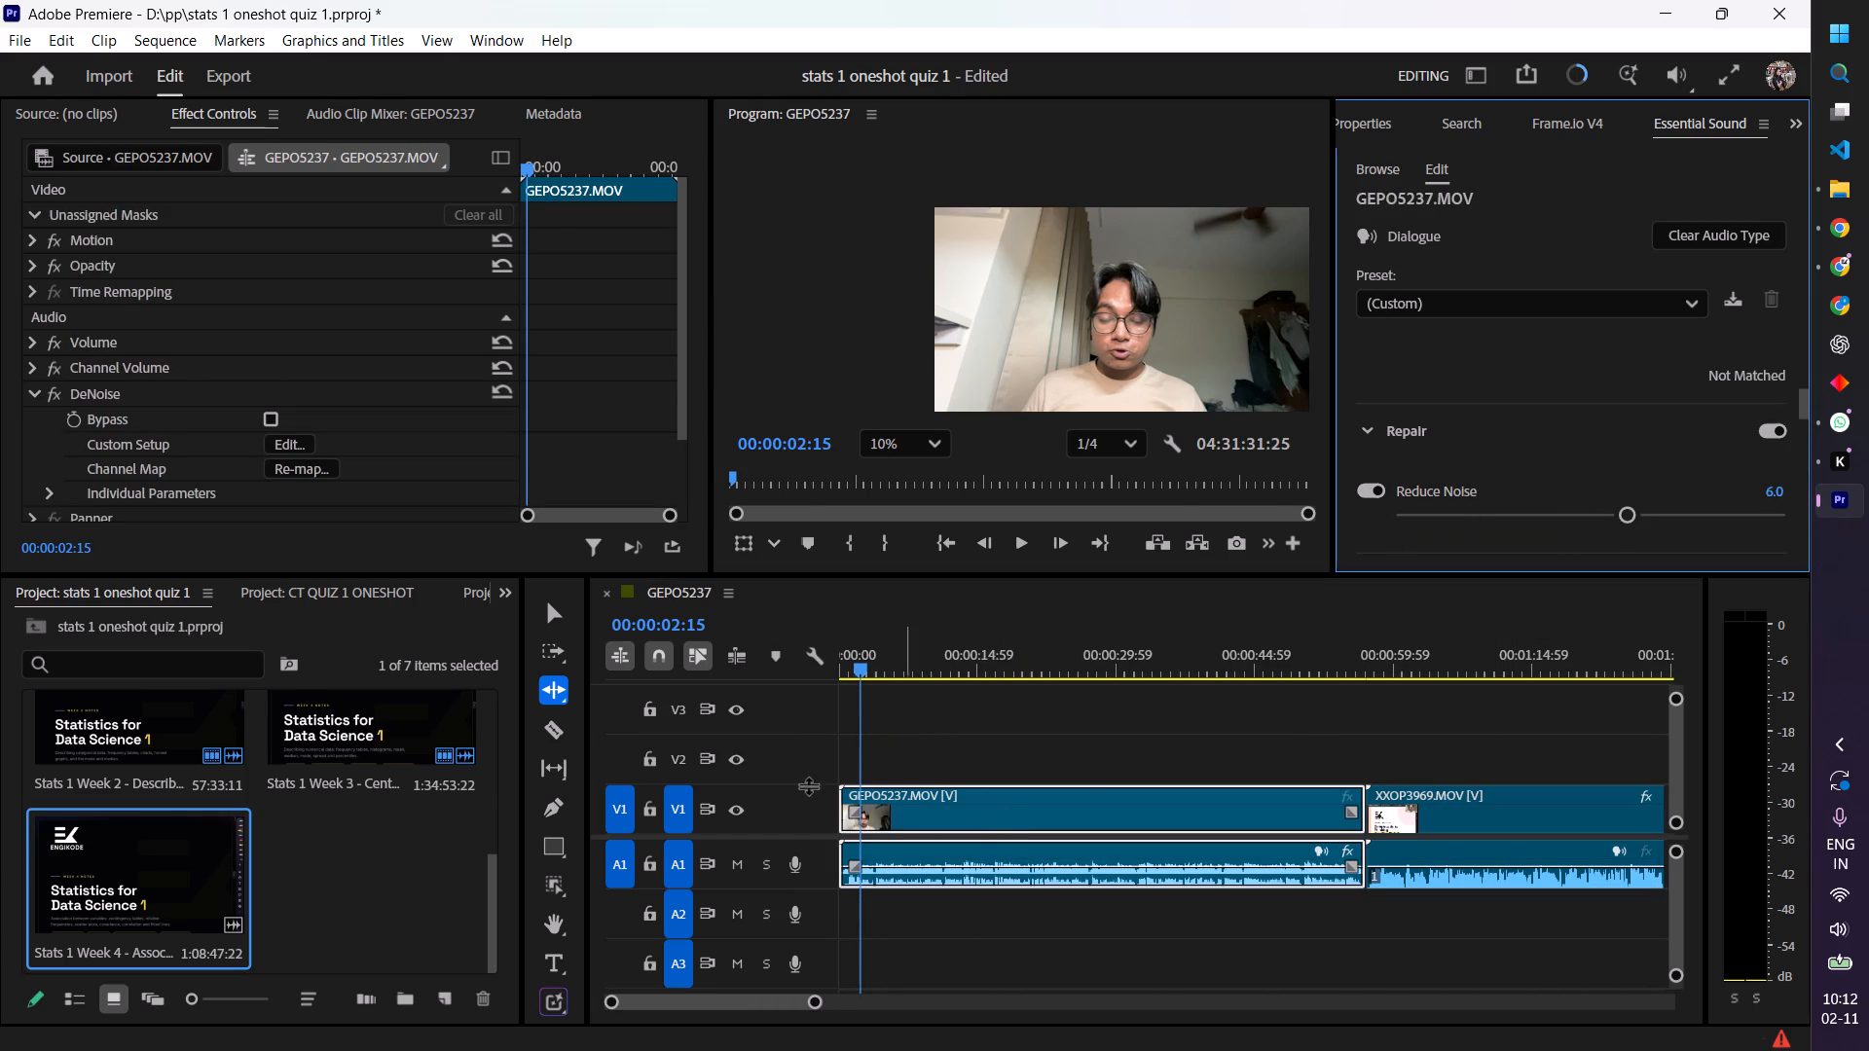
Play the intro from the sequence start, scrub through XXOP3969.MOV, and play the beginning of the Week 1 lecture to check the audio.
{"action": "left_click_drag", "start_coordinate": [863, 670], "coordinate": [743, 695]}
{"action": "key", "text": "space"}
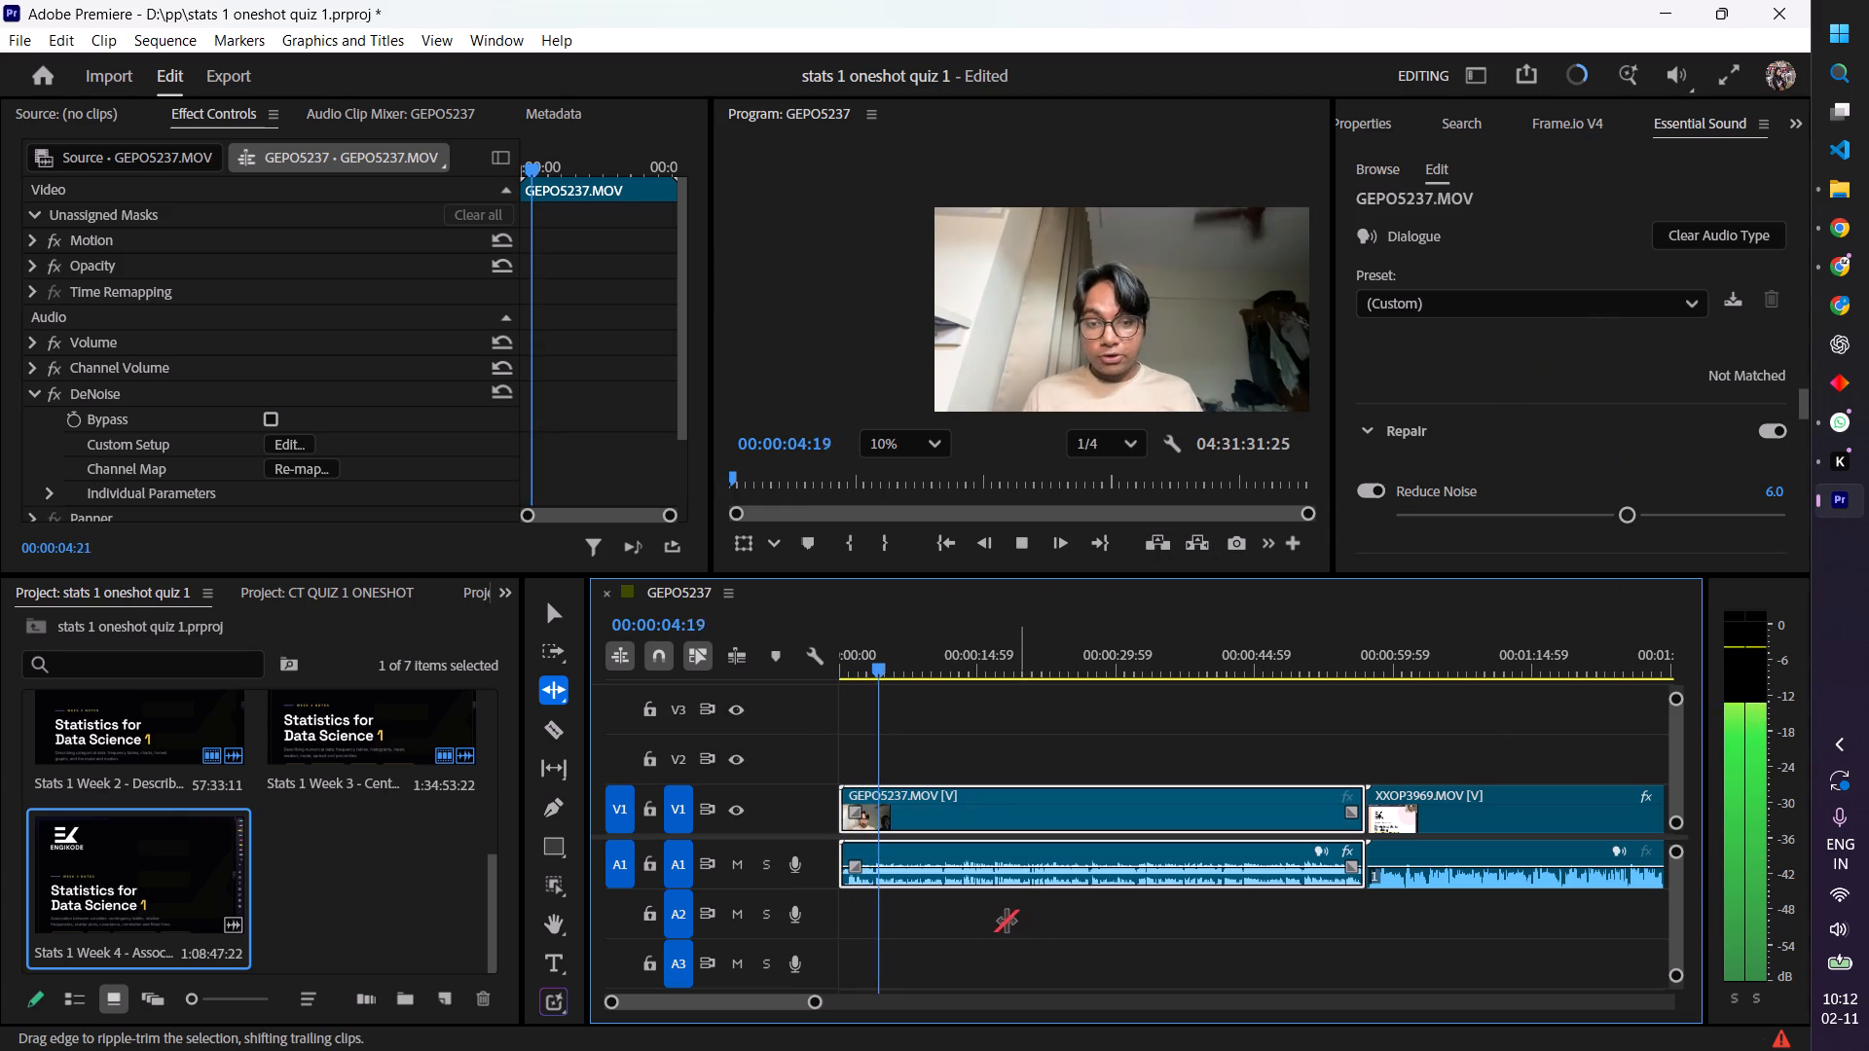
{"action": "left_click_drag", "start_coordinate": [815, 998], "coordinate": [820, 1000]}
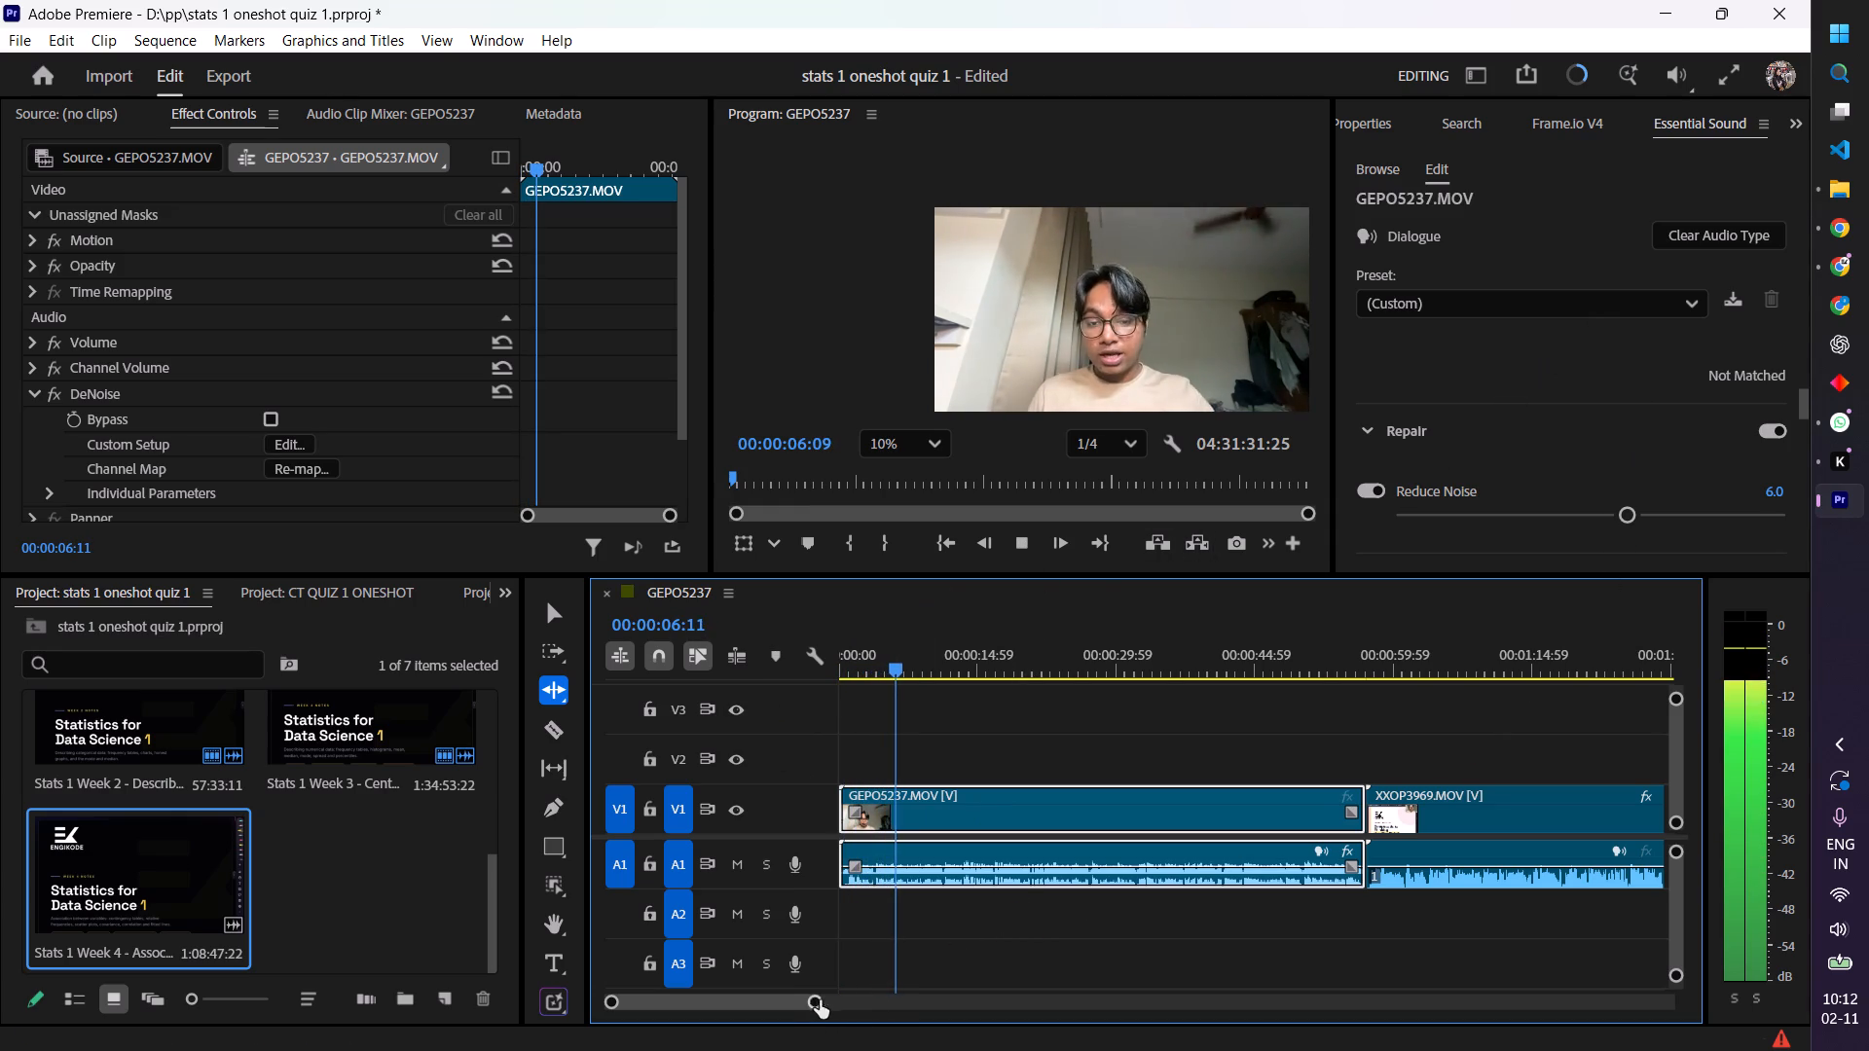
{"action": "left_click_drag", "start_coordinate": [820, 1000], "coordinate": [1306, 1018]}
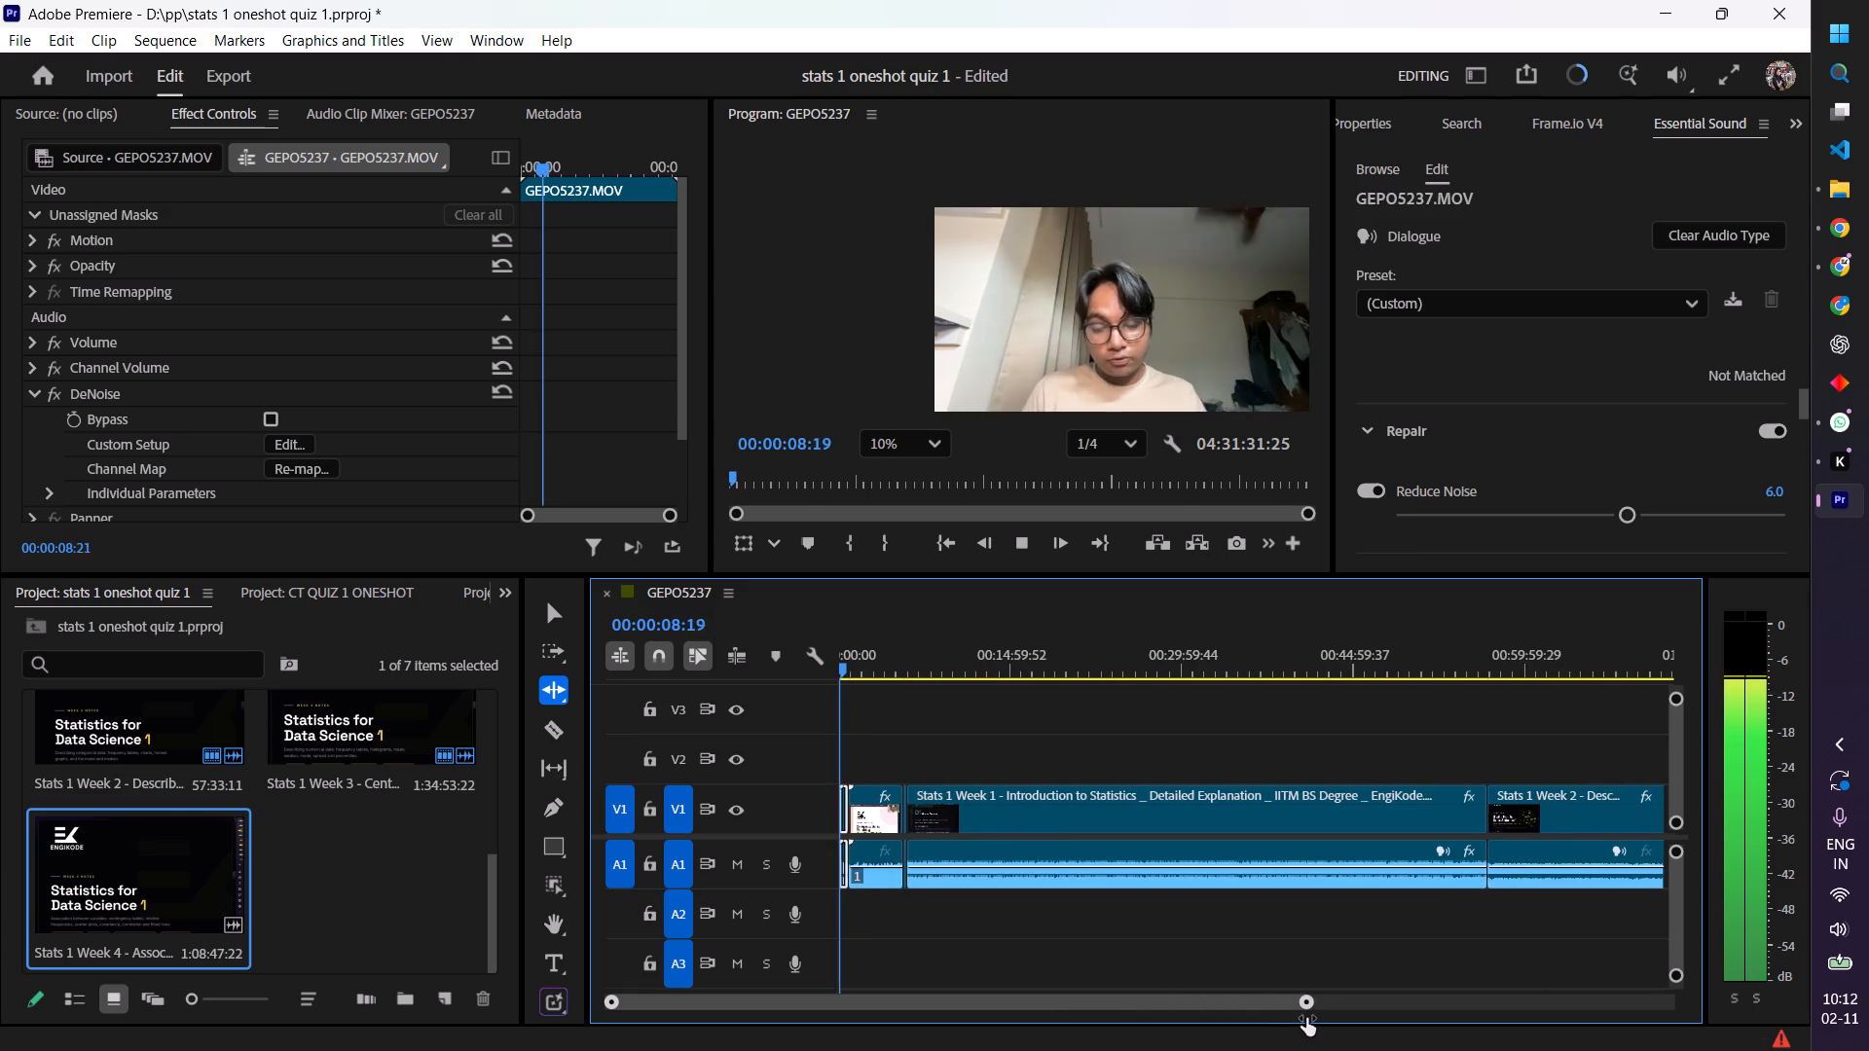
{"action": "left_click_drag", "start_coordinate": [1306, 1018], "coordinate": [971, 1023]}
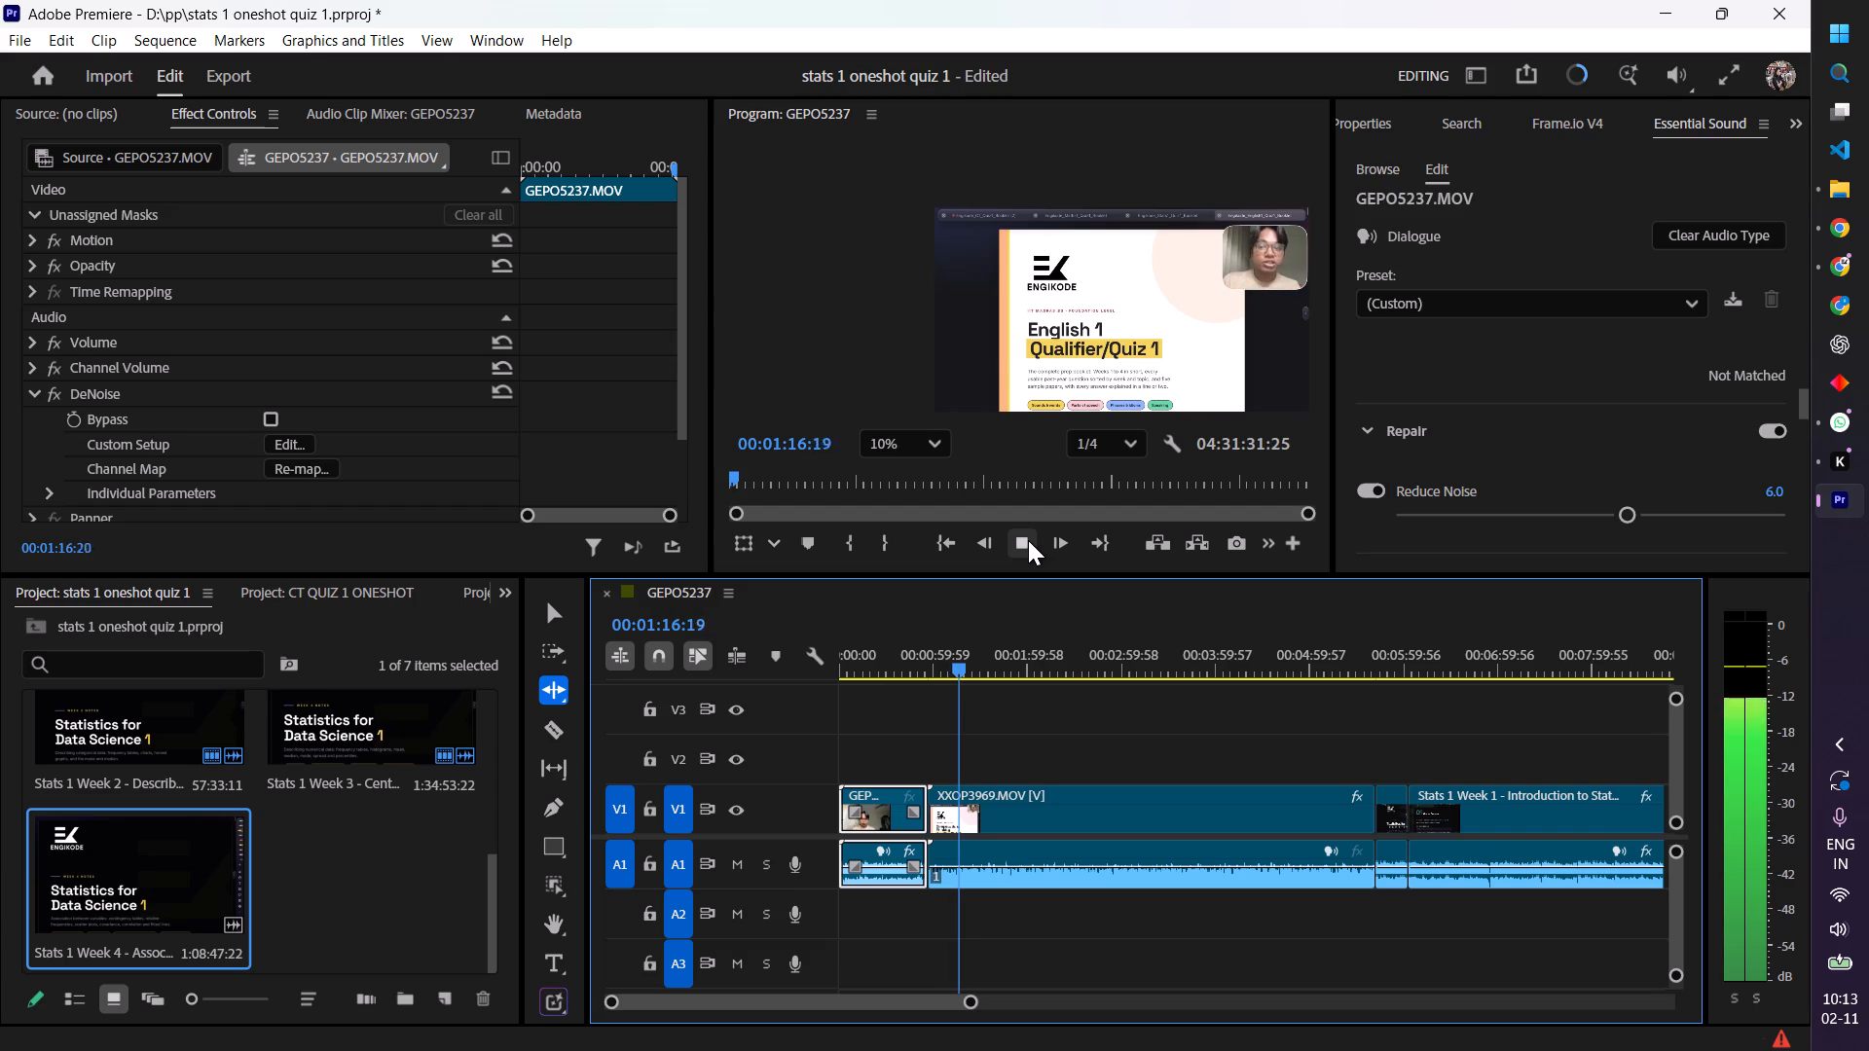
{"action": "left_click_drag", "start_coordinate": [960, 670], "coordinate": [1016, 673]}
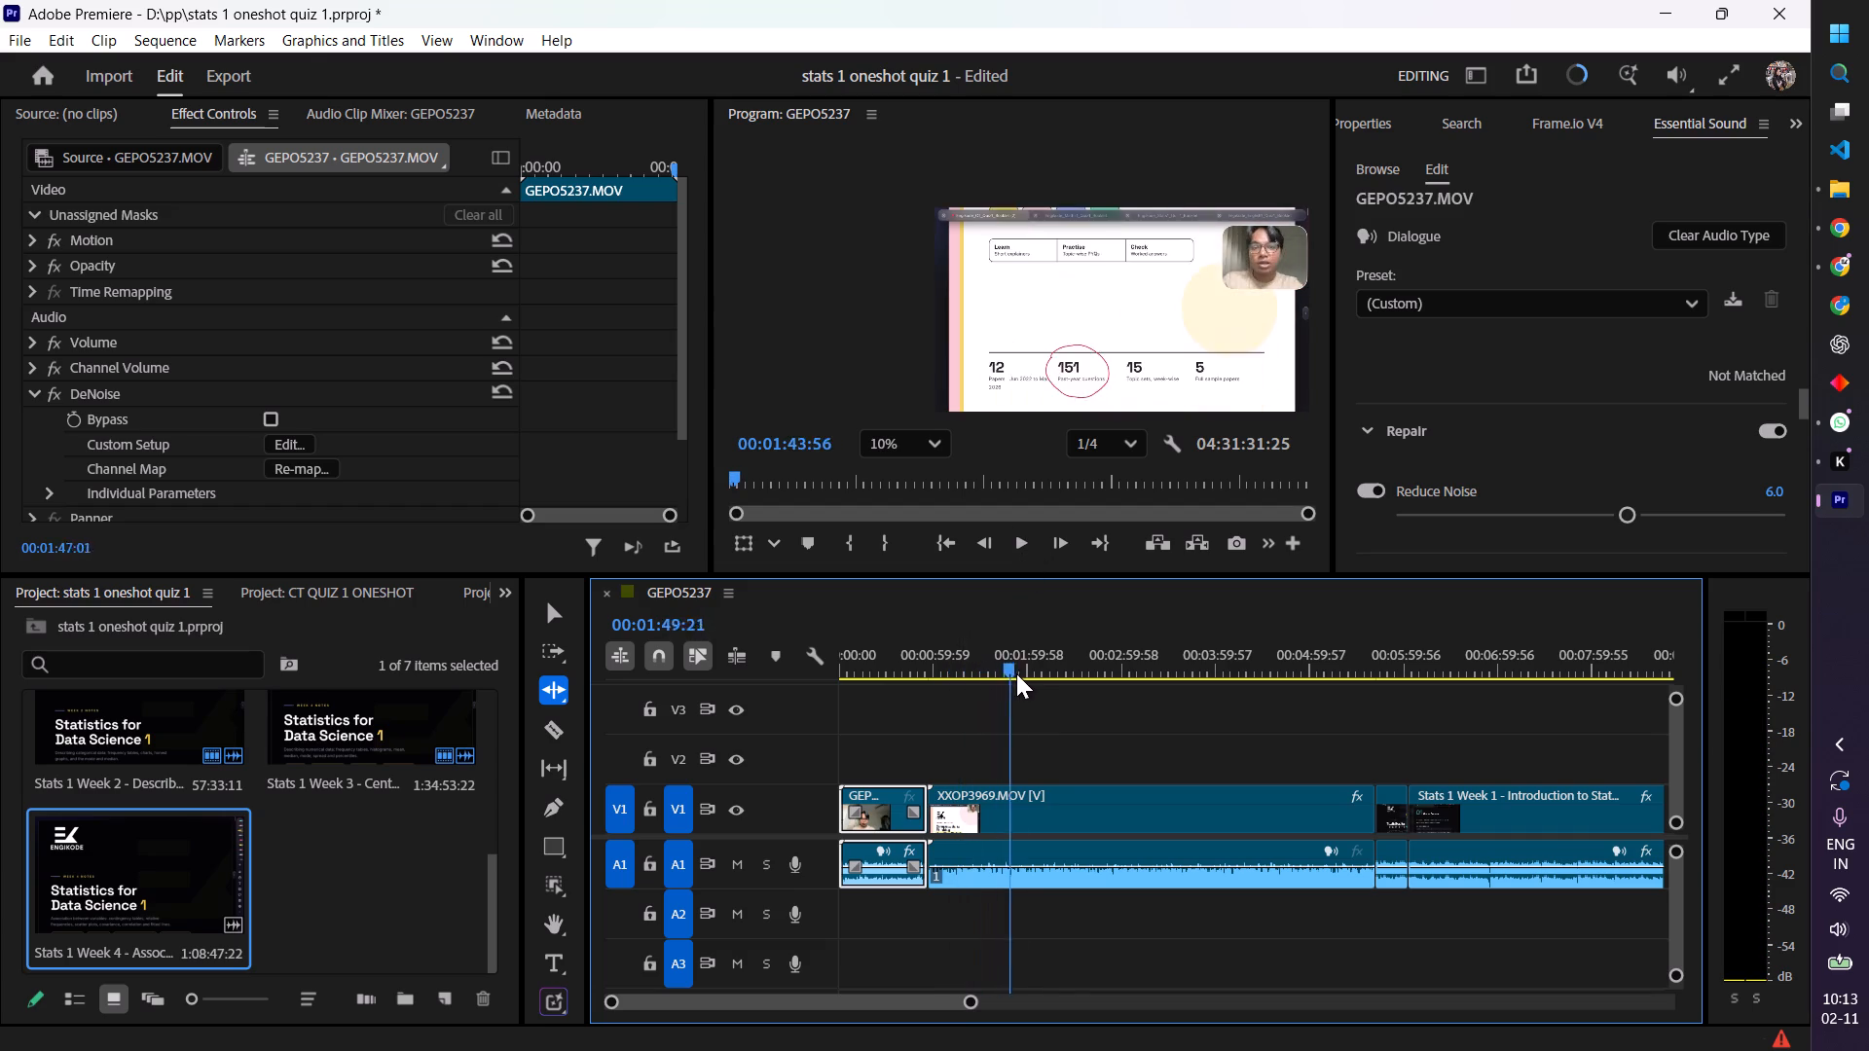
{"action": "left_click_drag", "start_coordinate": [1016, 673], "coordinate": [1249, 675]}
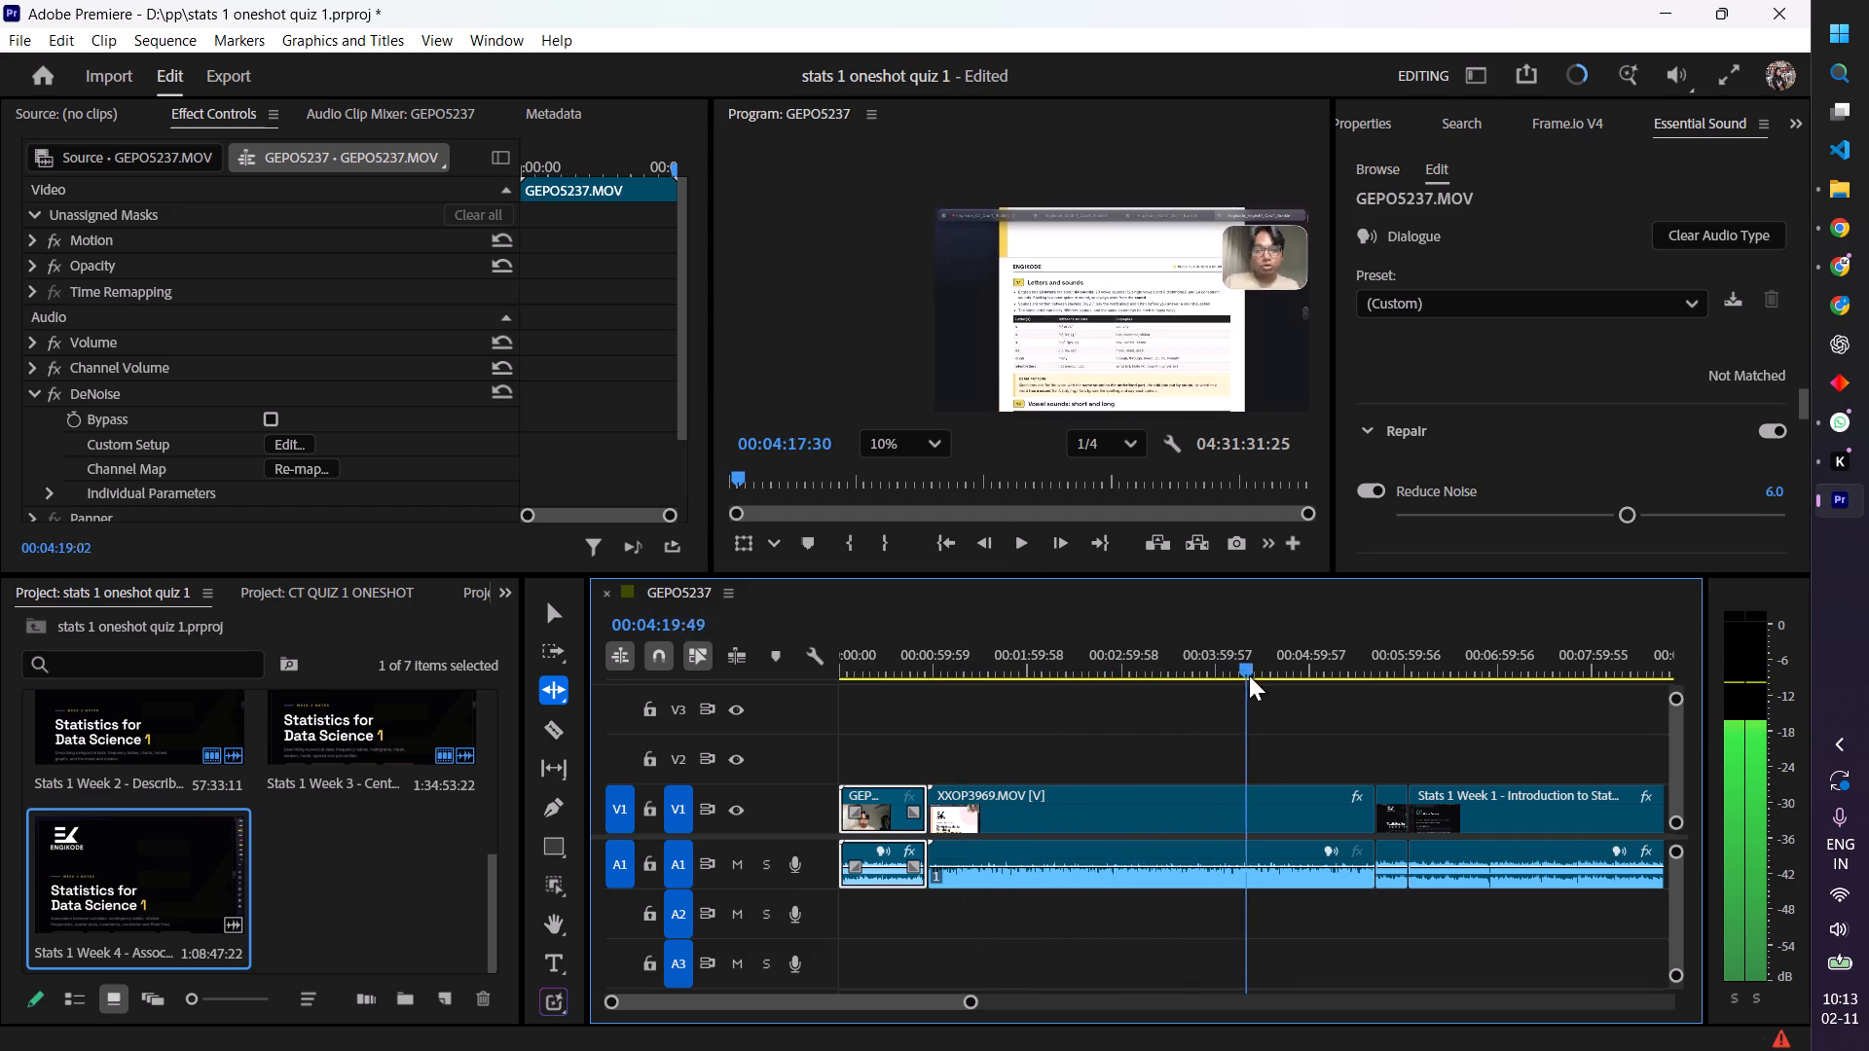
{"action": "left_click_drag", "start_coordinate": [1249, 675], "coordinate": [1369, 699]}
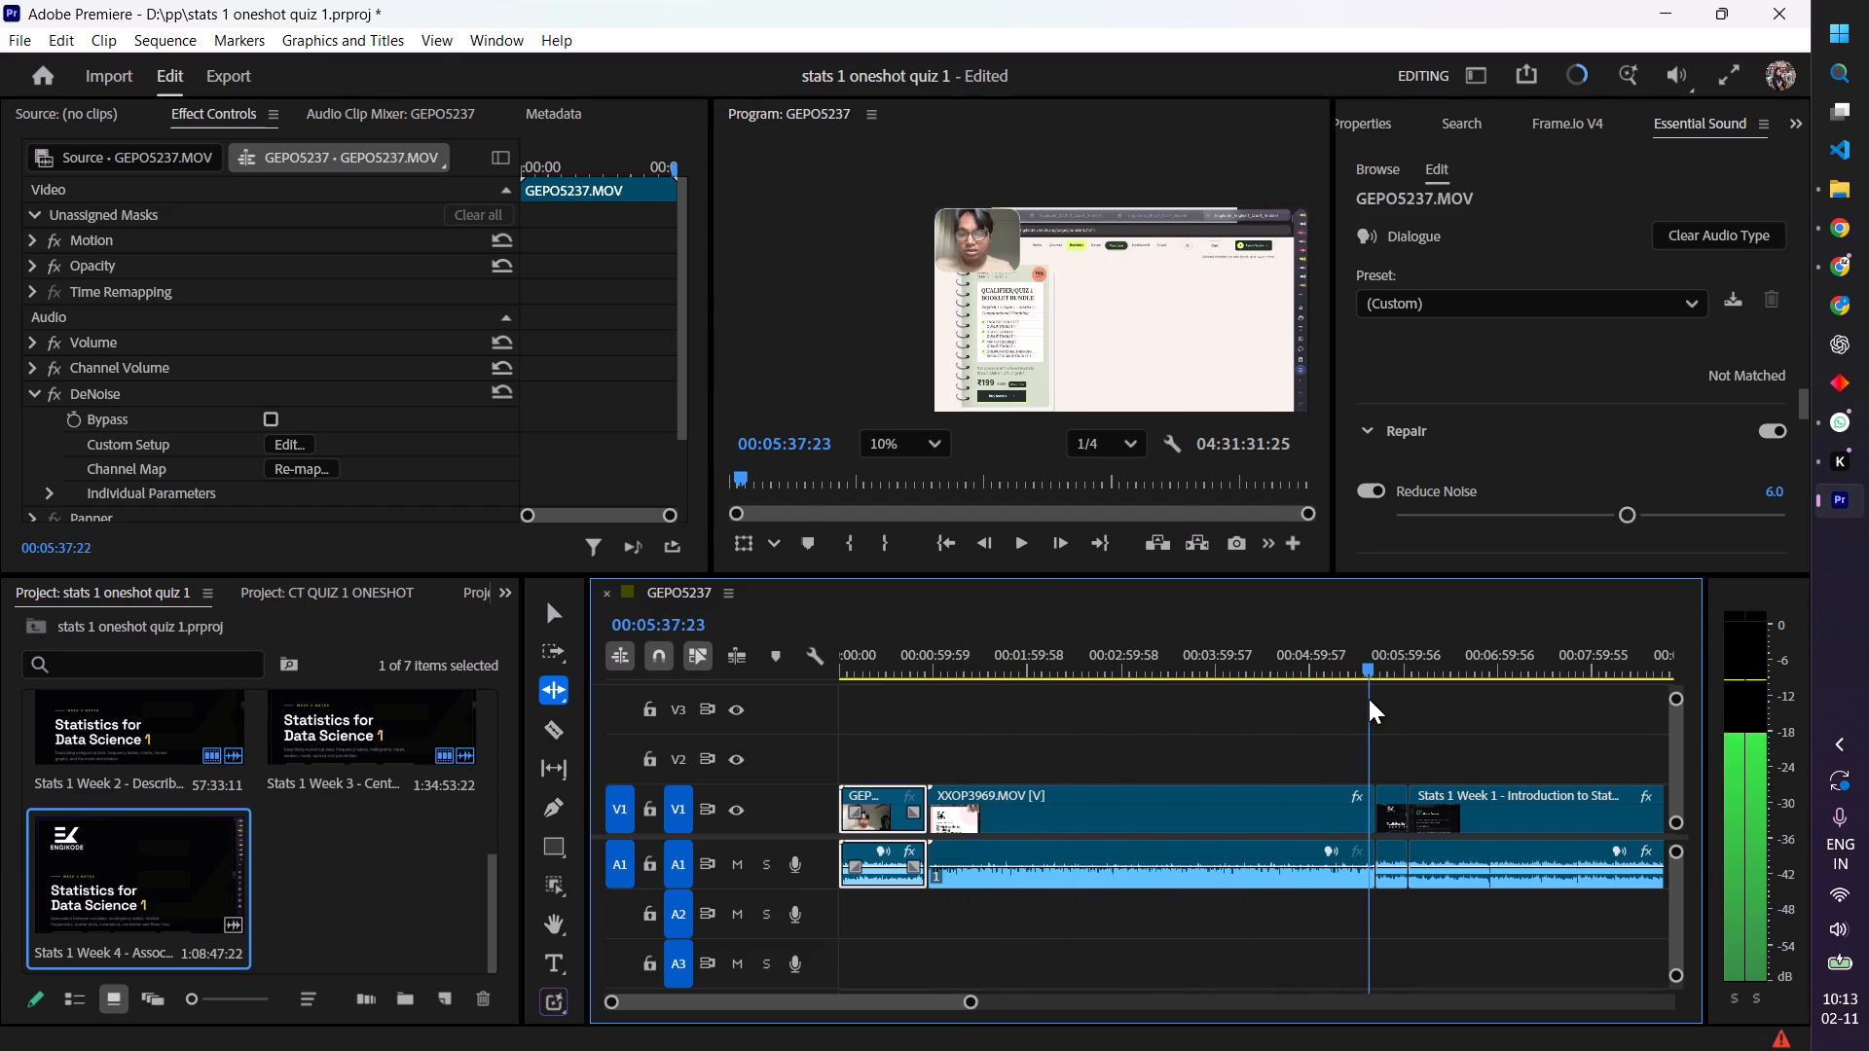
{"action": "left_click_drag", "start_coordinate": [1369, 699], "coordinate": [1374, 699]}
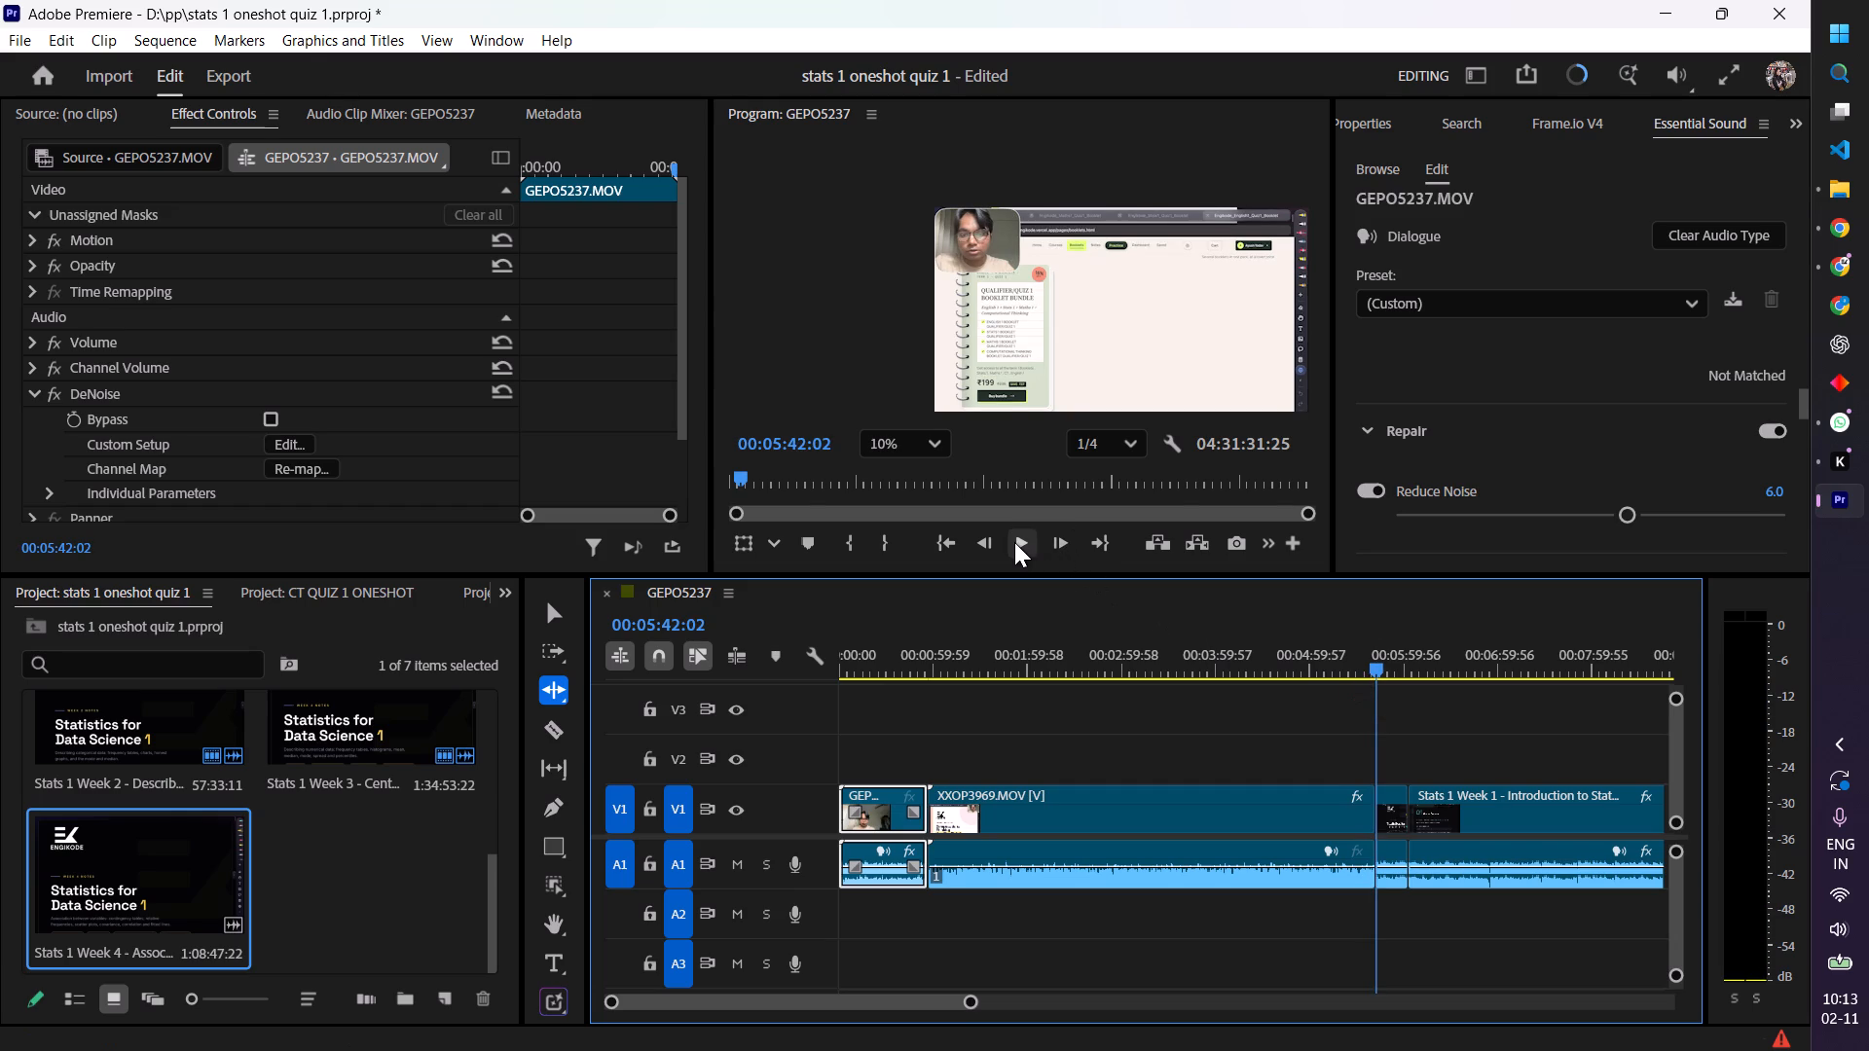
{"action": "left_click", "coordinate": [1014, 542]}
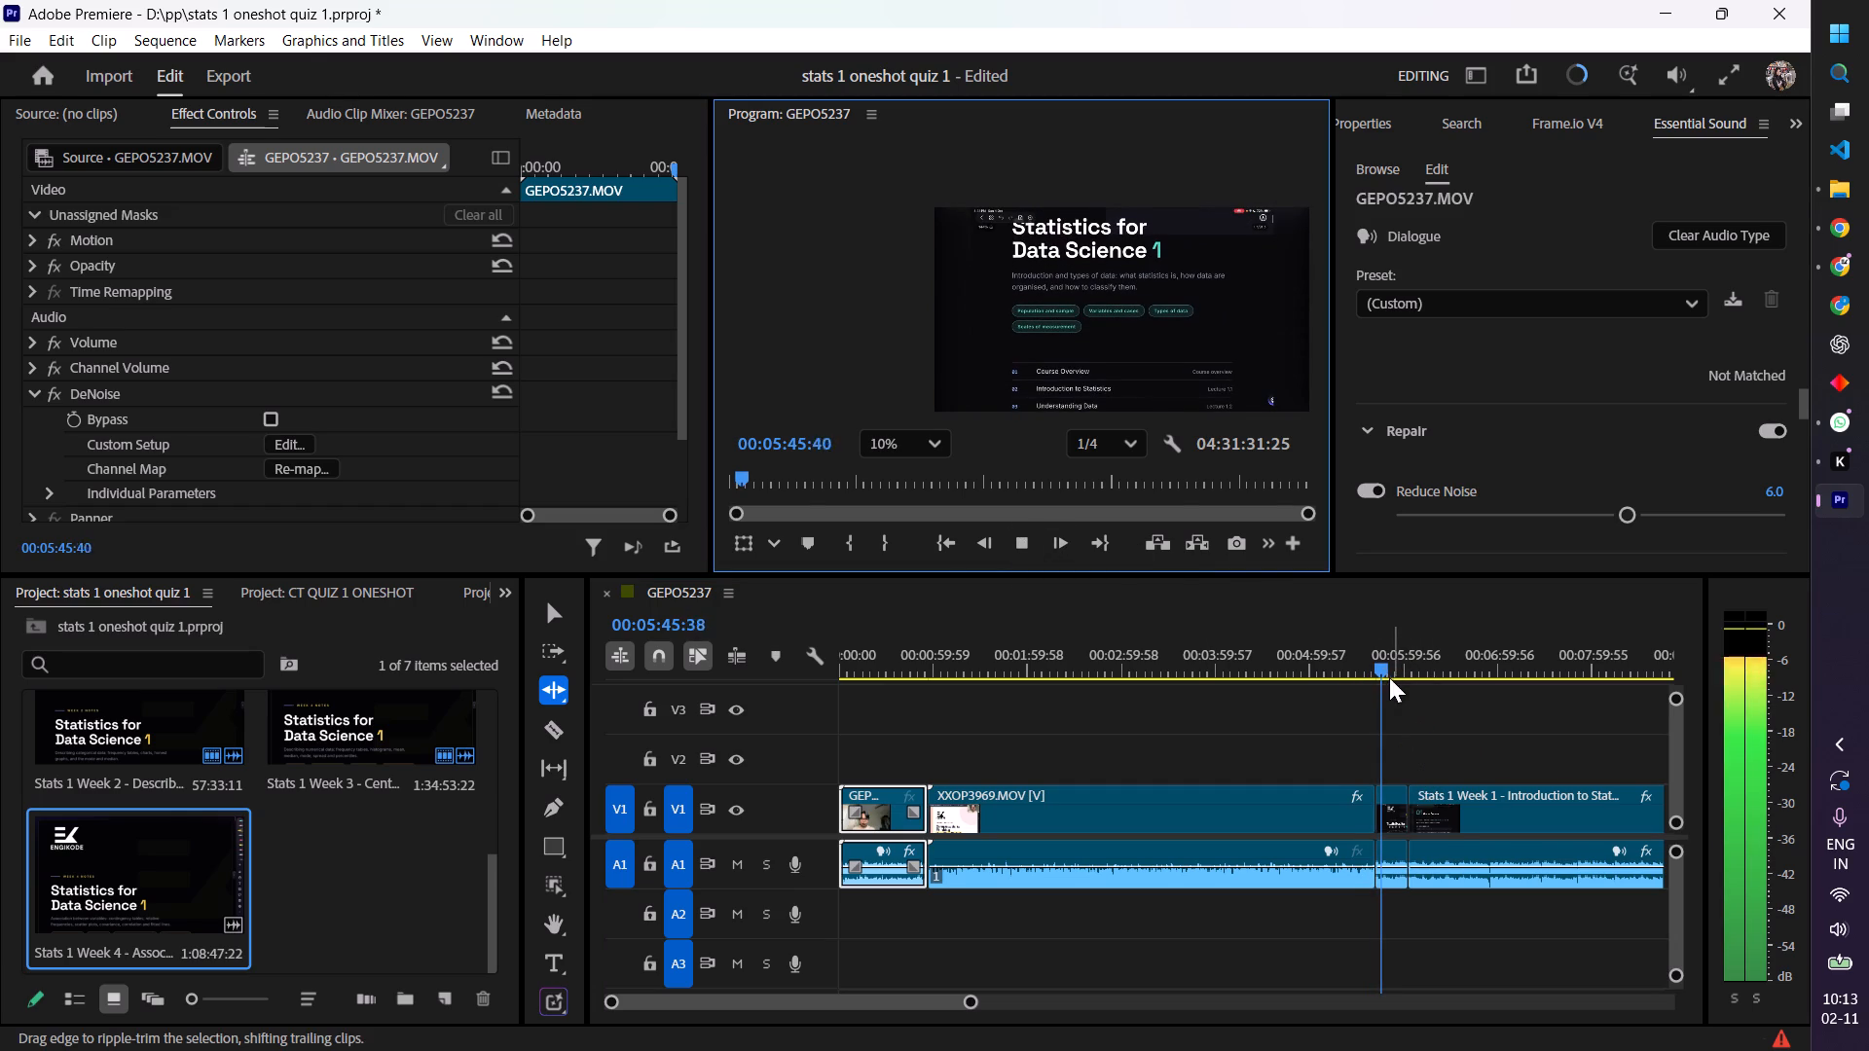
{"action": "left_click_drag", "start_coordinate": [1382, 669], "coordinate": [1411, 677]}
{"action": "left_click", "coordinate": [1014, 550]}
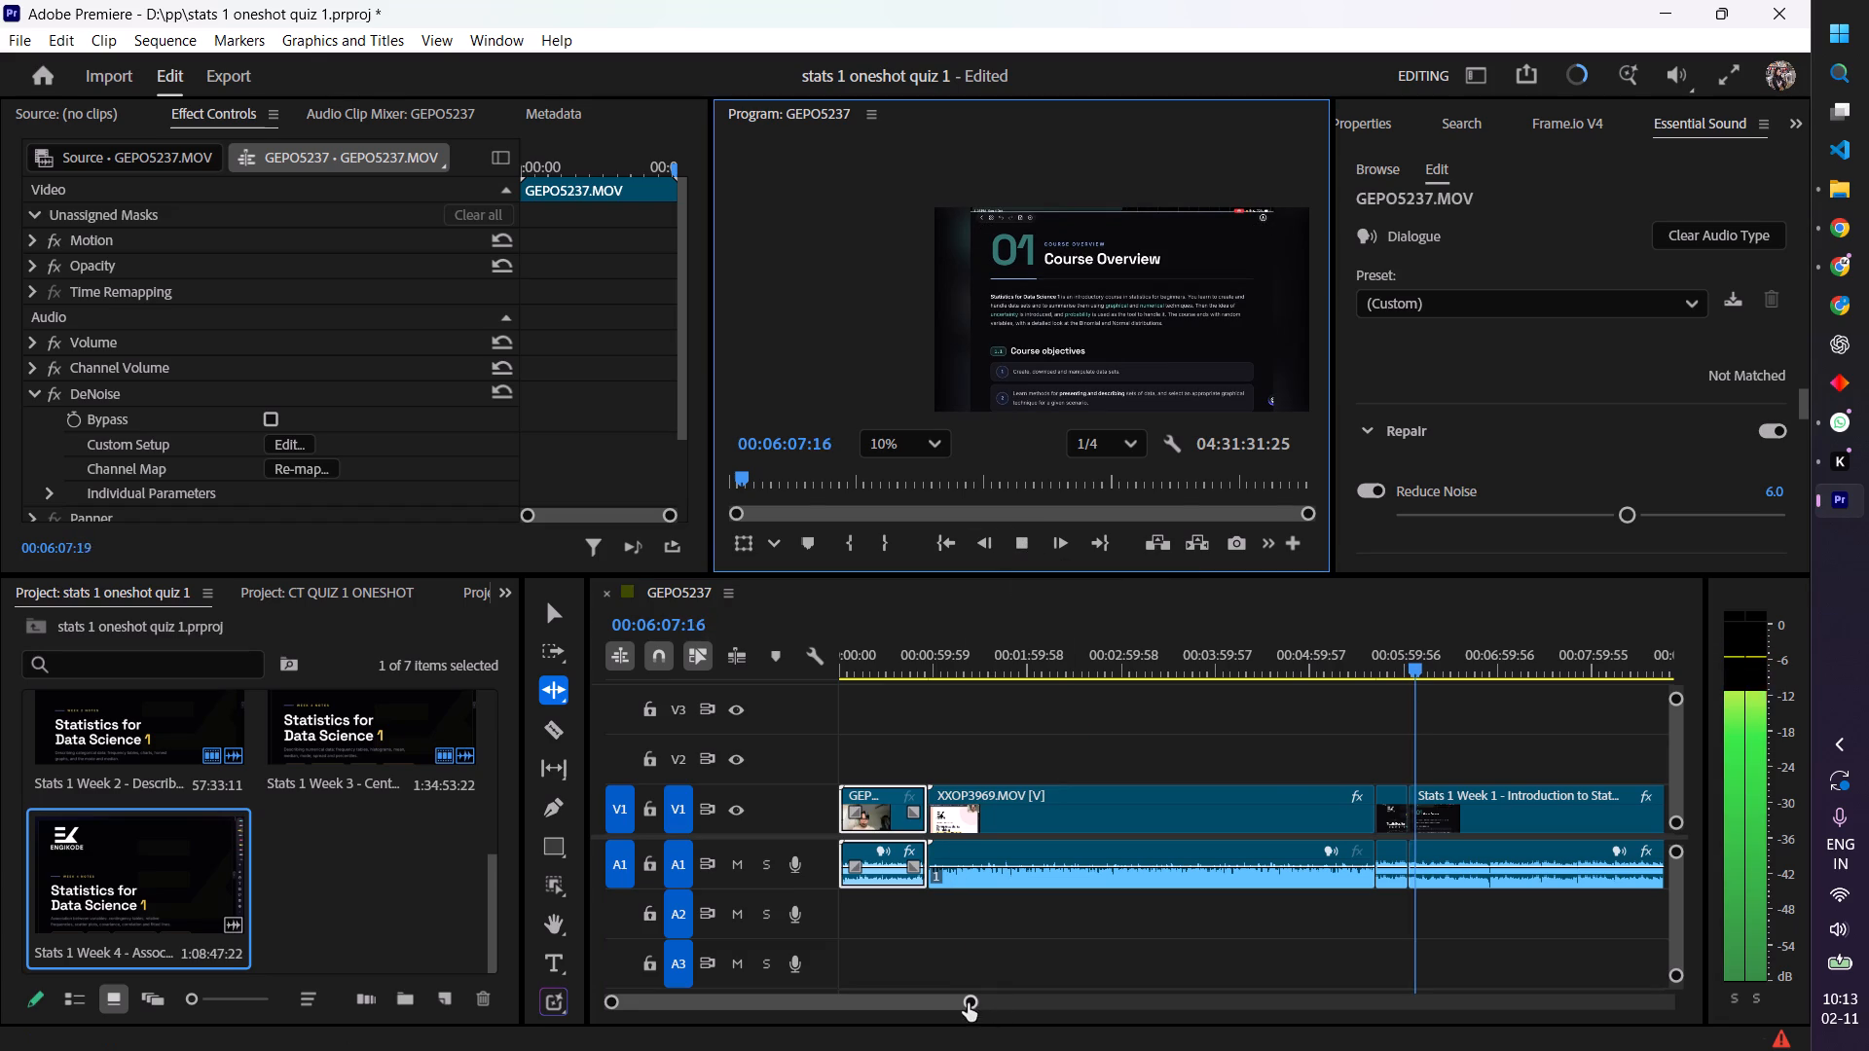
Scrub through the Week 1 to Week 4 lectures to the sequence's end at 04:31:05:23, reviewing picture and sound.
{"action": "left_click_drag", "start_coordinate": [968, 1003], "coordinate": [1705, 998]}
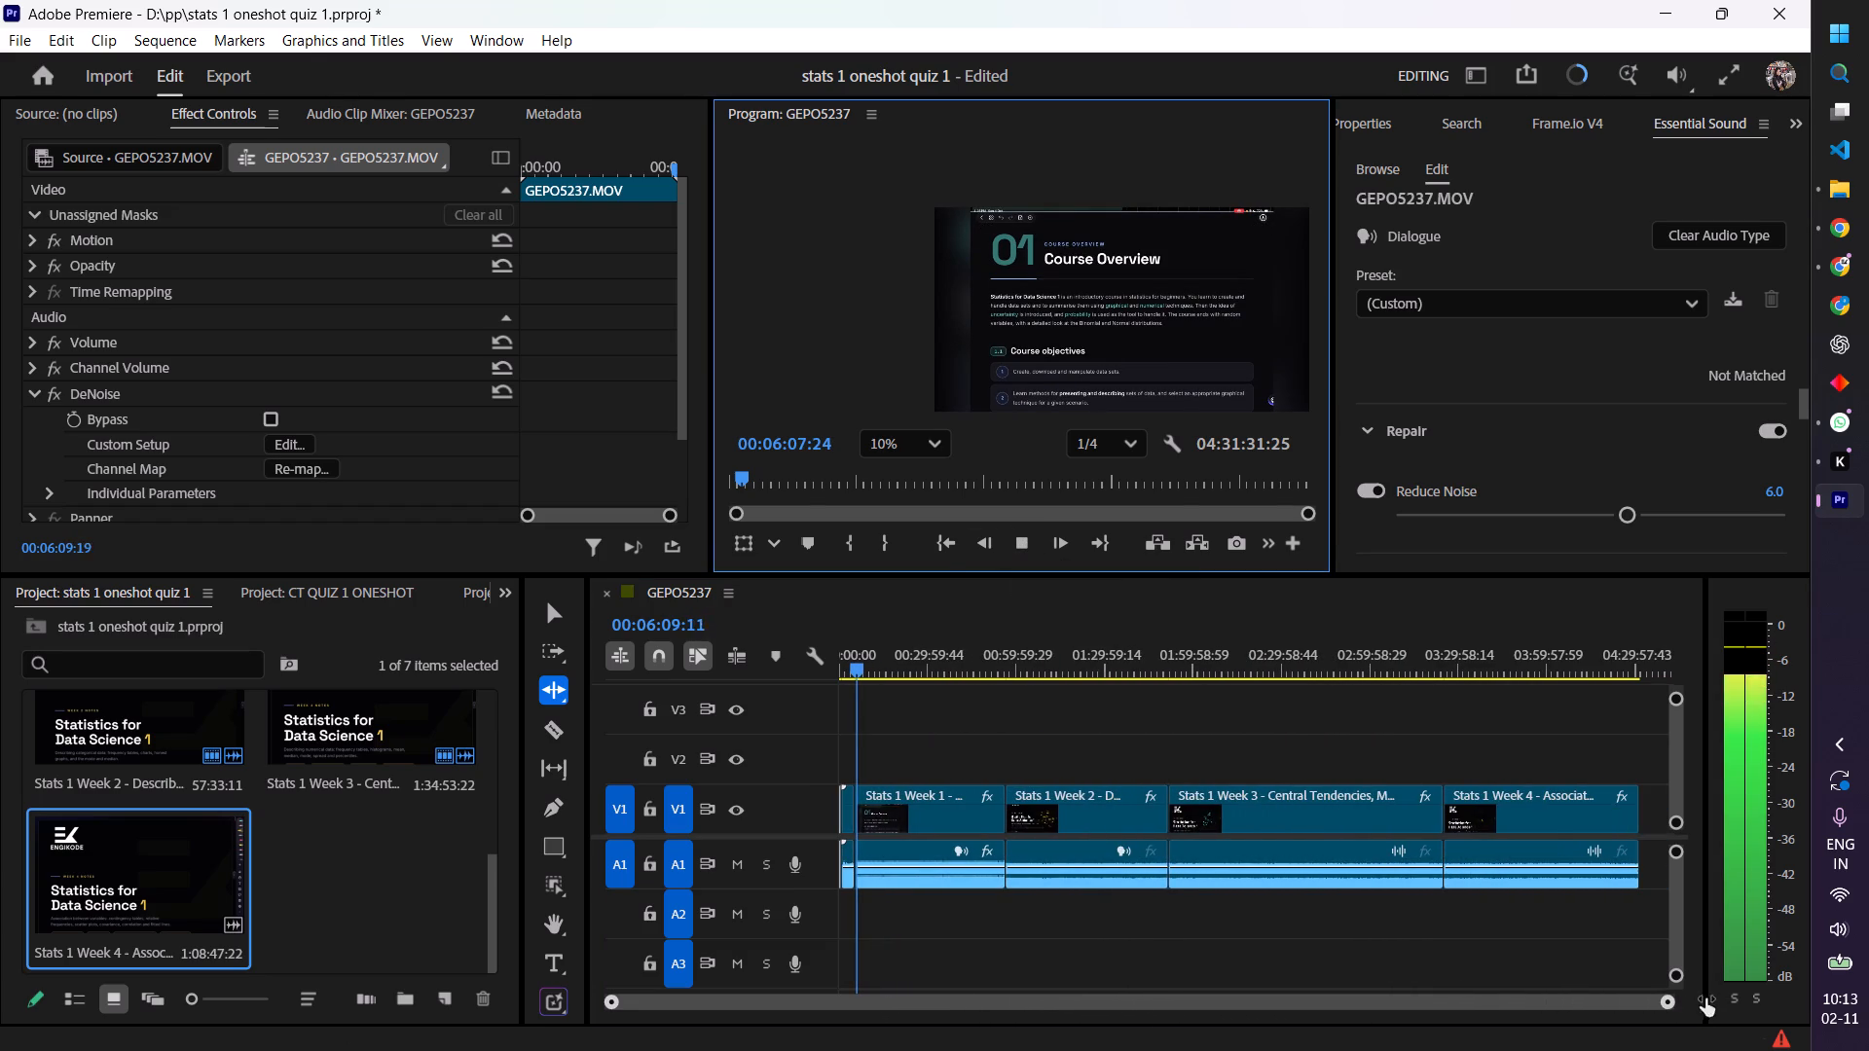
{"action": "left_click_drag", "start_coordinate": [1705, 998], "coordinate": [1721, 998]}
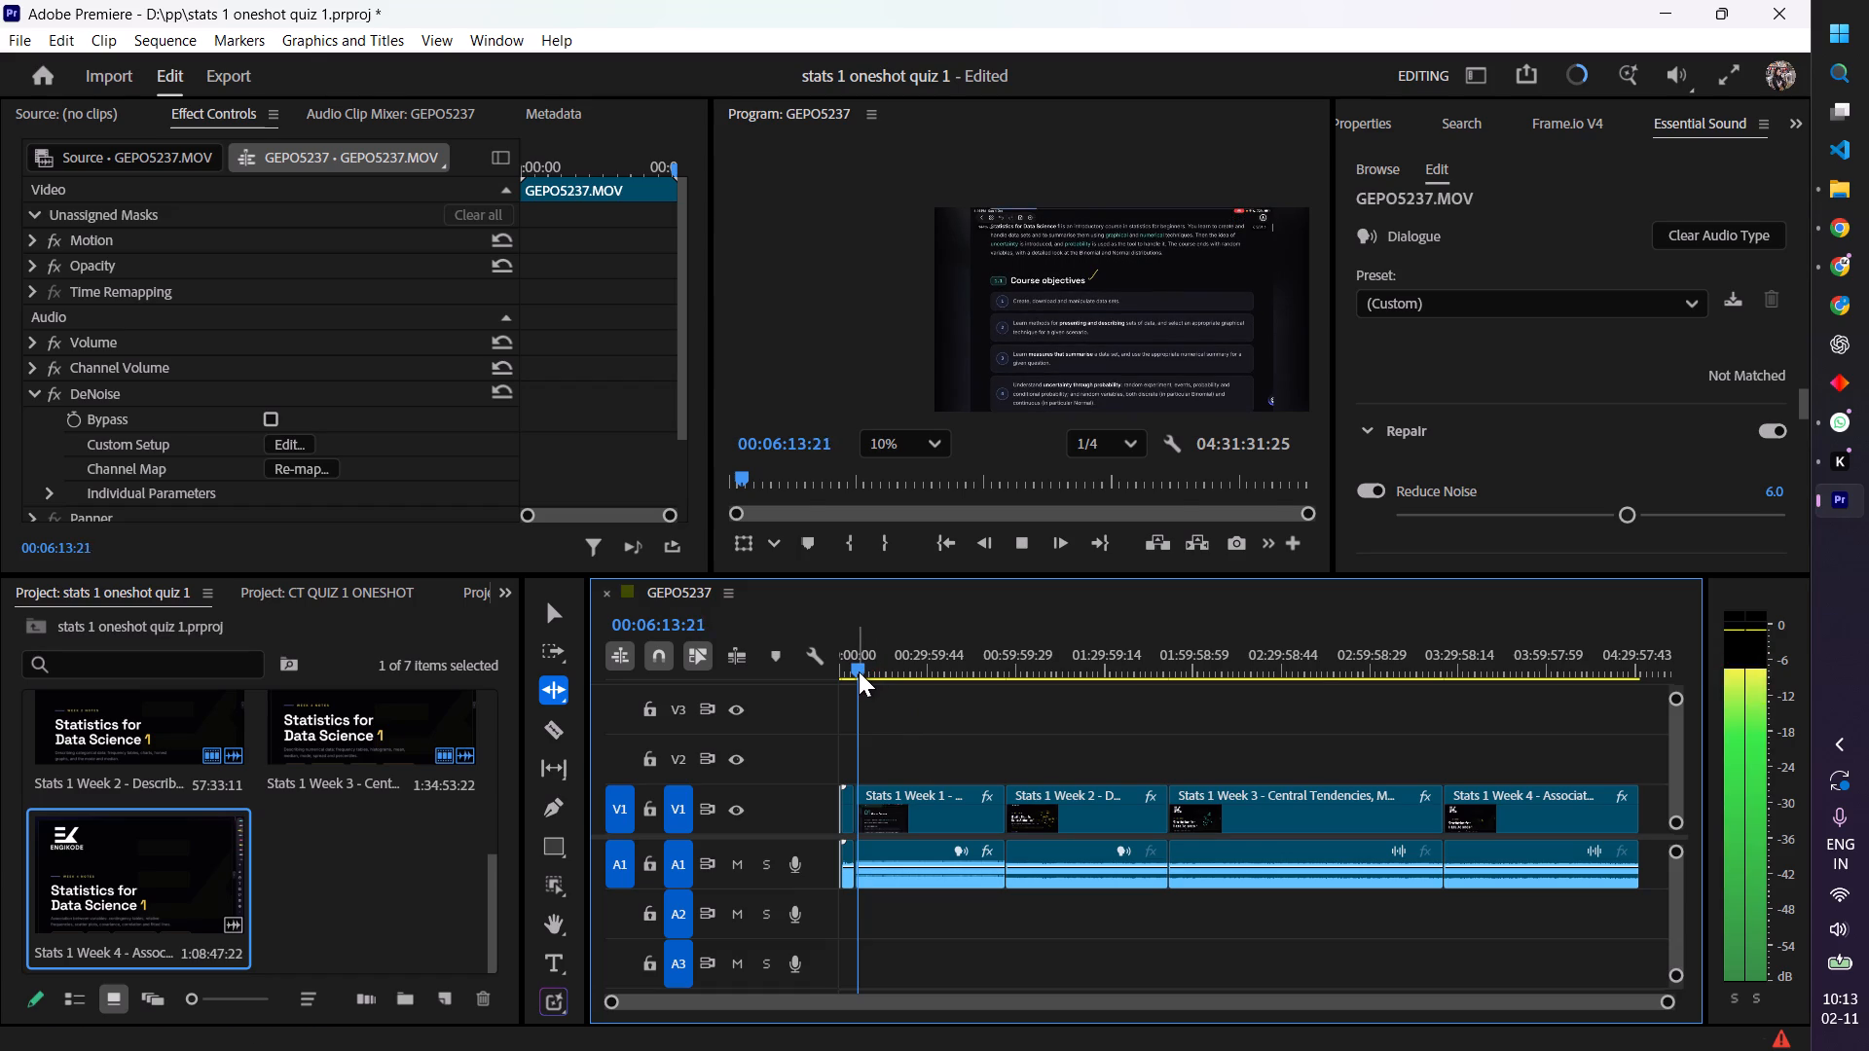
{"action": "left_click_drag", "start_coordinate": [859, 671], "coordinate": [927, 679]}
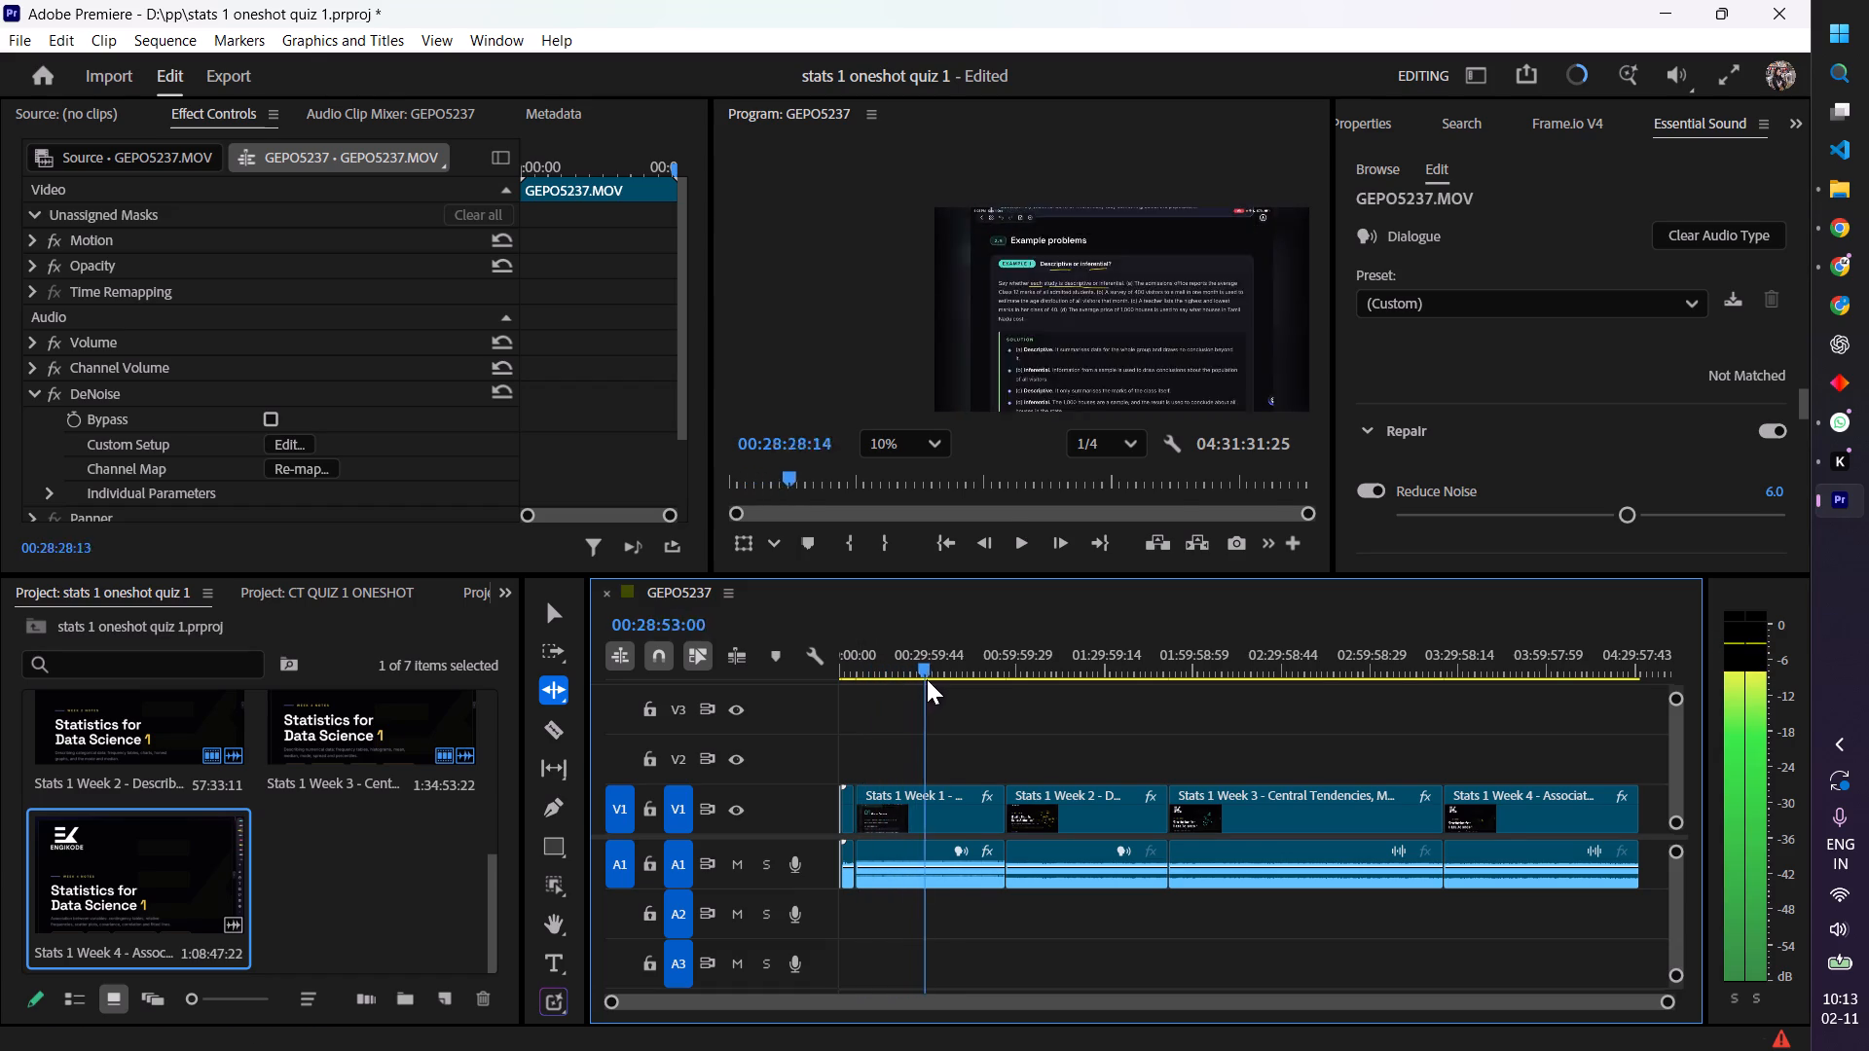
{"action": "left_click_drag", "start_coordinate": [927, 679], "coordinate": [1042, 692]}
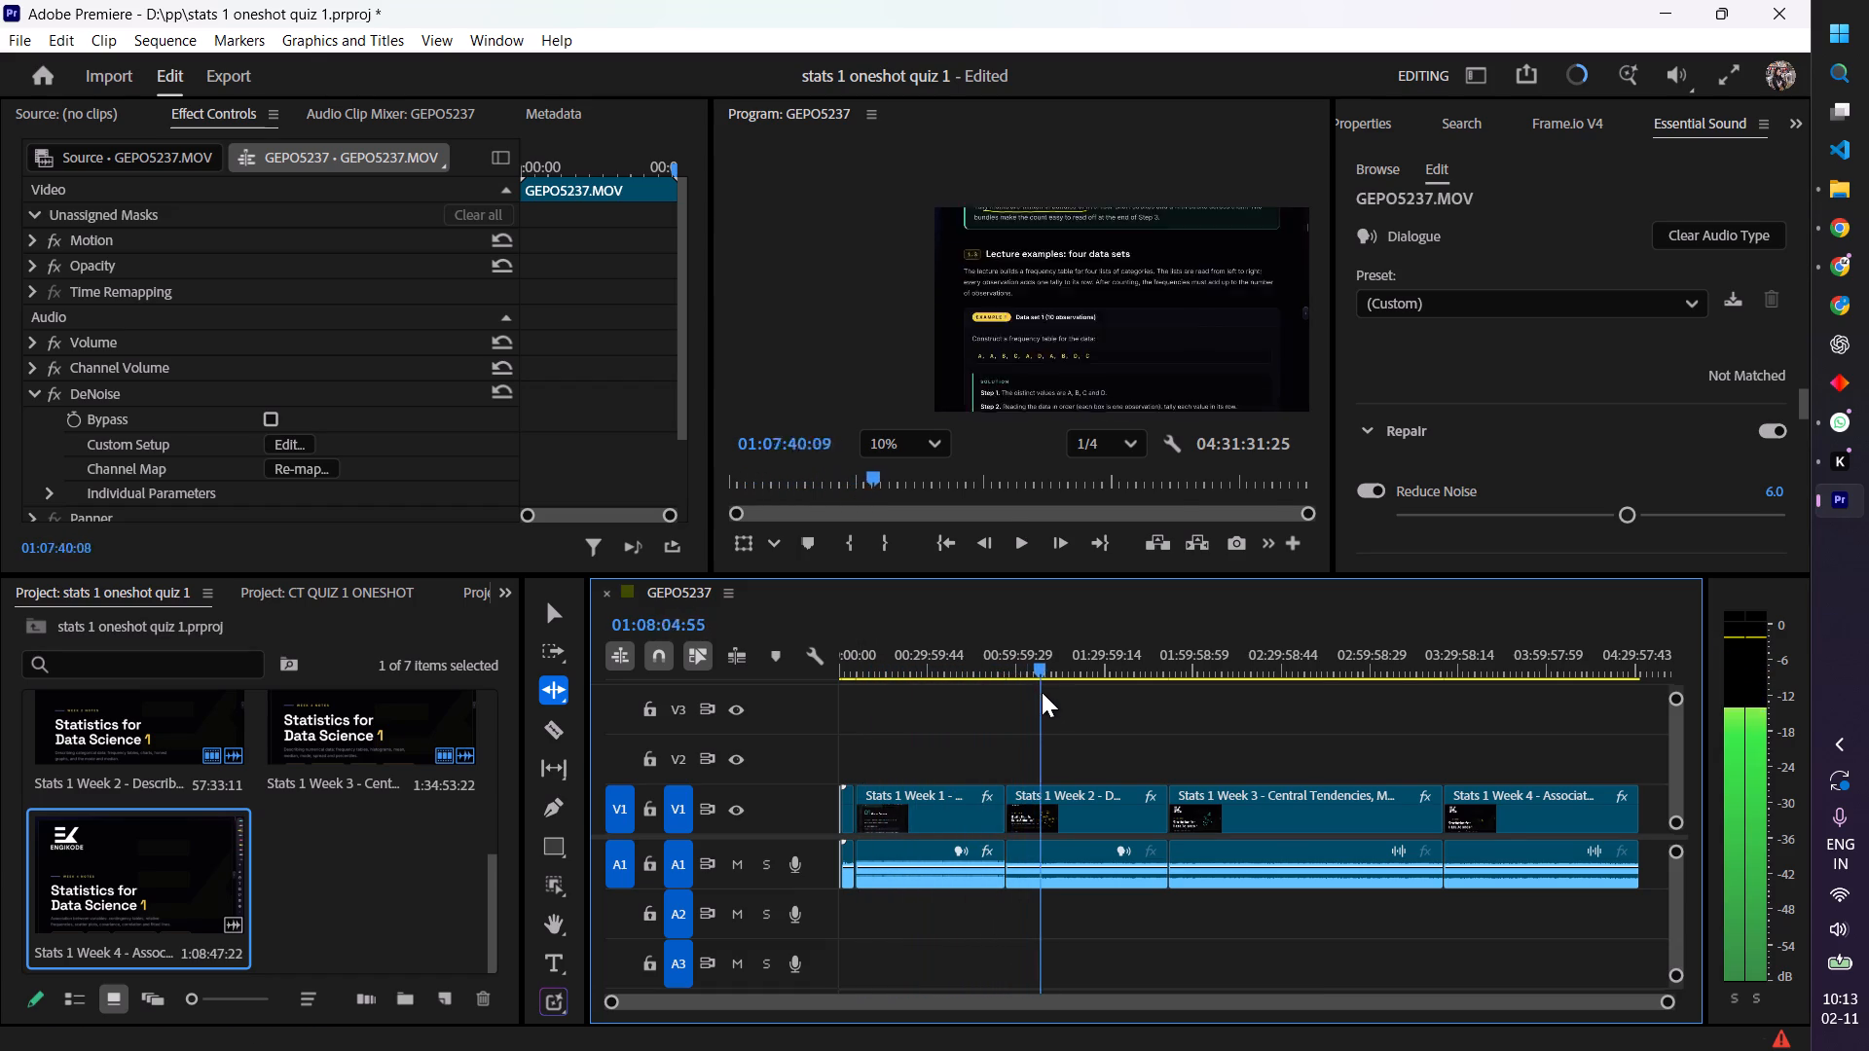
{"action": "left_click_drag", "start_coordinate": [1042, 692], "coordinate": [1224, 696]}
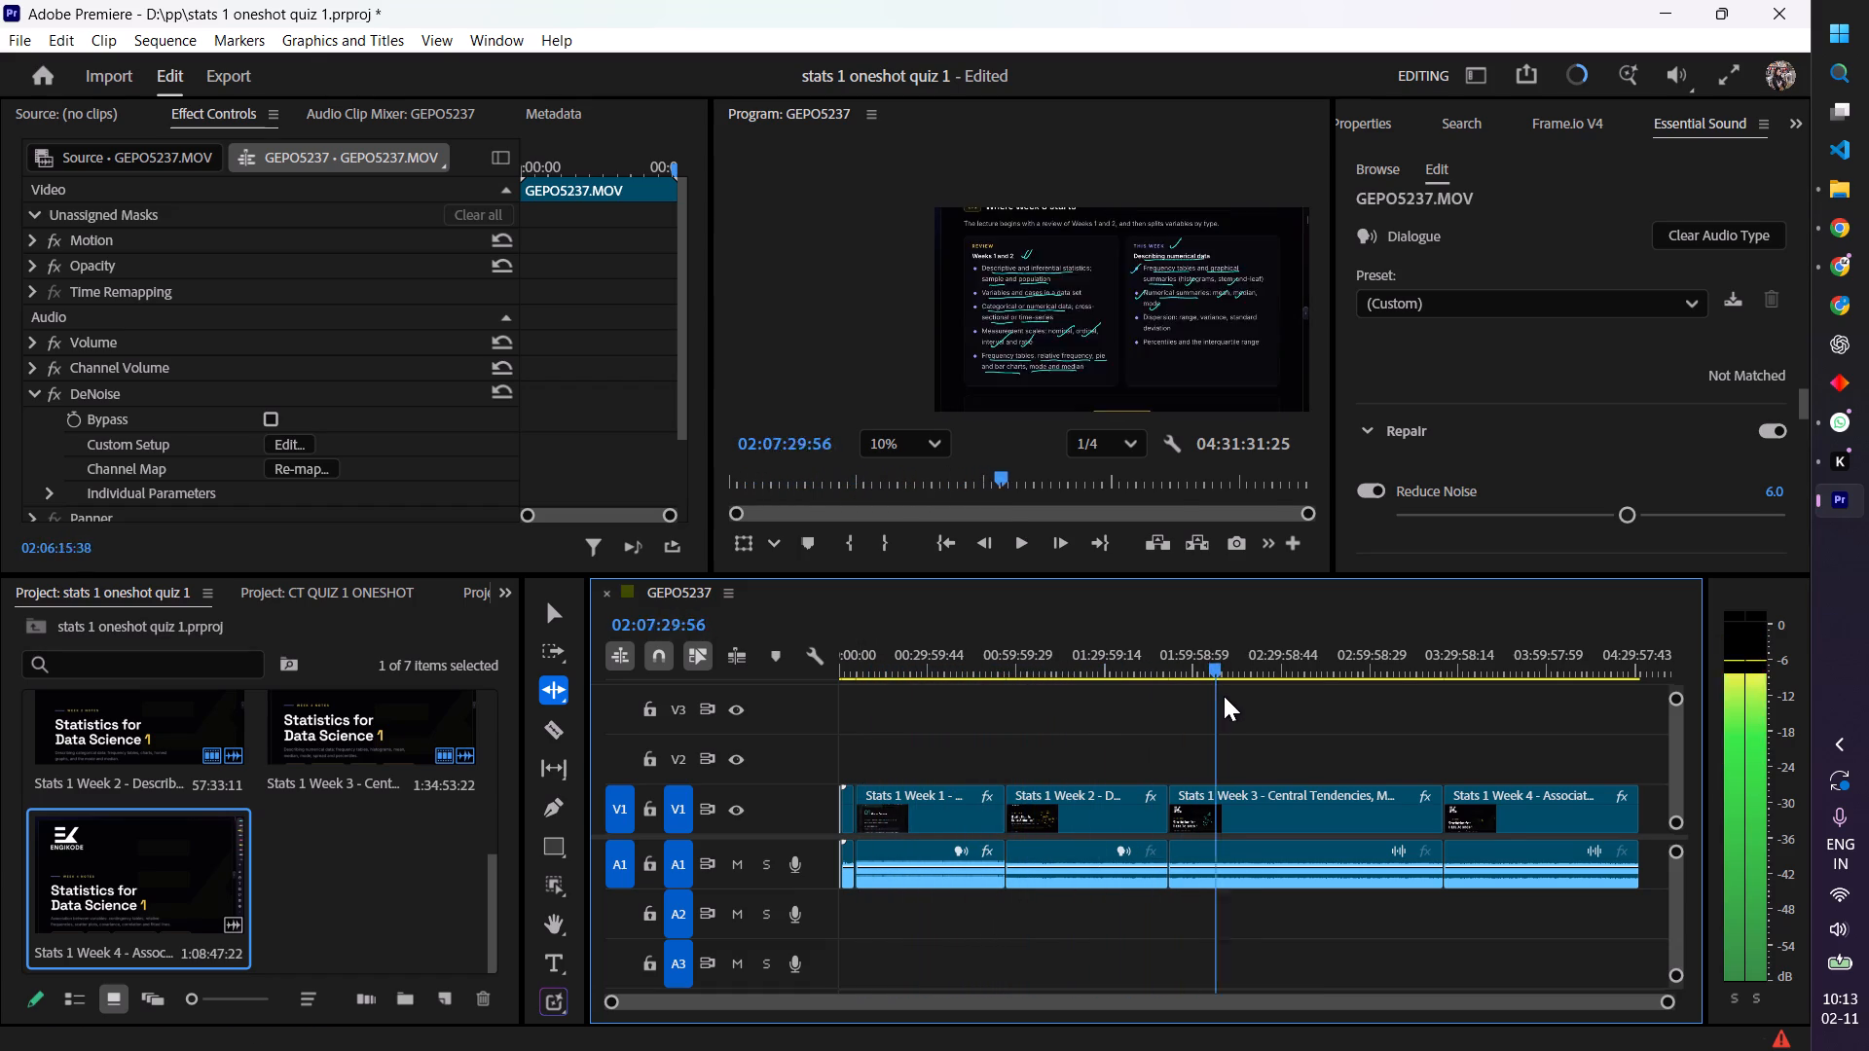
{"action": "left_click_drag", "start_coordinate": [1224, 696], "coordinate": [1434, 729]}
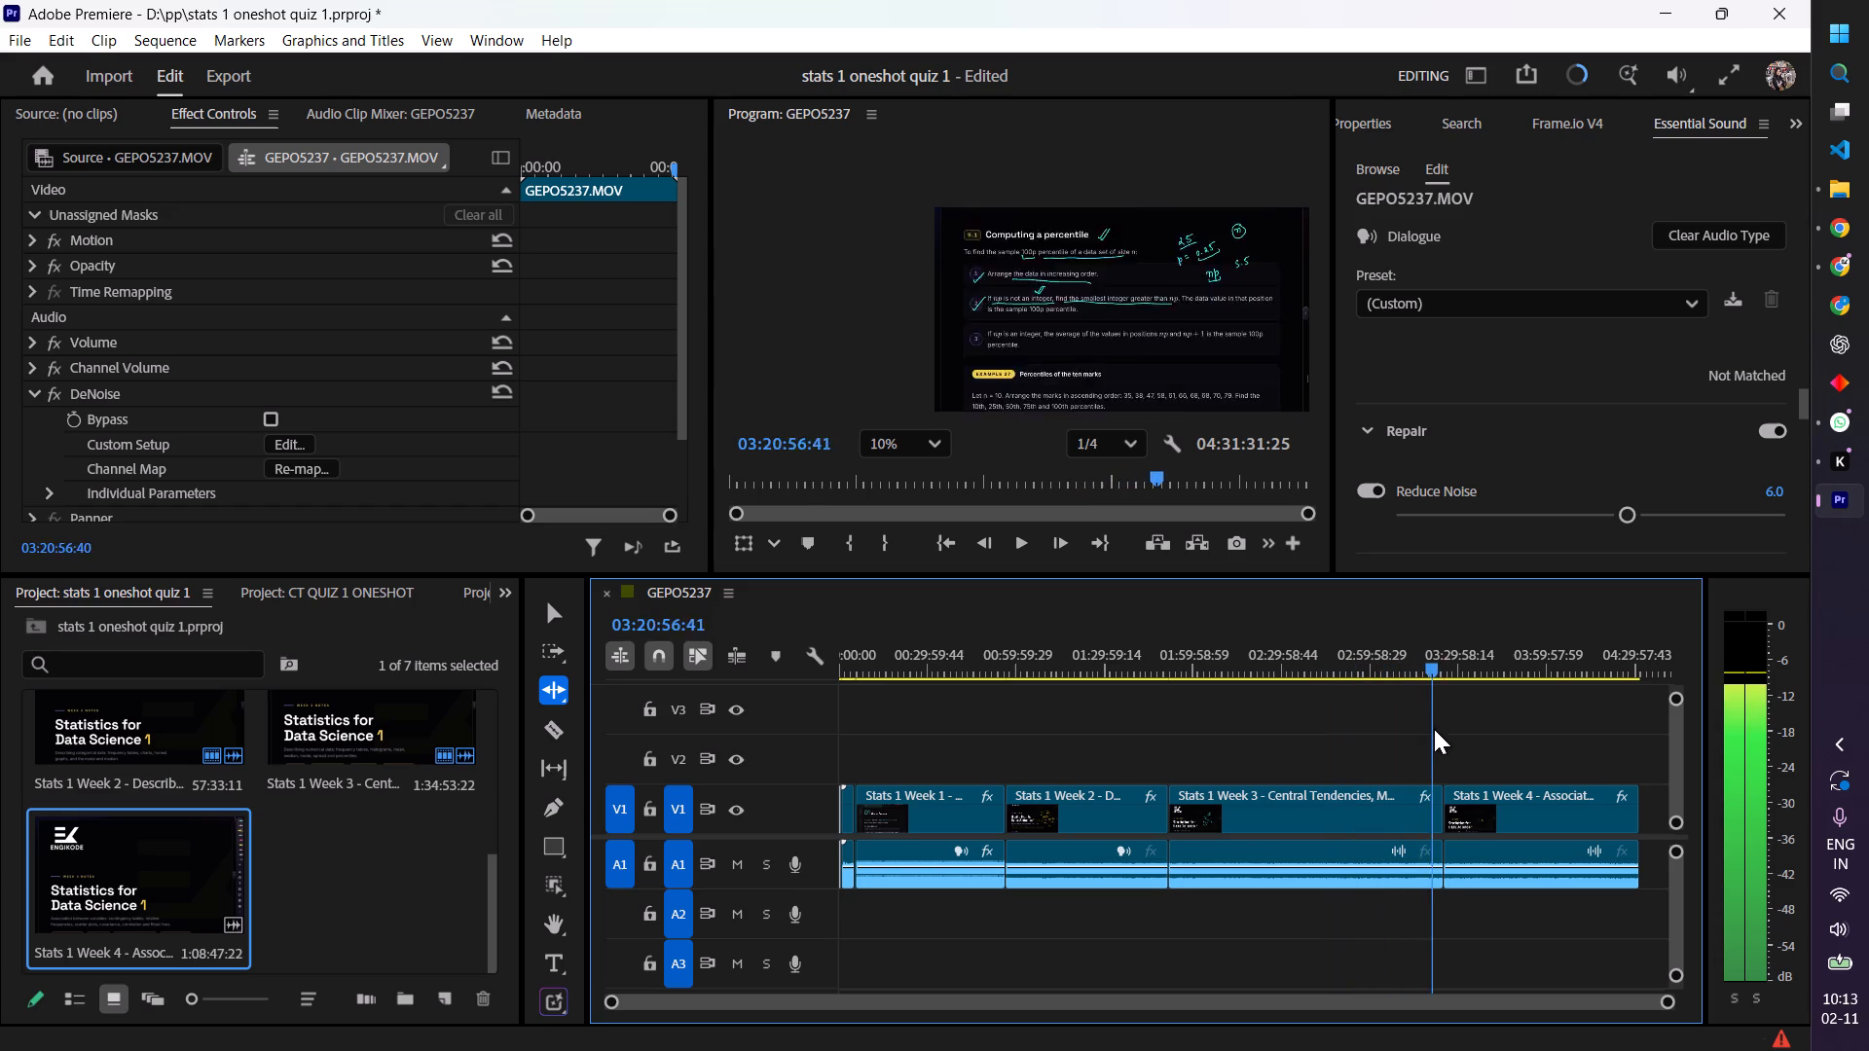
{"action": "left_click_drag", "start_coordinate": [1434, 729], "coordinate": [1569, 752]}
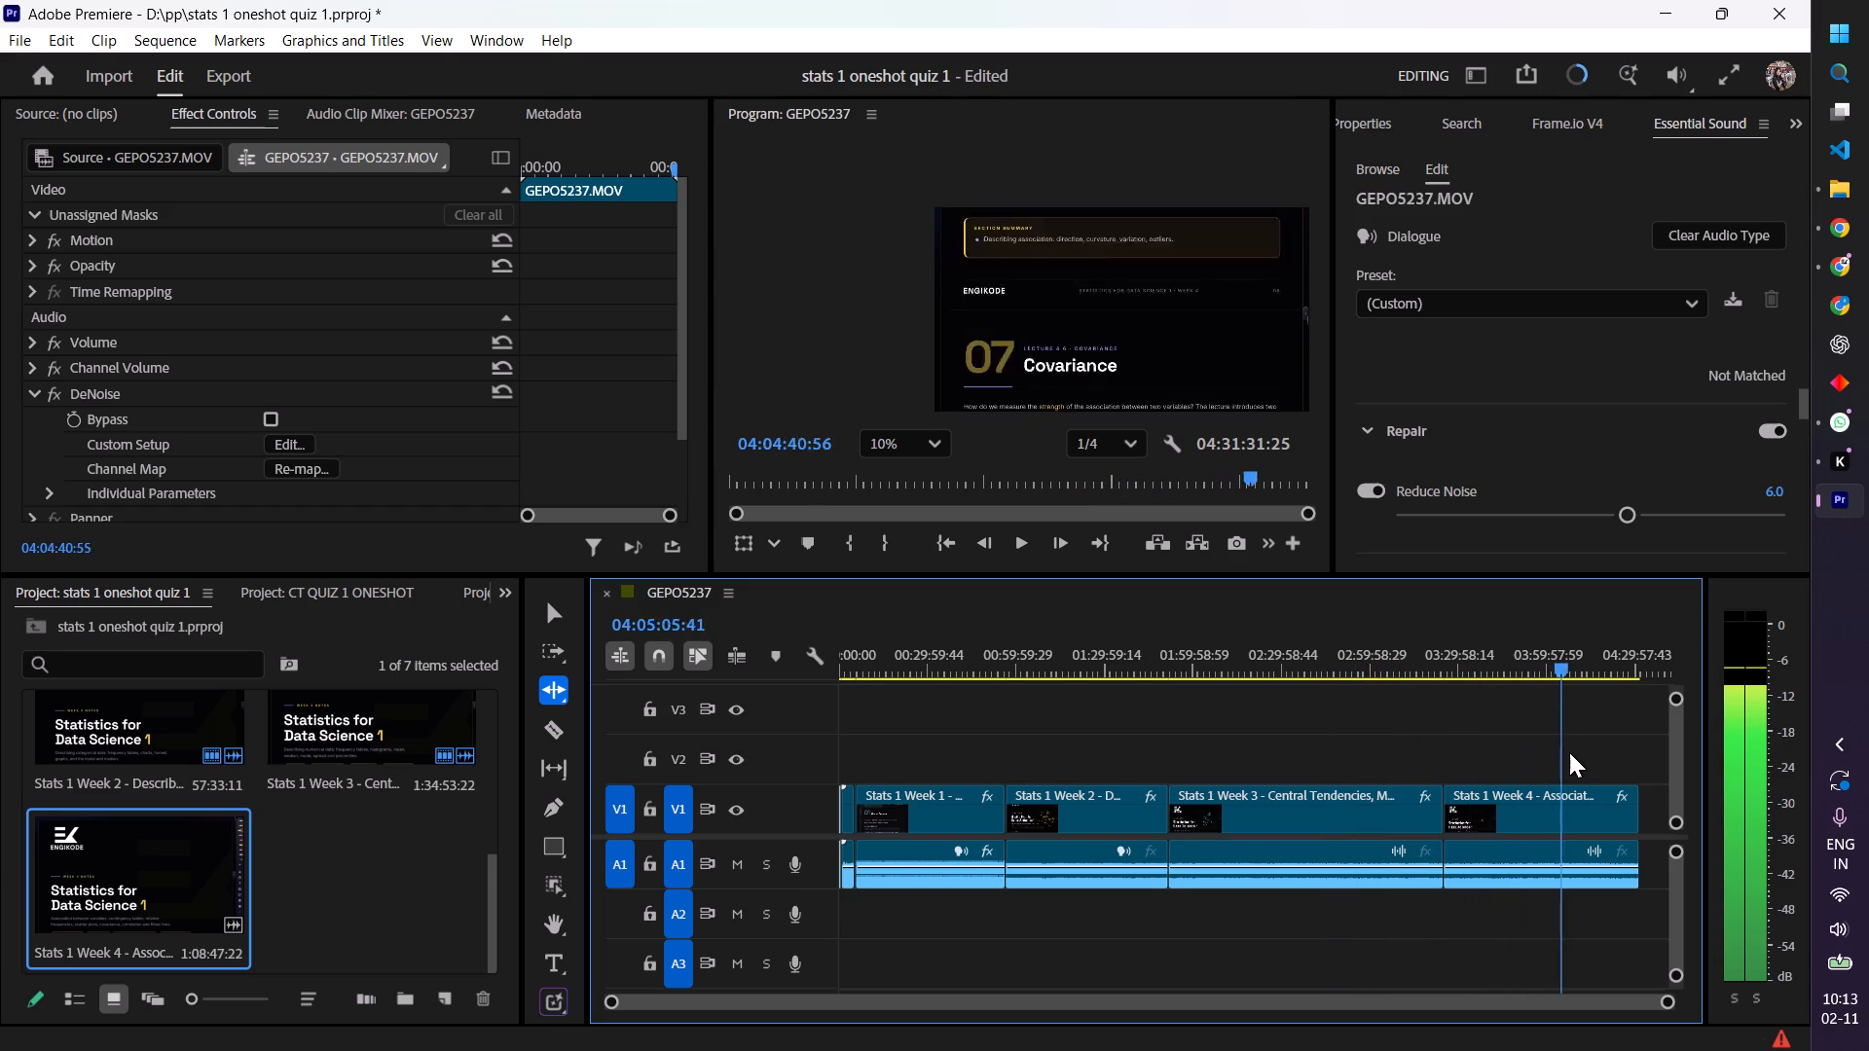
{"action": "left_click_drag", "start_coordinate": [1569, 752], "coordinate": [1633, 796]}
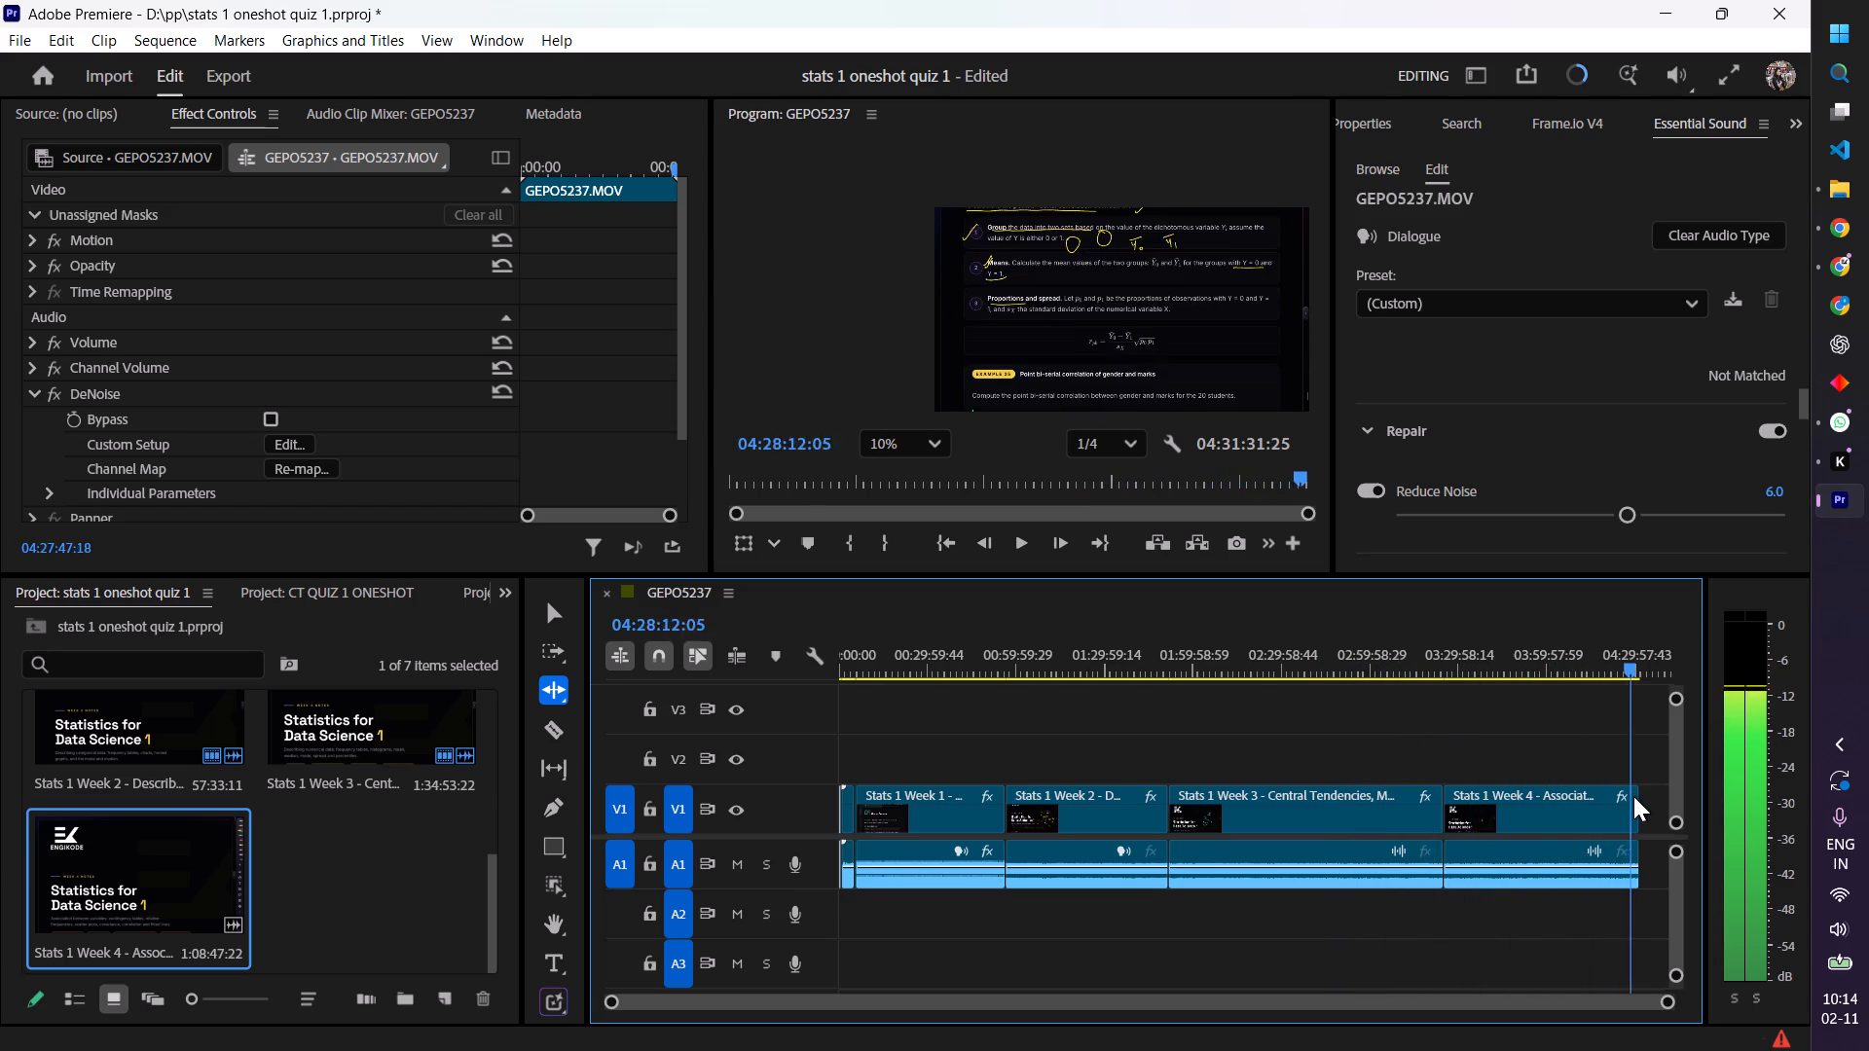
{"action": "left_click_drag", "start_coordinate": [1633, 796], "coordinate": [1639, 799]}
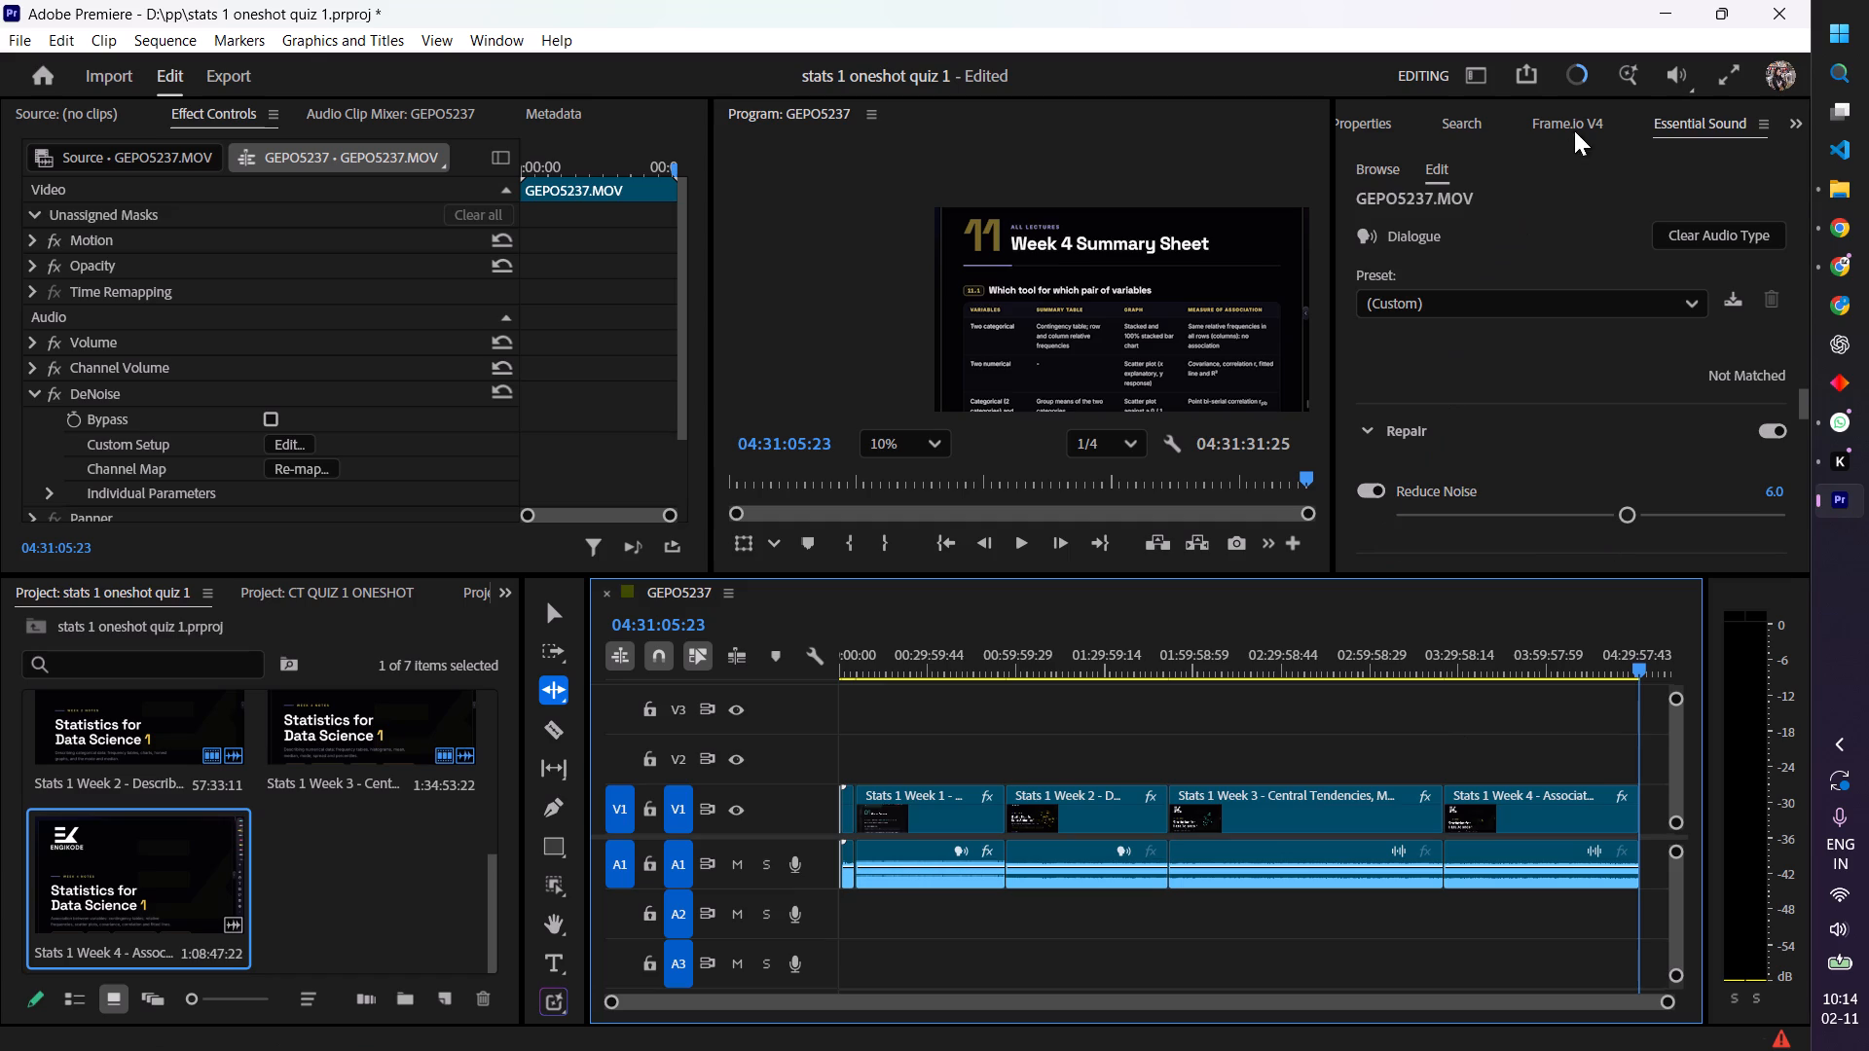
Set the Quick Export output file of the sequence to stats 1 oneshot.mp4 in the D:\pp folder.
{"action": "left_click", "coordinate": [1530, 63]}
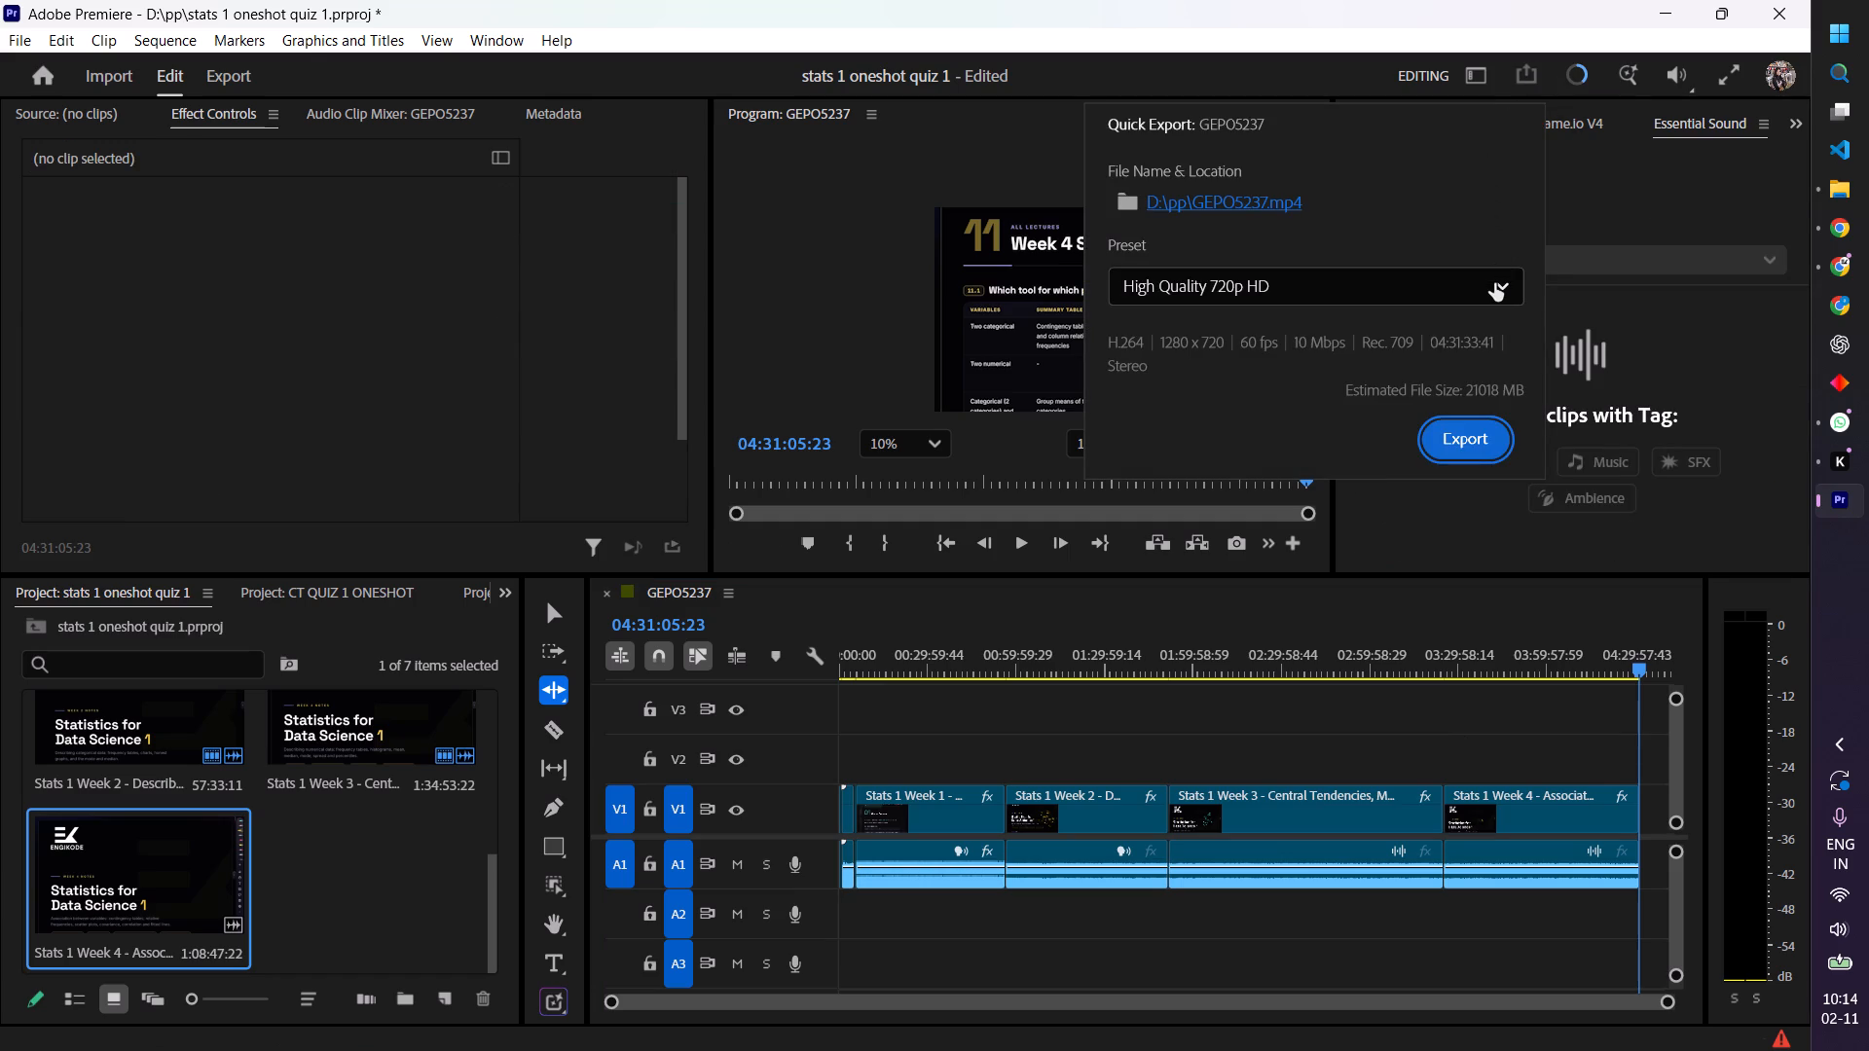
{"action": "left_click", "coordinate": [1273, 206]}
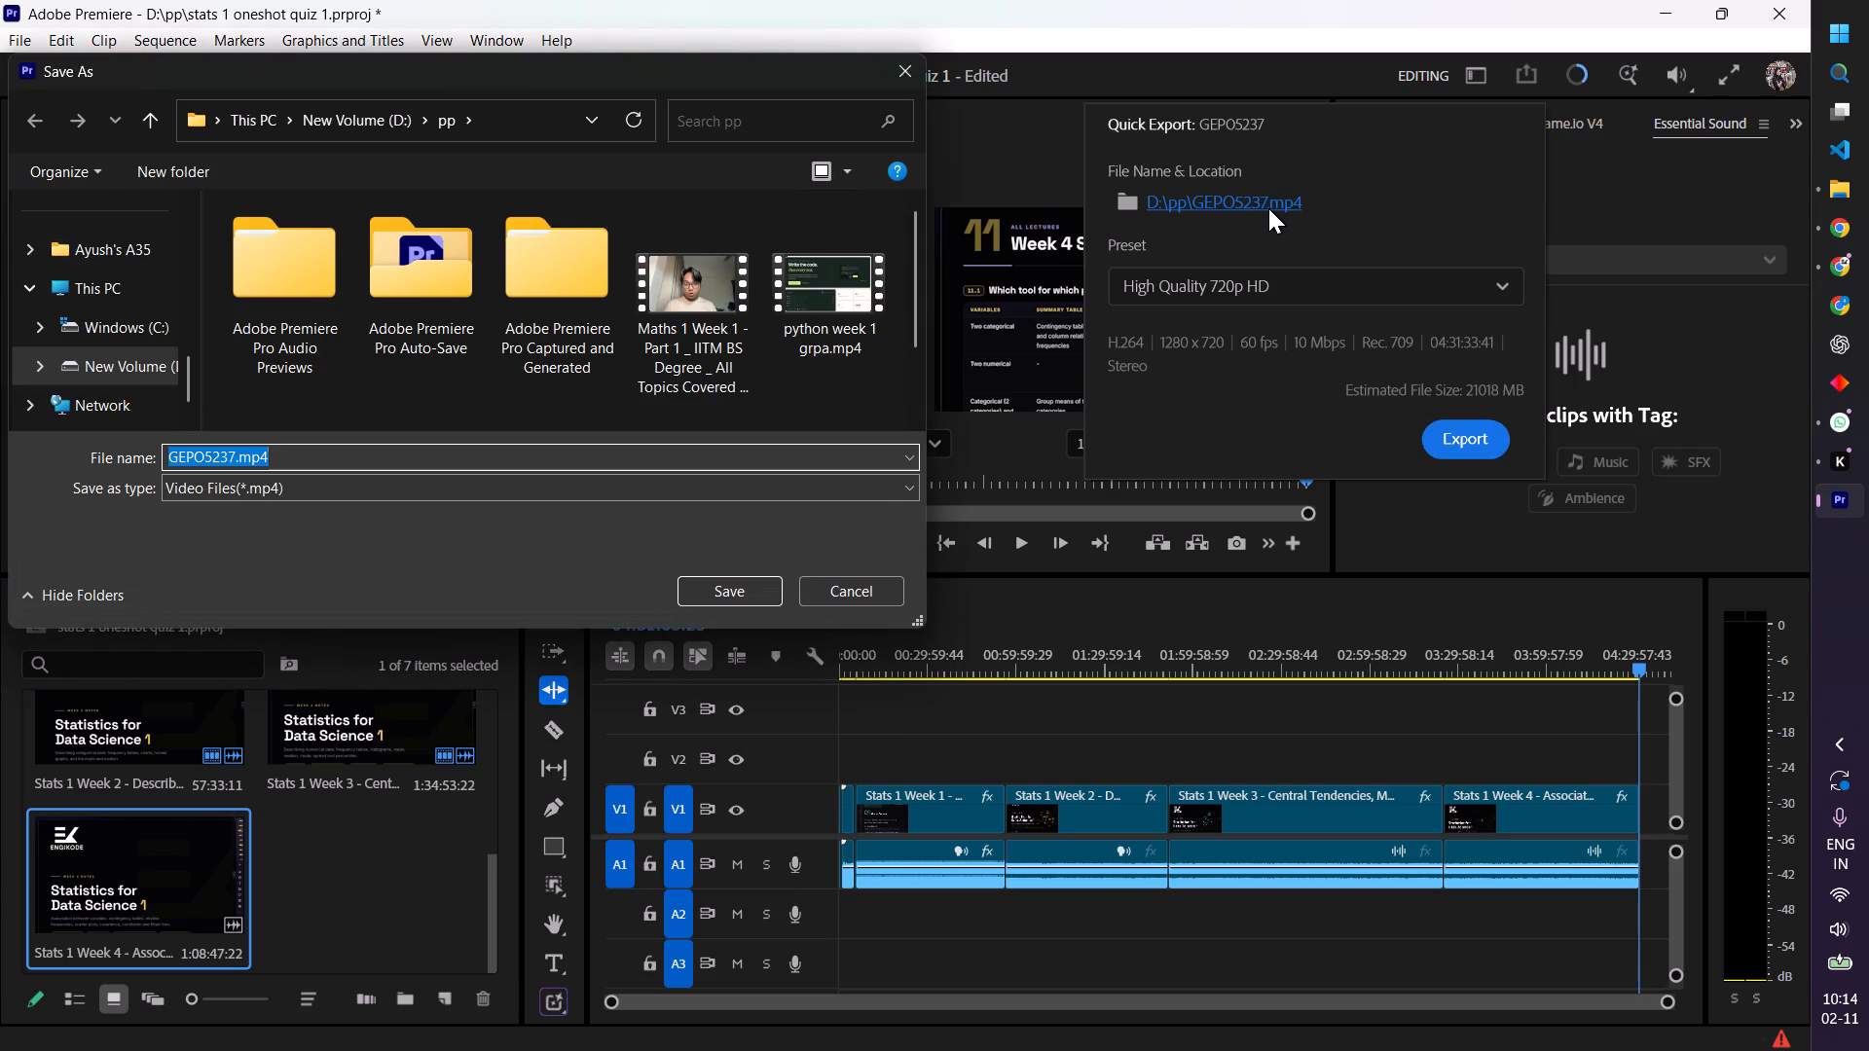
{"action": "right_click", "coordinate": [1268, 208]}
{"action": "left_click", "coordinate": [232, 451]}
{"action": "key", "text": "BackSpace"}
{"action": "key", "text": "BackSpace"}
{"action": "key", "text": "BackSpace"}
{"action": "key", "text": "BackSpace"}
{"action": "key", "text": "BackSpace"}
{"action": "key", "text": "BackSpace"}
{"action": "key", "text": "BackSpace"}
{"action": "key", "text": "BackSpace"}
{"action": "key", "text": "BackSpace"}
{"action": "key", "text": "BackSpace"}
{"action": "key", "text": "BackSpace"}
{"action": "key", "text": "BackSpace"}
{"action": "key", "text": "BackSpace"}
{"action": "key", "text": "BackSpace"}
{"action": "key", "text": "BackSpace"}
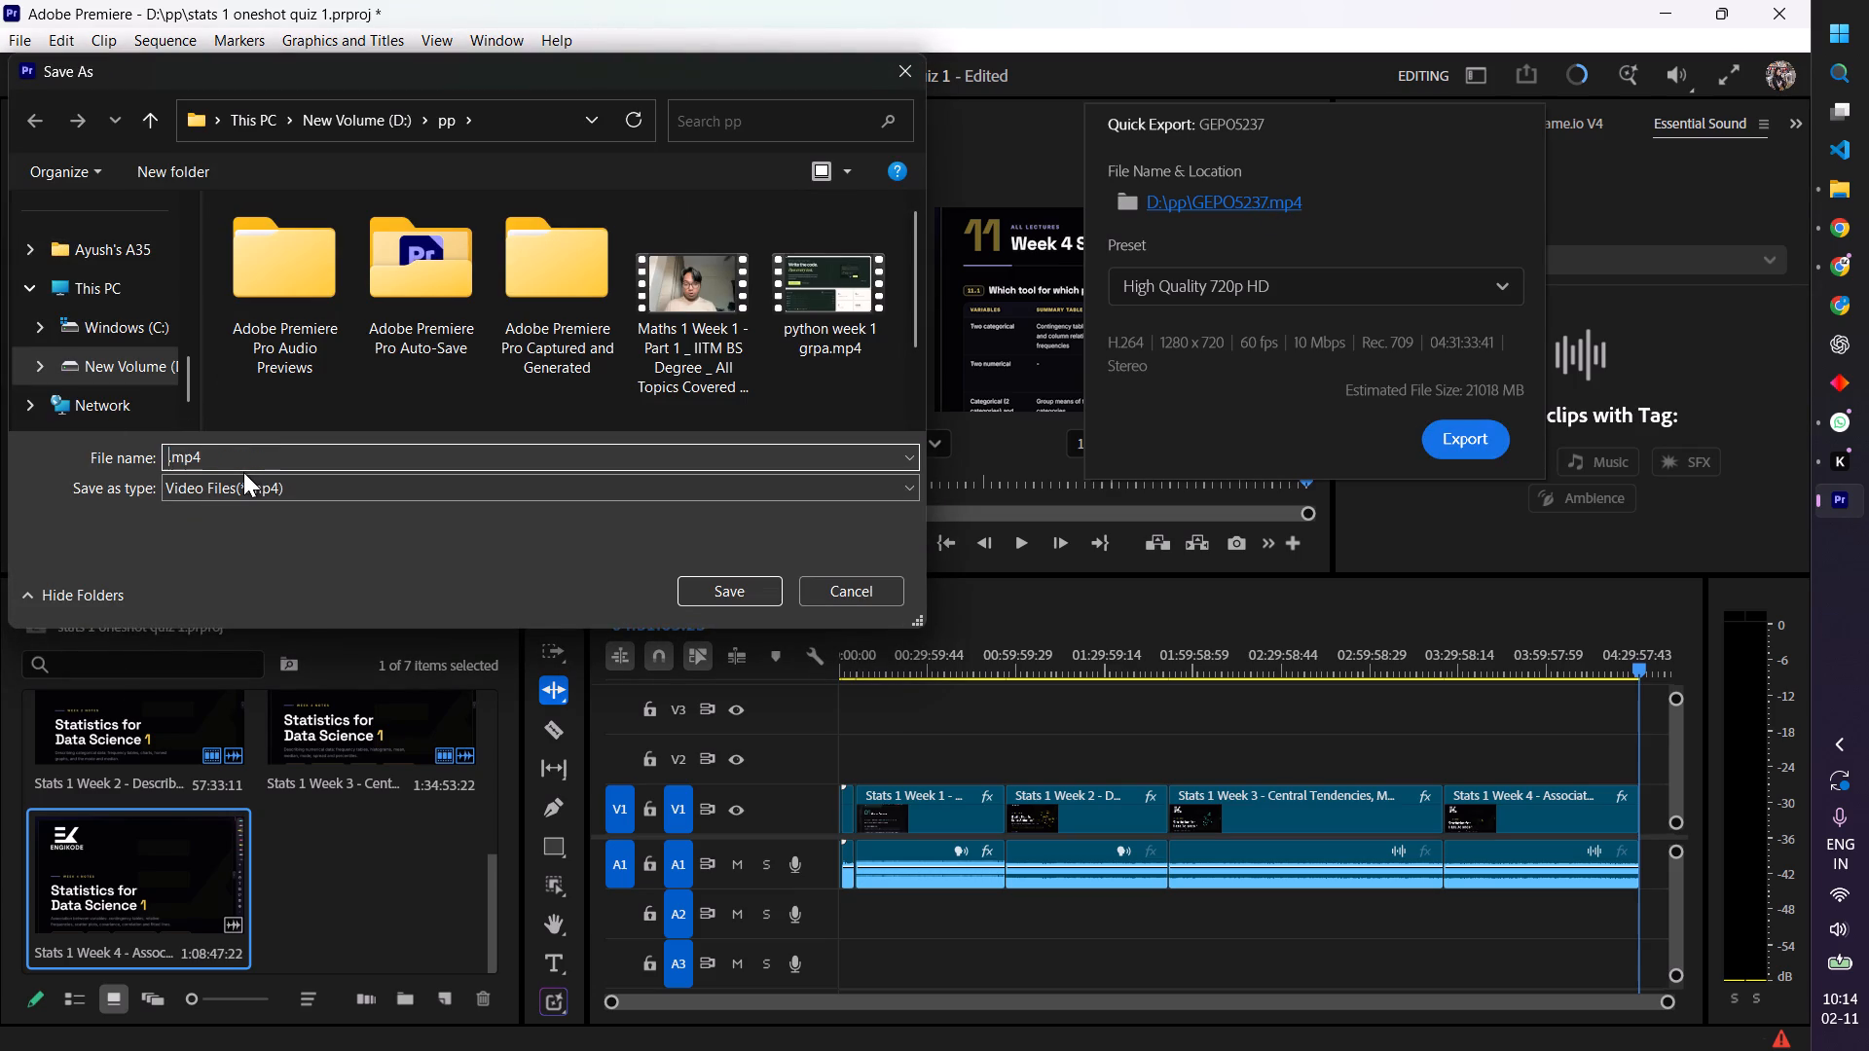
{"action": "type", "text": "stats 1 oneshot"}
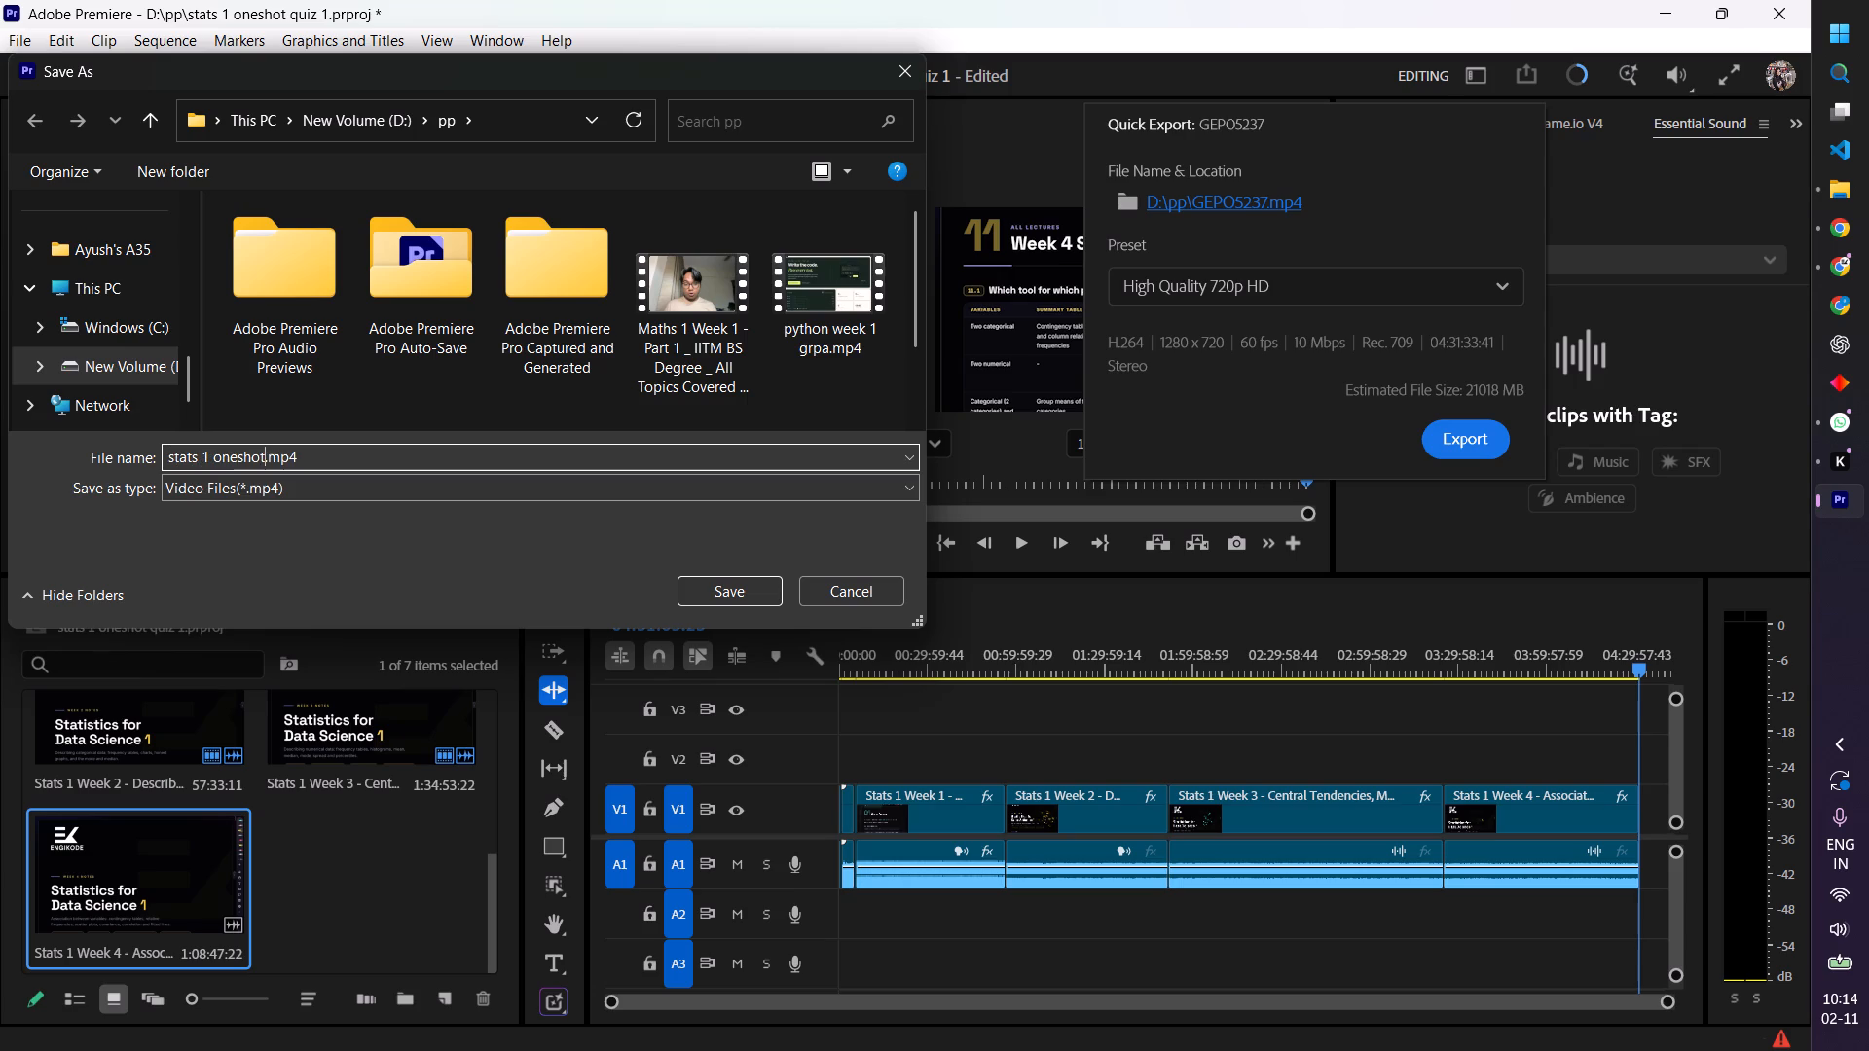
{"action": "left_click", "coordinate": [729, 604]}
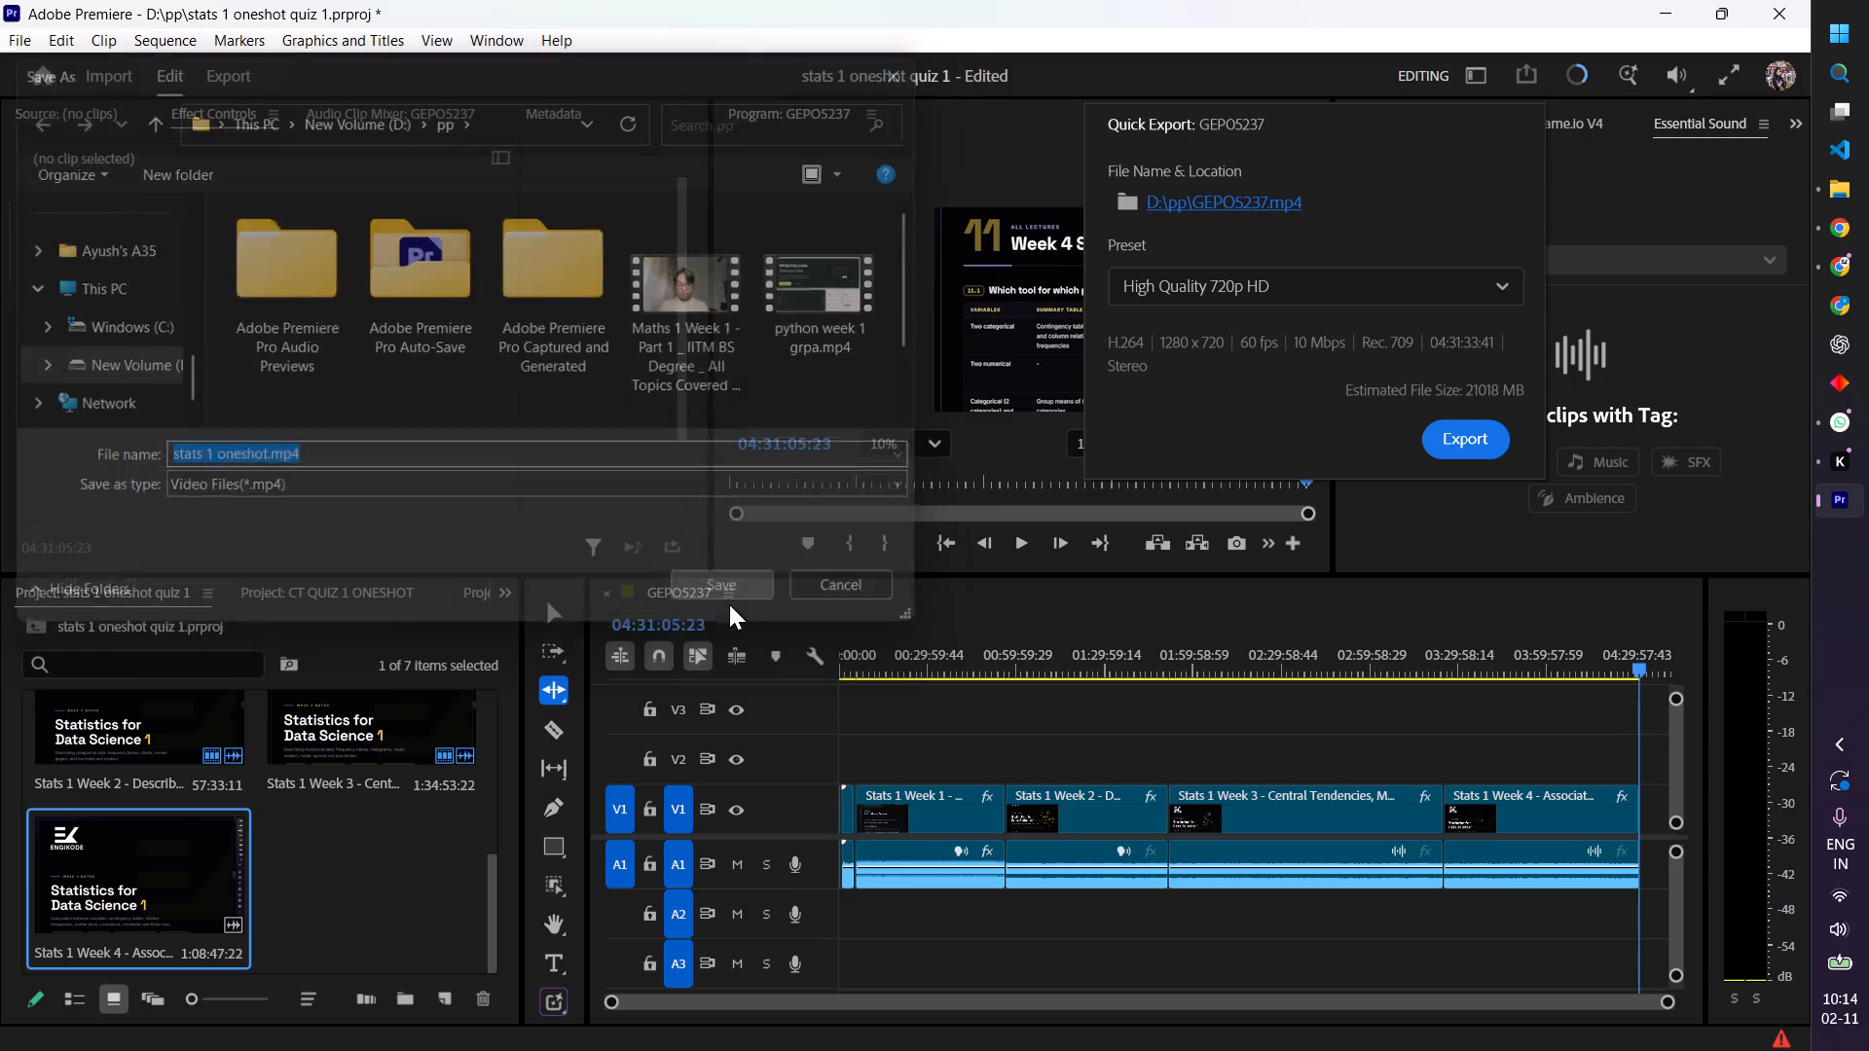
Start the quick export of the sequence with the High Quality 720p HD preset.
{"action": "left_click", "coordinate": [1454, 443]}
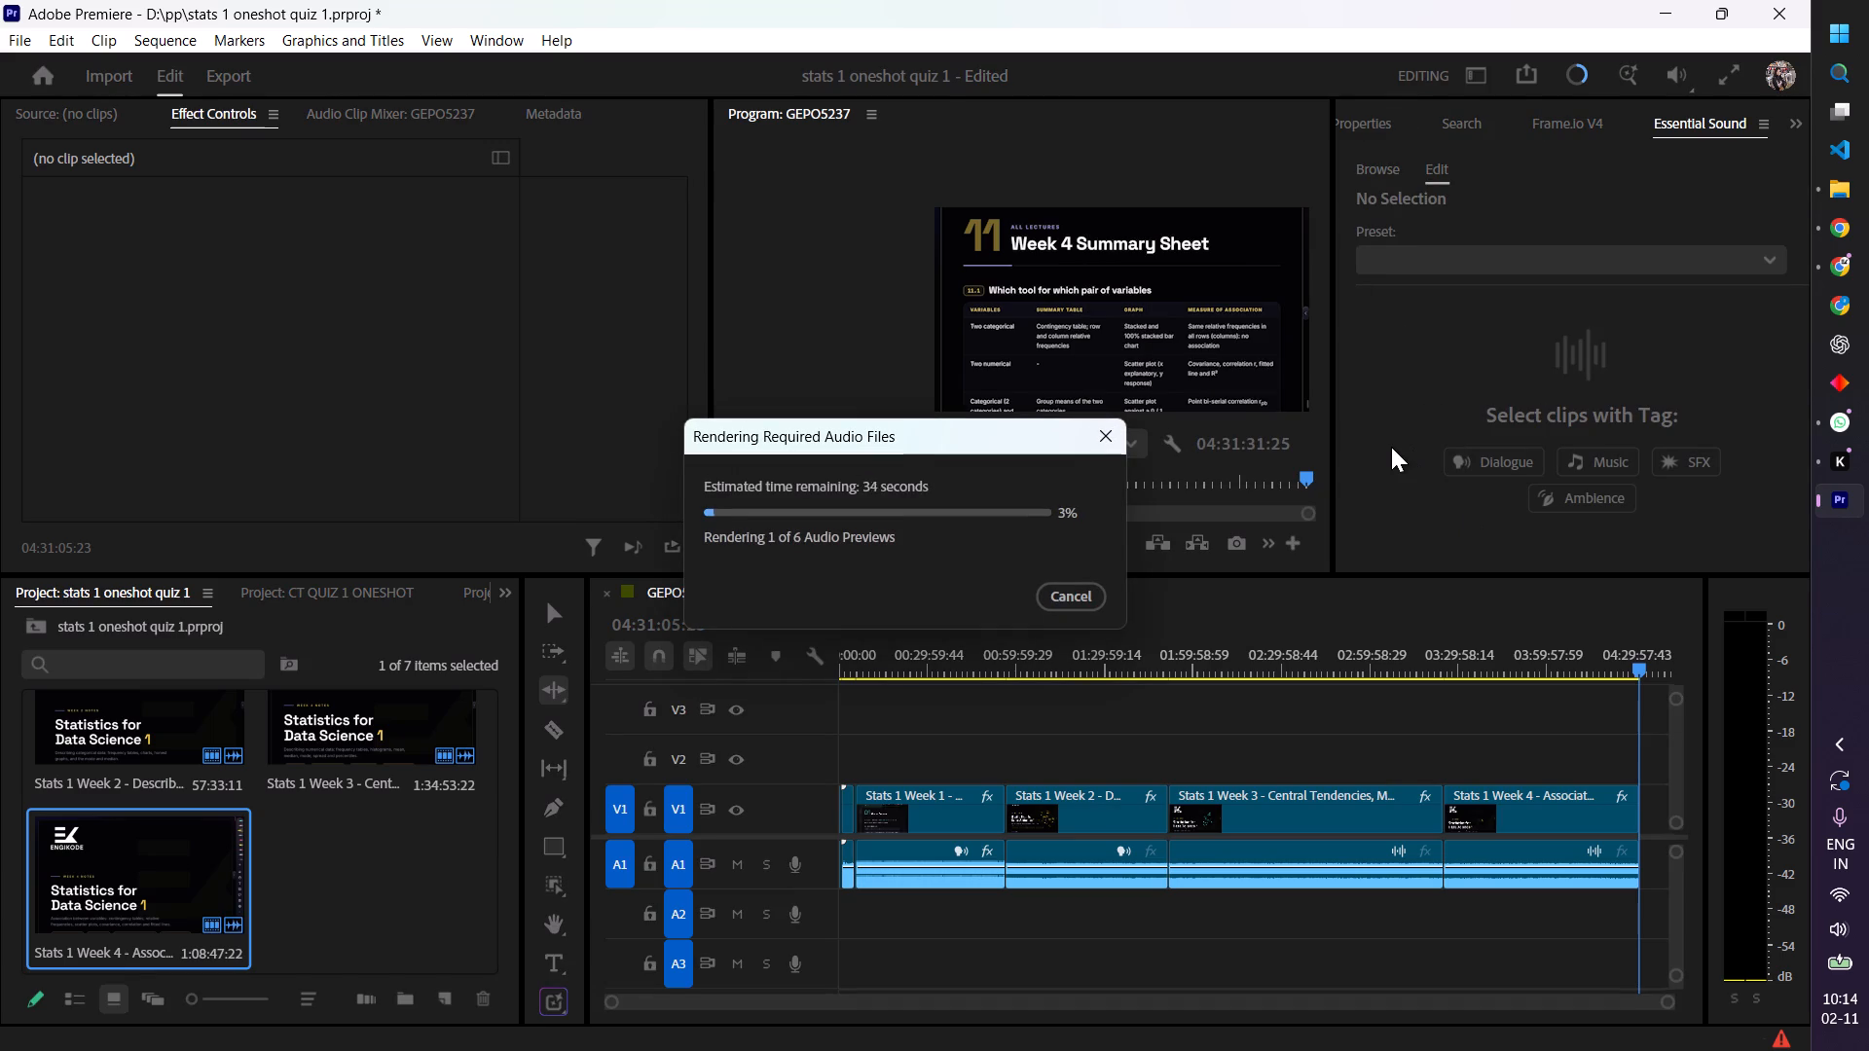